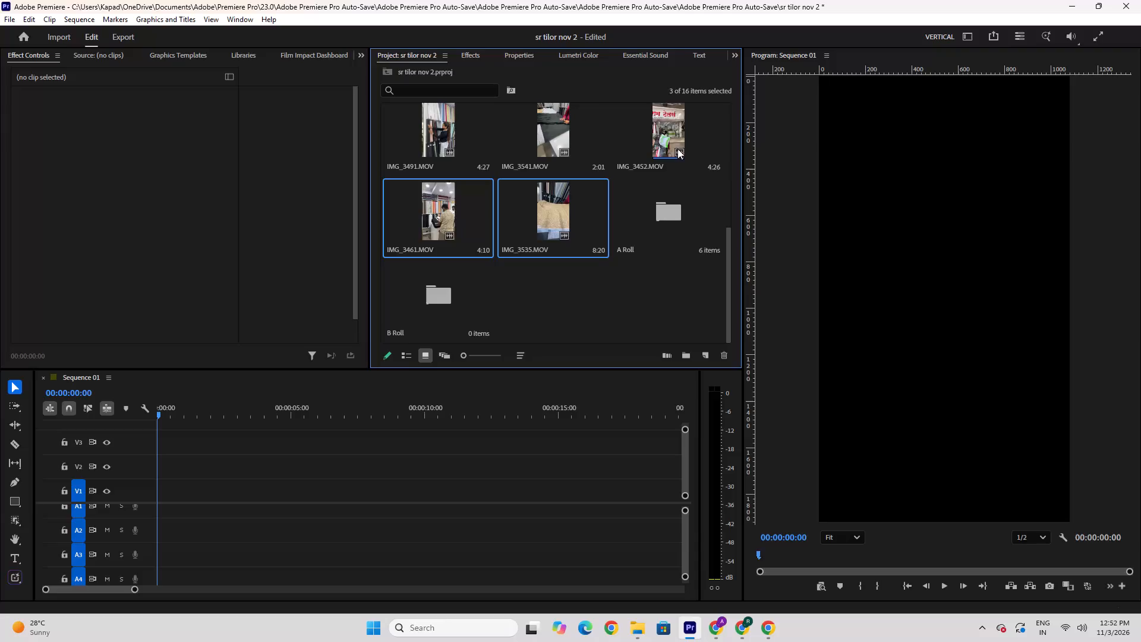
Move the twelve remaining shop clips, excluding Sequence 01 and IMG_3514.MOV, into the B Roll bin.
click(673, 146)
click(549, 137)
click(399, 127)
scroll(553, 173, up, 1)
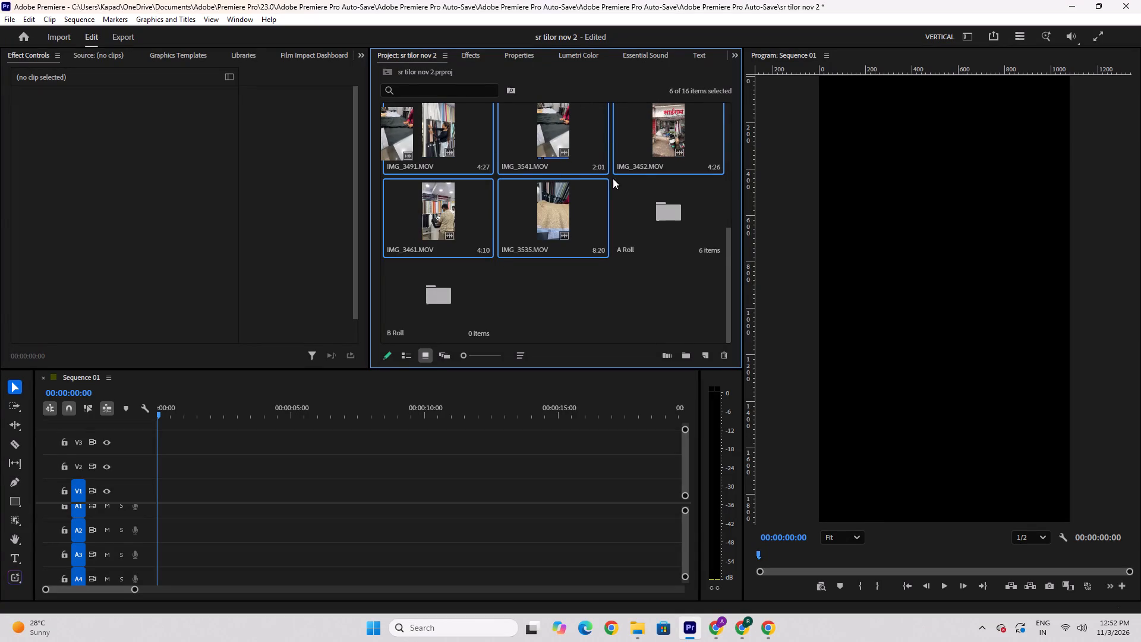
ctrl+click(656, 127)
ctrl+click(583, 132)
scroll(525, 168, up, 1)
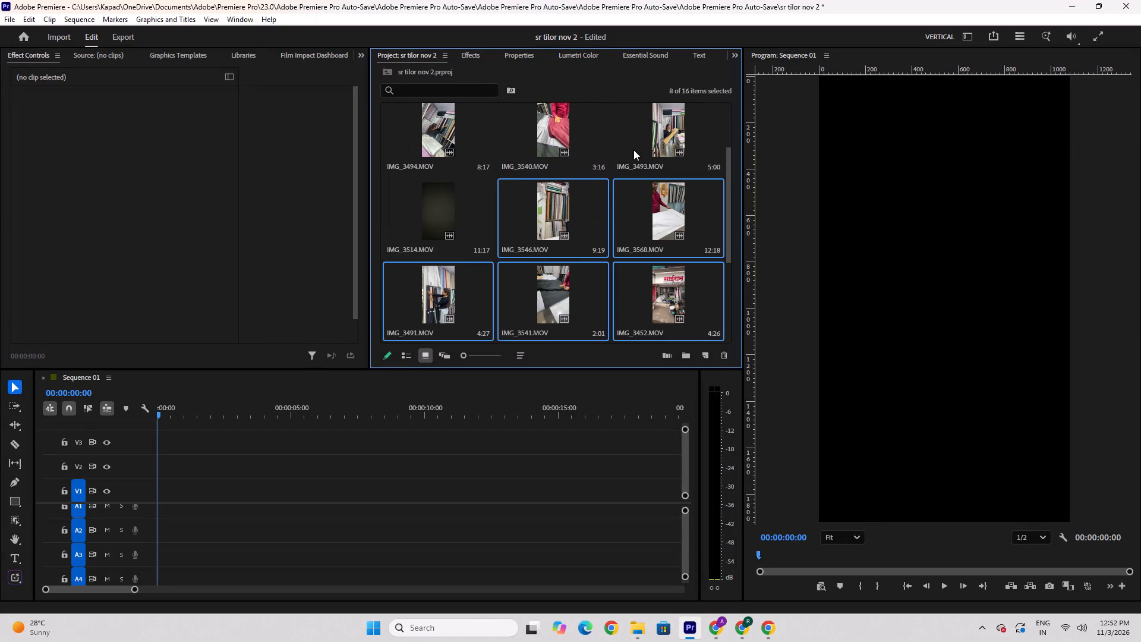
ctrl+click(679, 137)
ctrl+click(553, 139)
ctrl+click(438, 137)
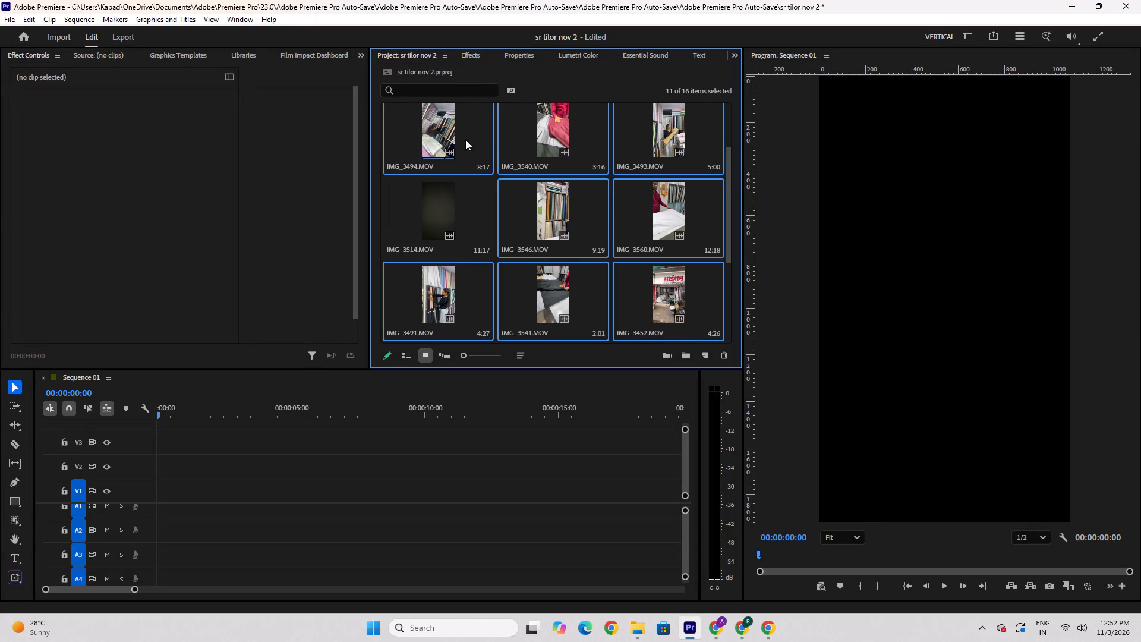
scroll(500, 146, up, 2)
ctrl+click(648, 146)
ctrl+click(569, 146)
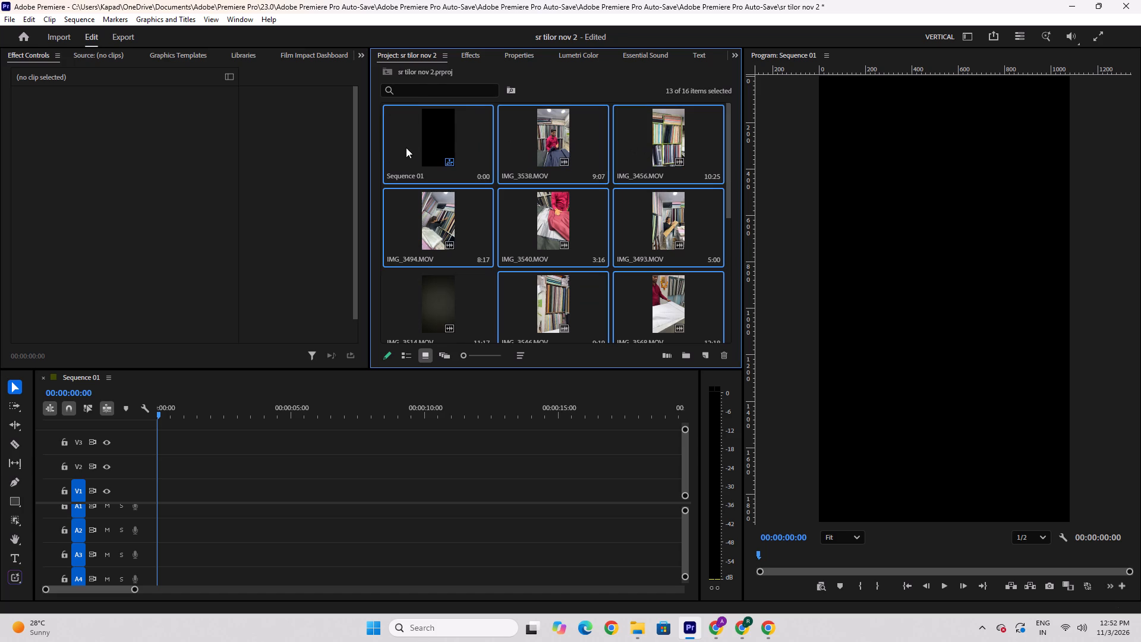
ctrl+click(406, 147)
scroll(529, 241, down, 4)
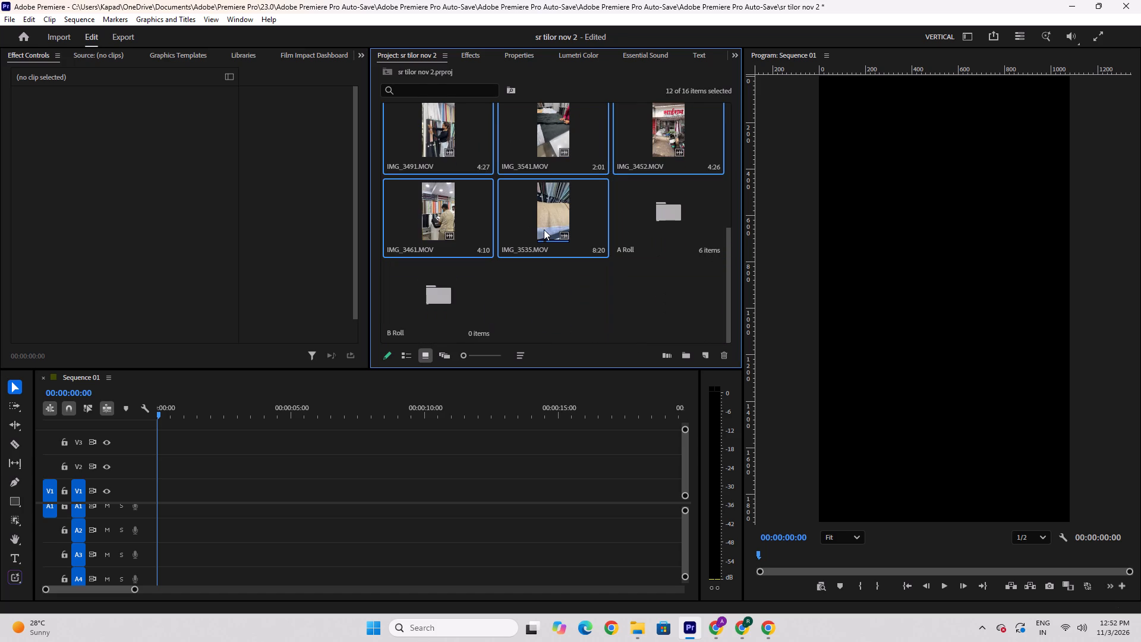
drag(545, 227, 463, 310)
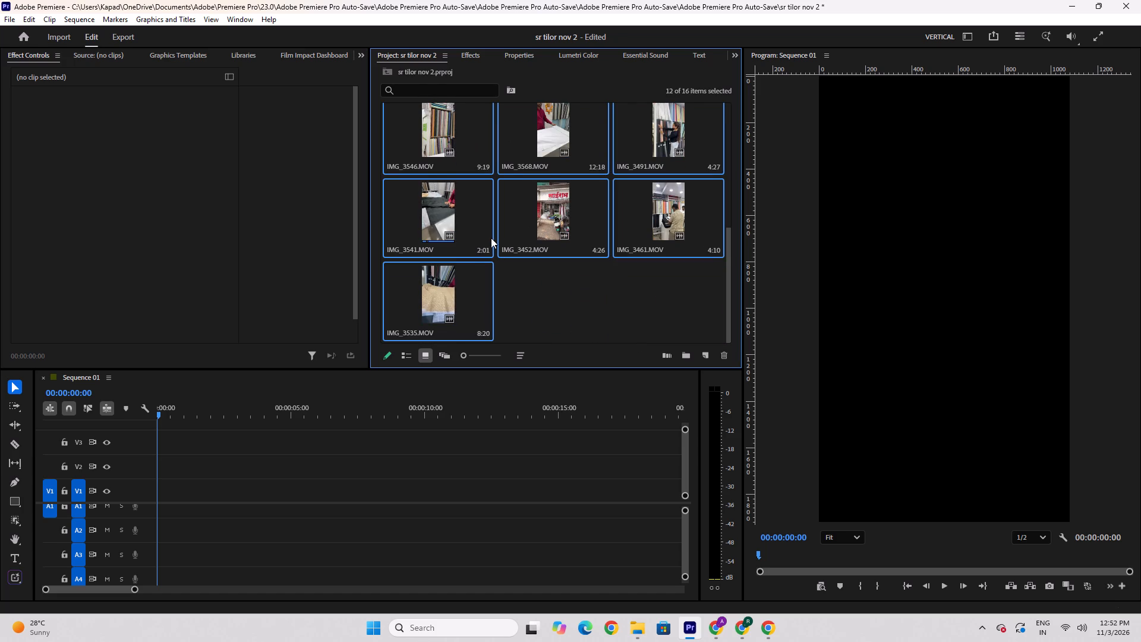
scroll(541, 224, up, 4)
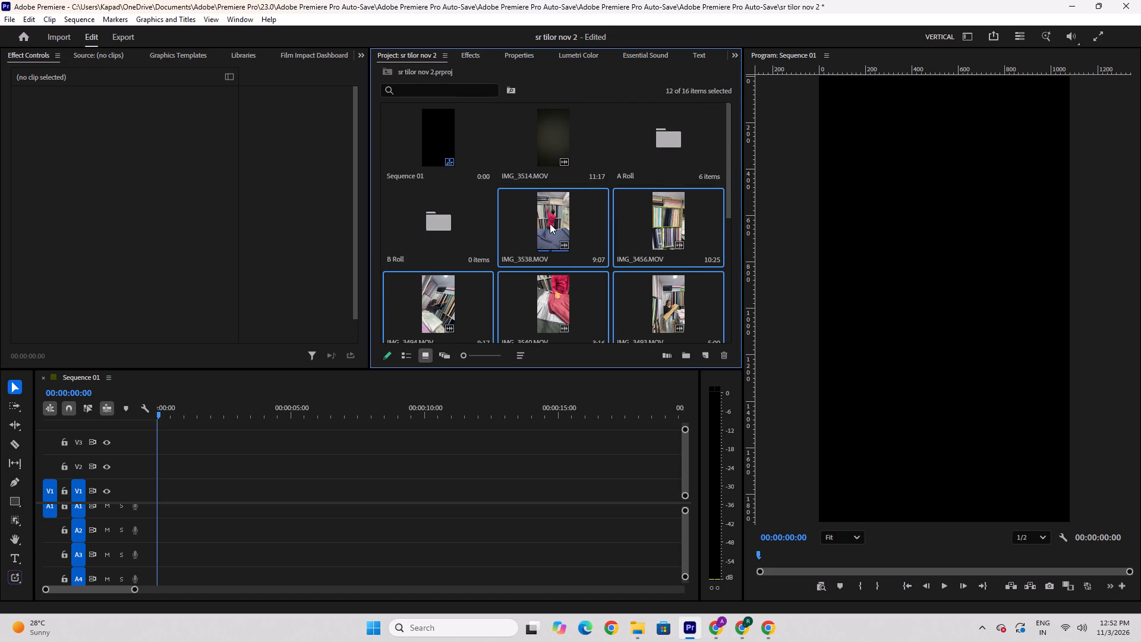
drag(550, 224, 428, 236)
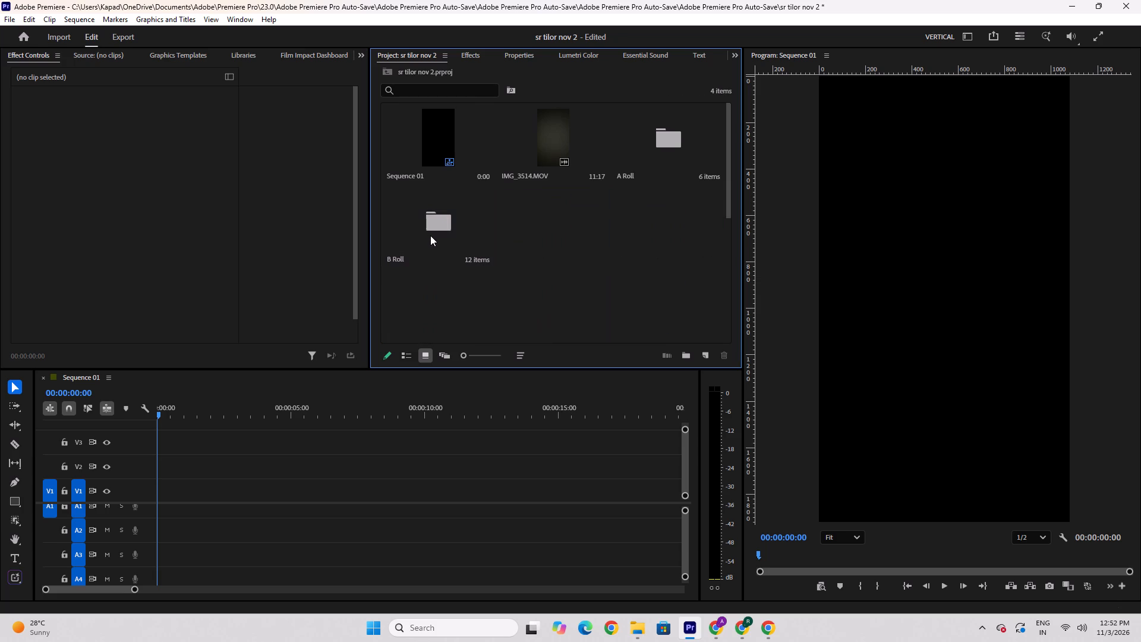
Move the clip IMG_3514.MOV into the A Roll bin.
drag(527, 139, 647, 150)
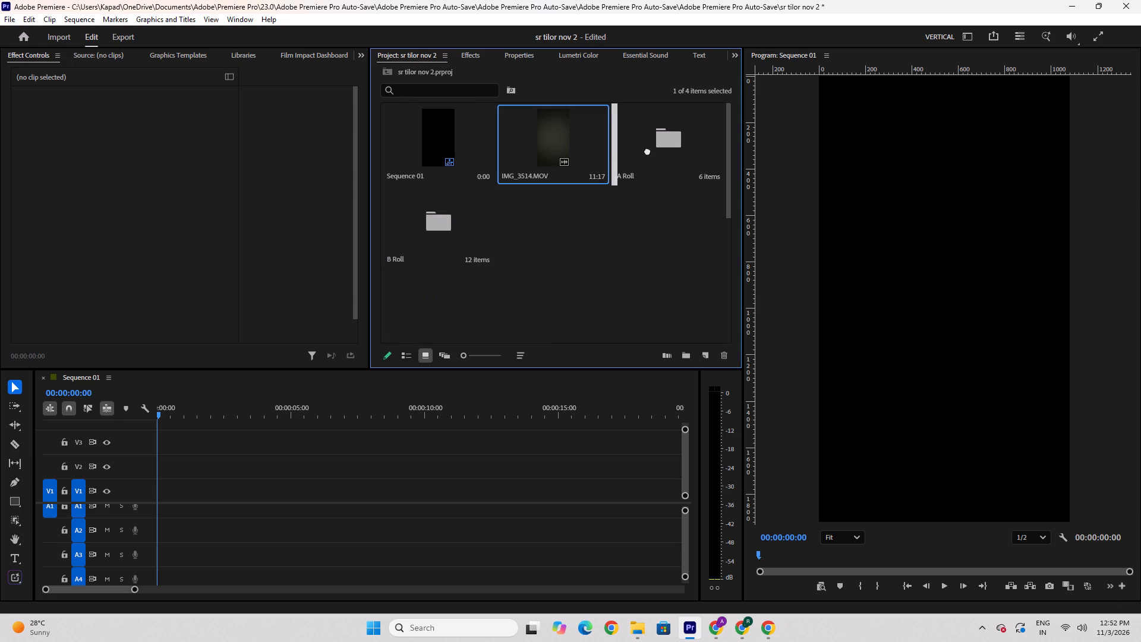
drag(647, 150, 654, 150)
scroll(518, 243, down, 1)
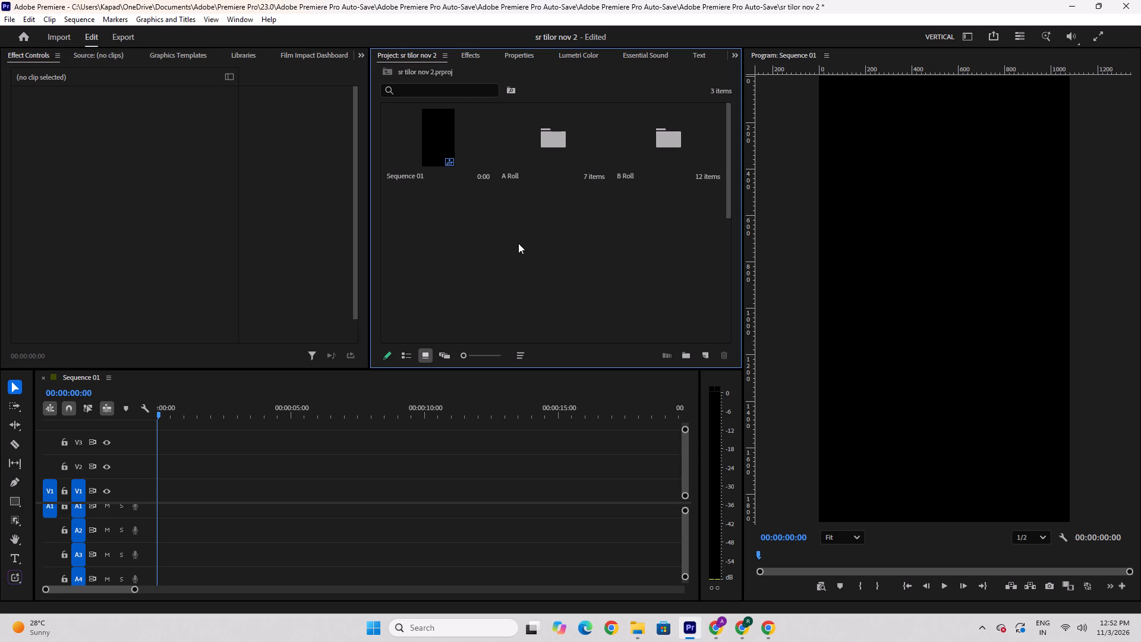
Switch to File Explorer and look through the folders on the C: drive and the New Volume (D:) drive.
click(625, 626)
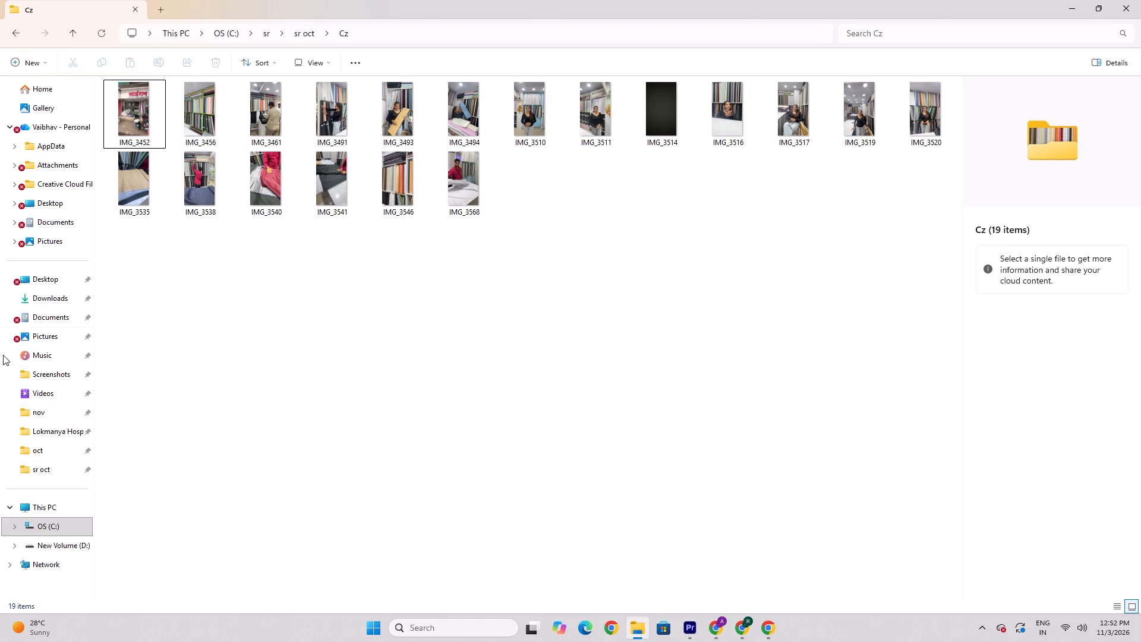
click(56, 525)
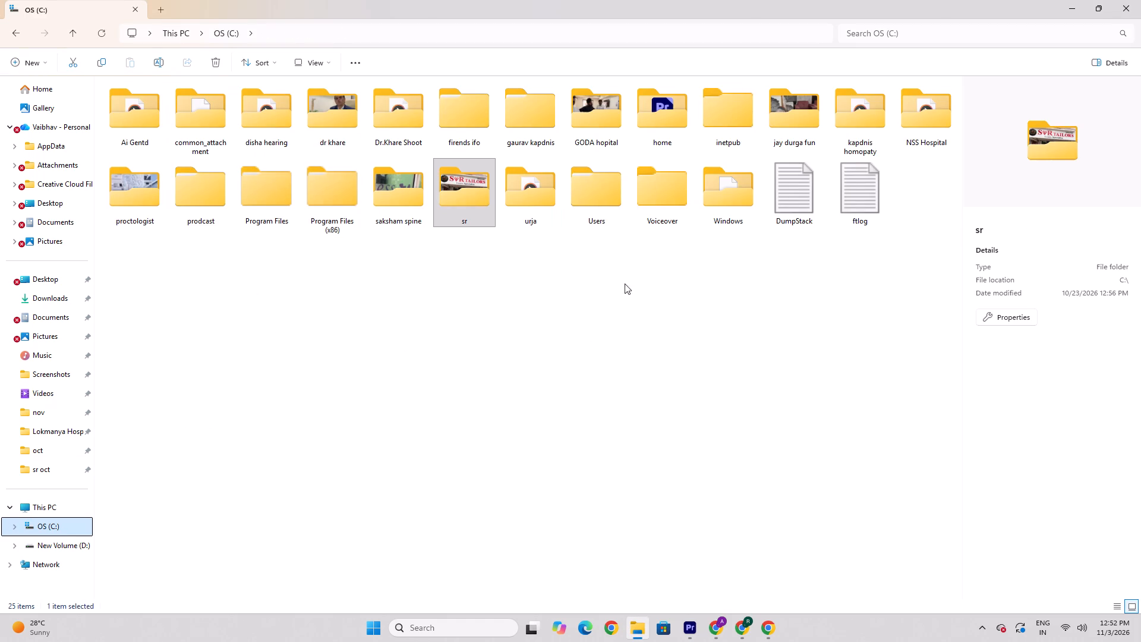
click(42, 545)
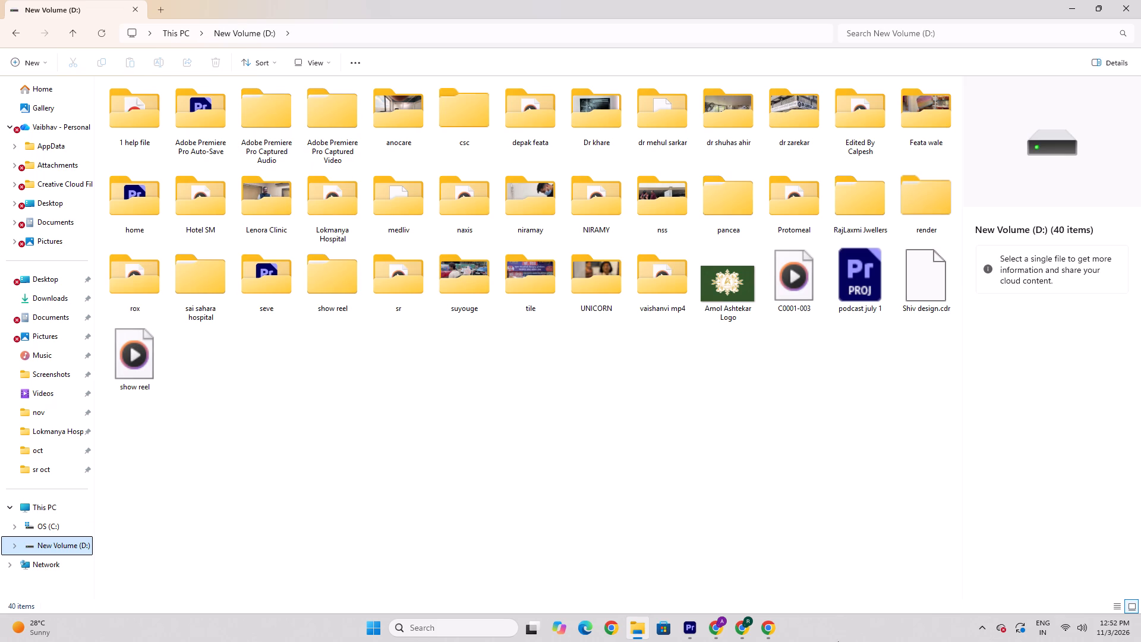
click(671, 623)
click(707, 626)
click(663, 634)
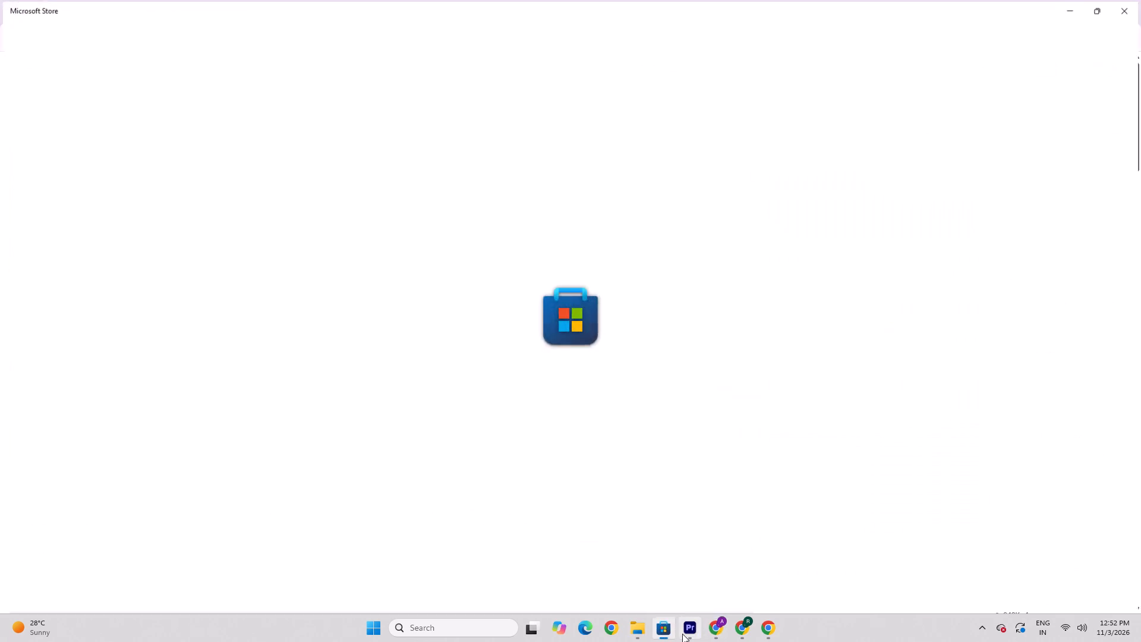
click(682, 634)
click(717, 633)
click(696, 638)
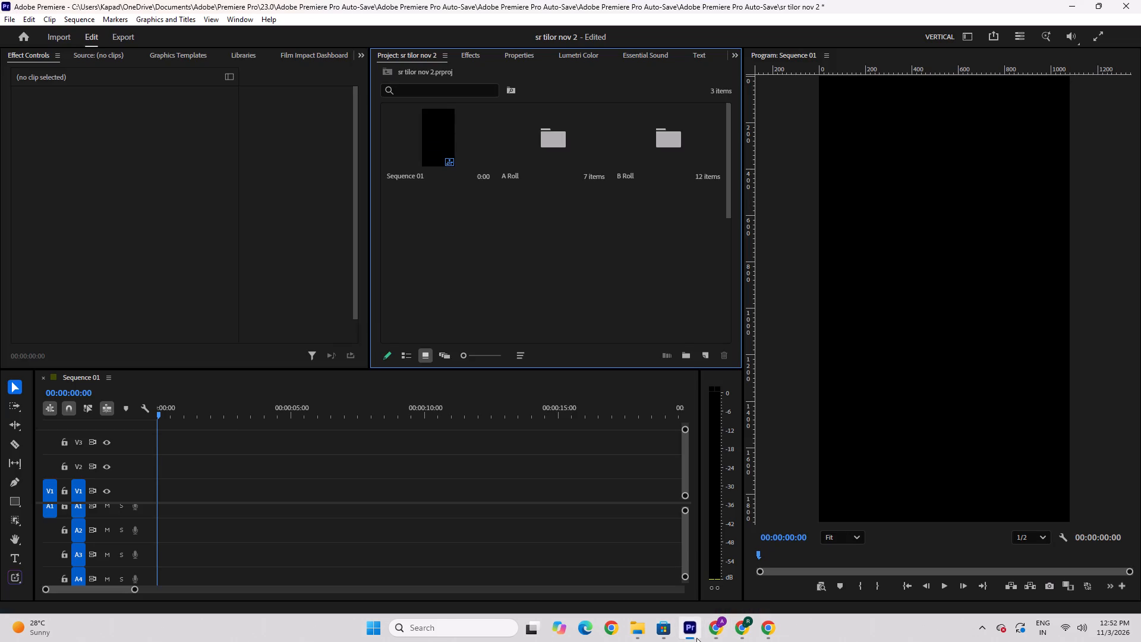
In File Explorer, open the video abhigaman 01 demo from D:\render\abhigamn clnic, and close the player.
click(635, 630)
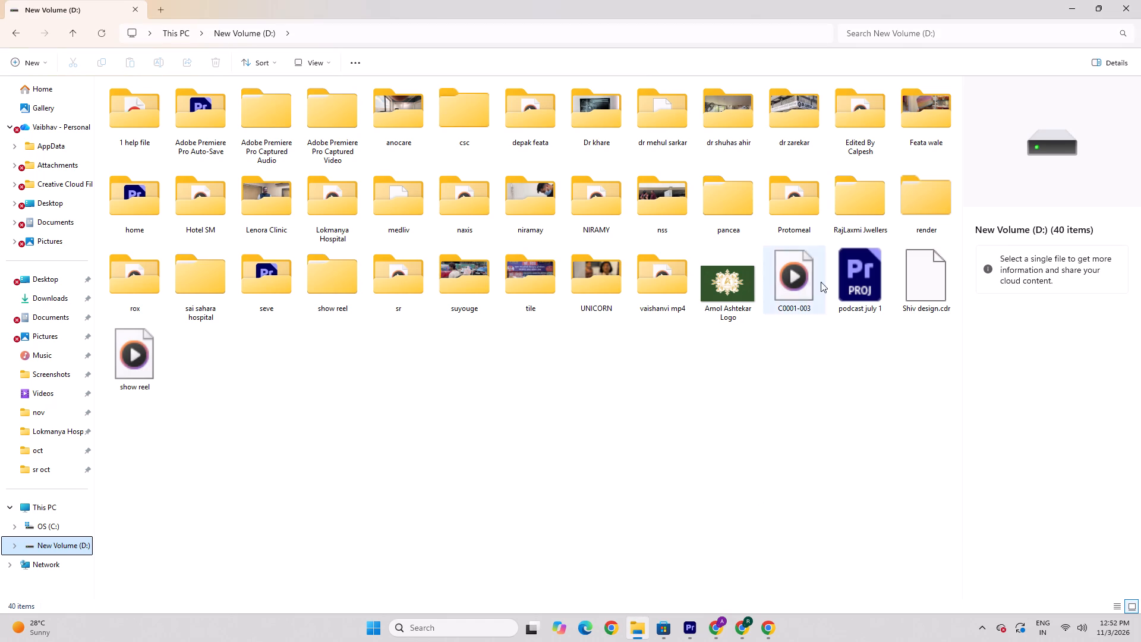
double_click(928, 221)
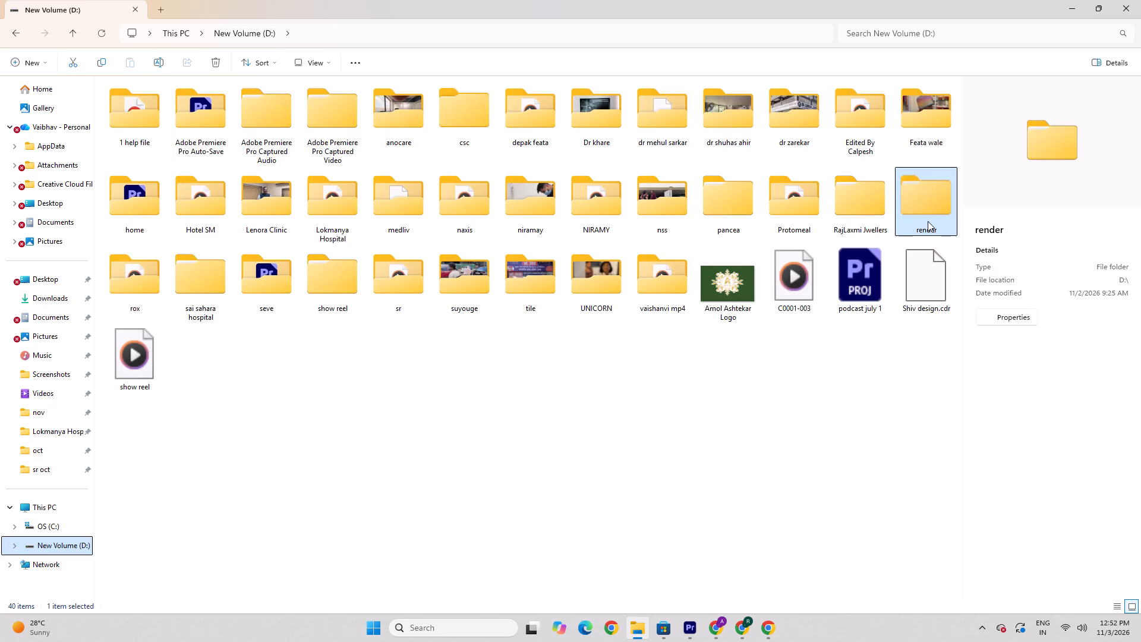
double_click(143, 130)
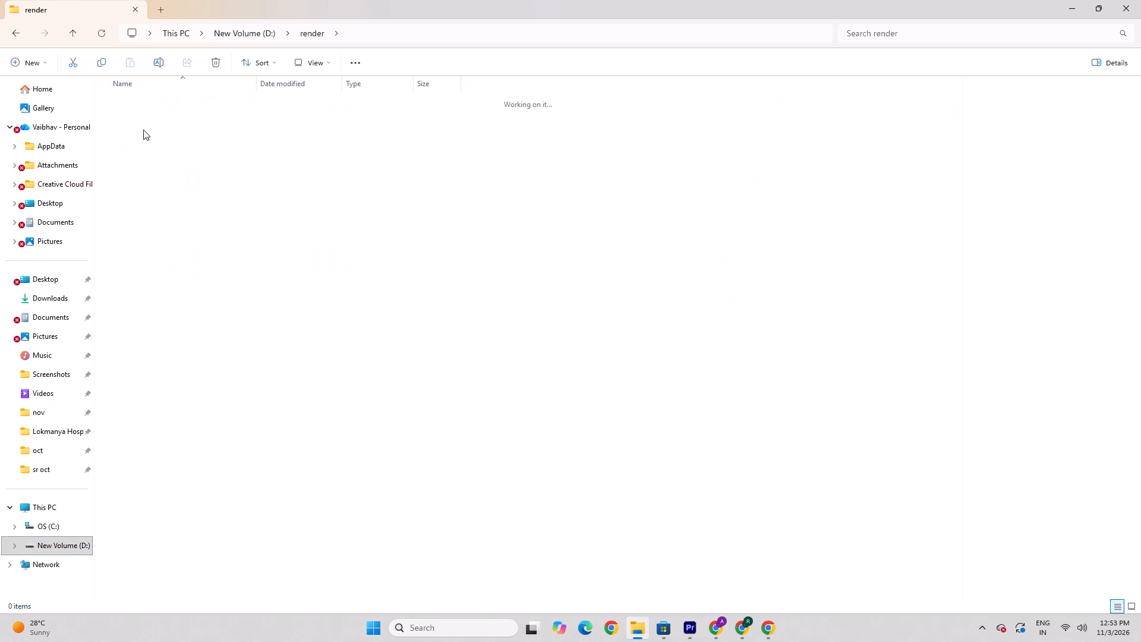
double_click(135, 136)
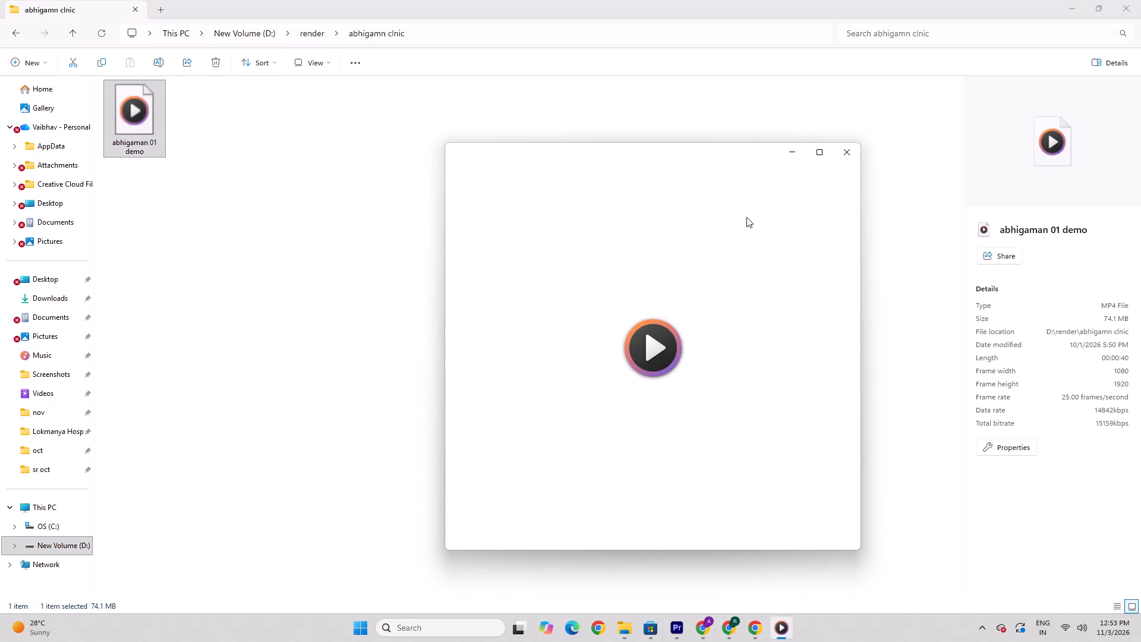
click(849, 152)
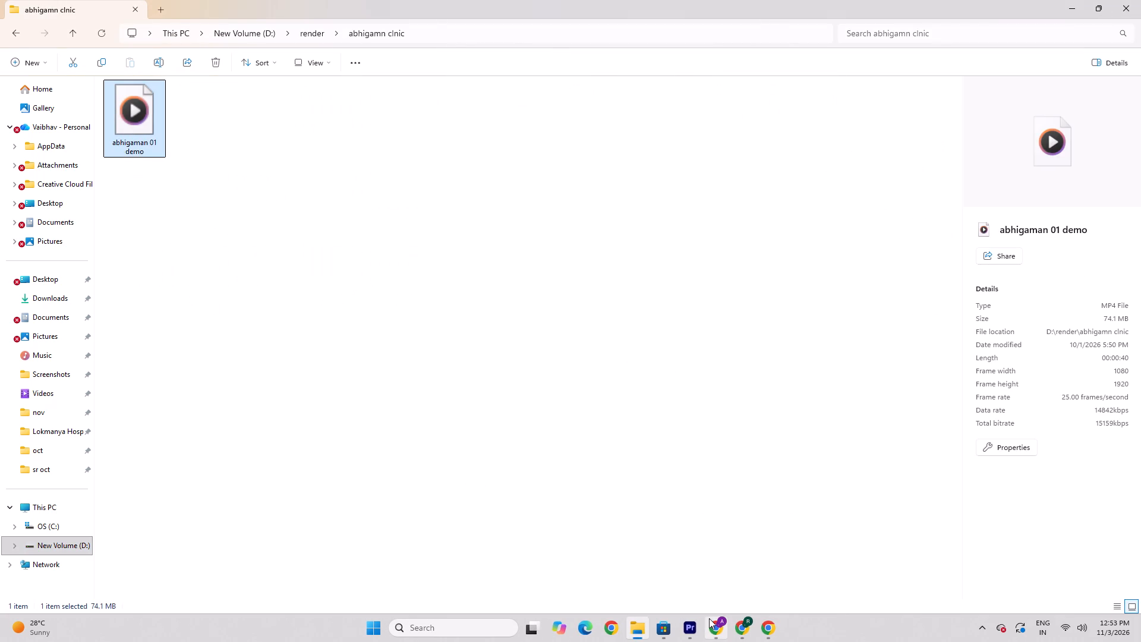
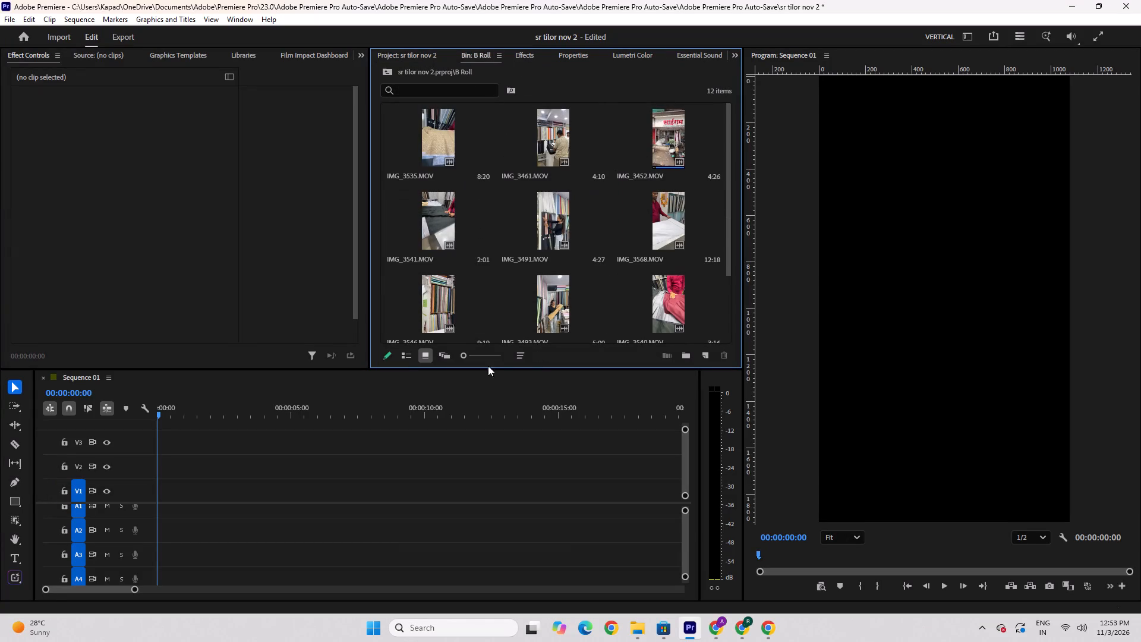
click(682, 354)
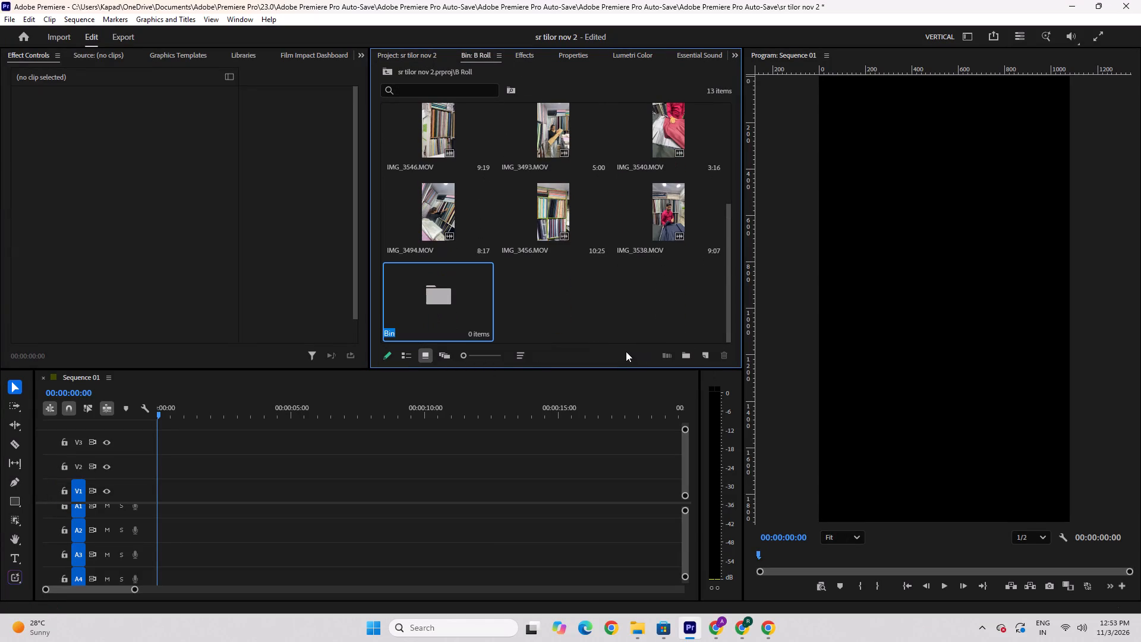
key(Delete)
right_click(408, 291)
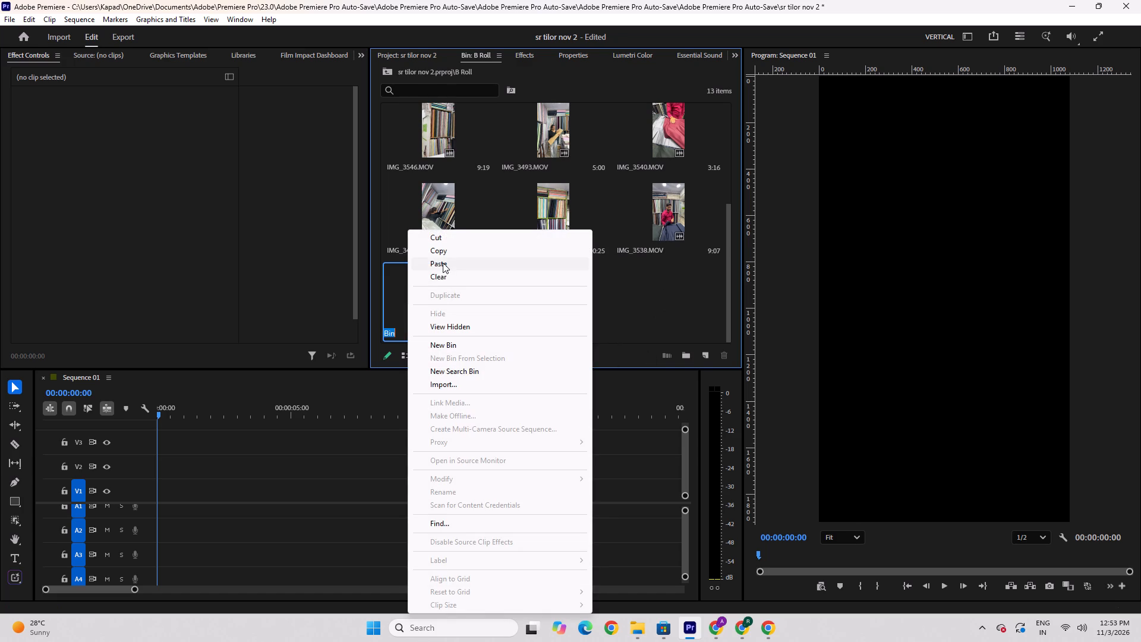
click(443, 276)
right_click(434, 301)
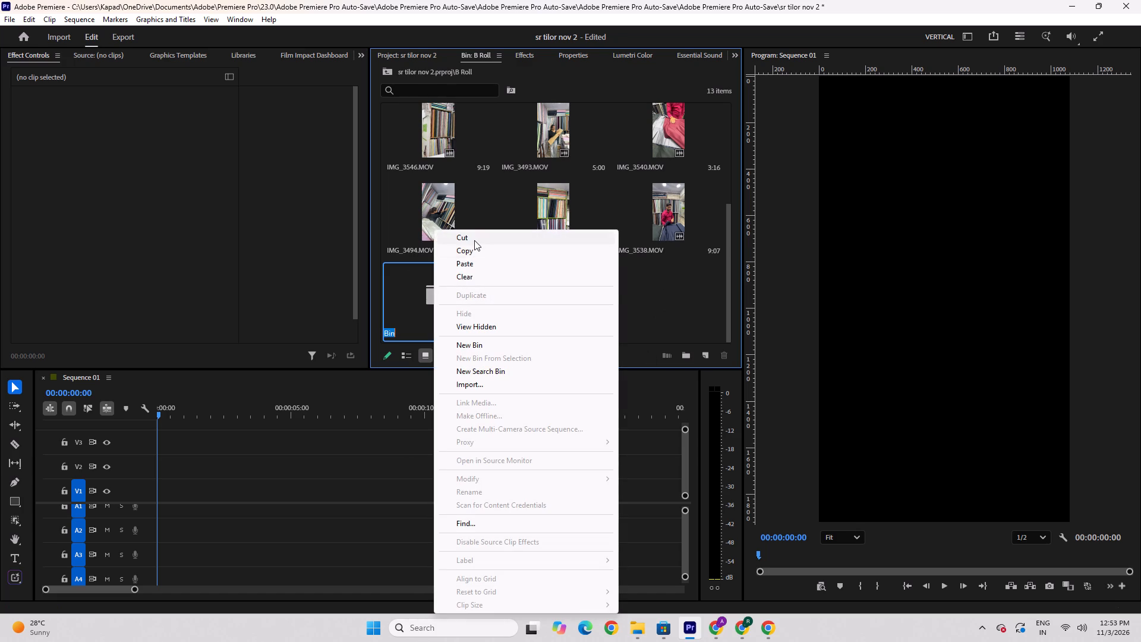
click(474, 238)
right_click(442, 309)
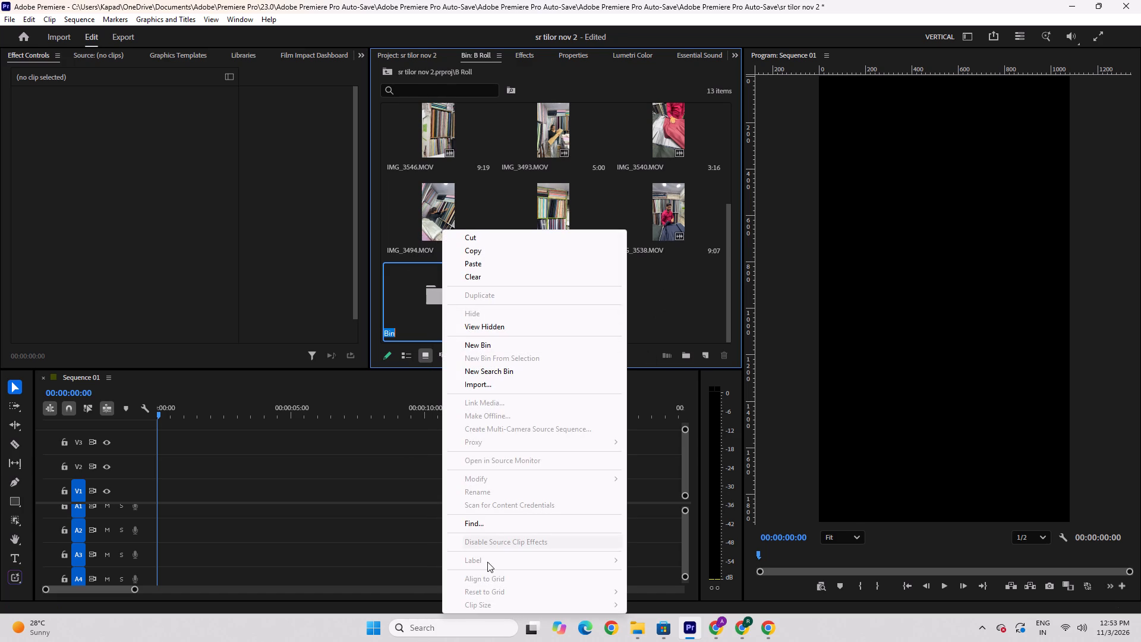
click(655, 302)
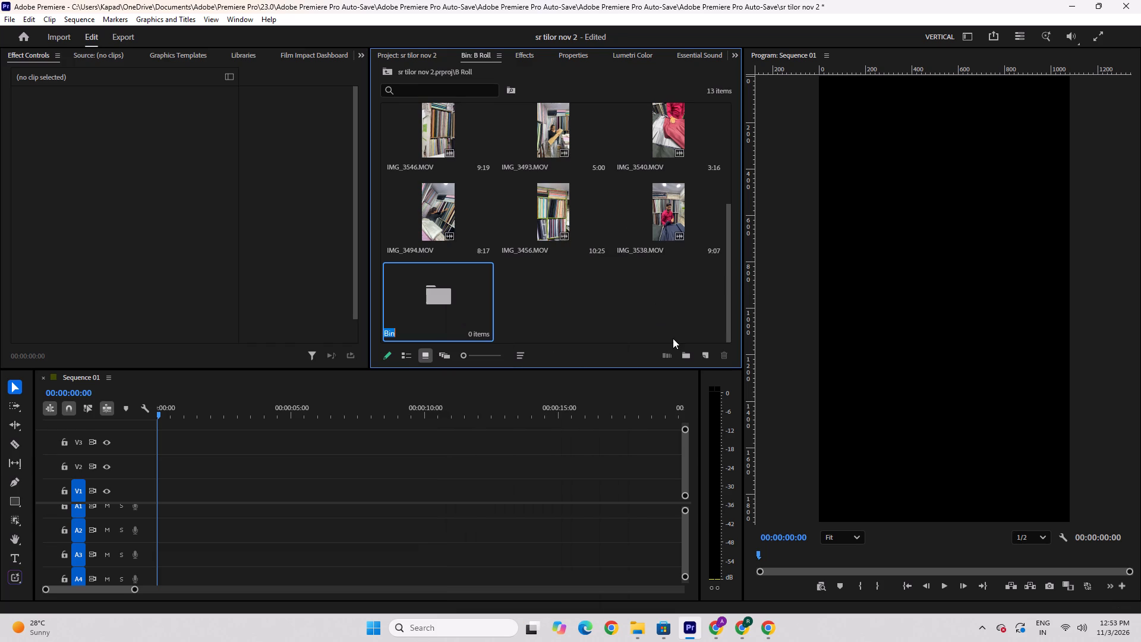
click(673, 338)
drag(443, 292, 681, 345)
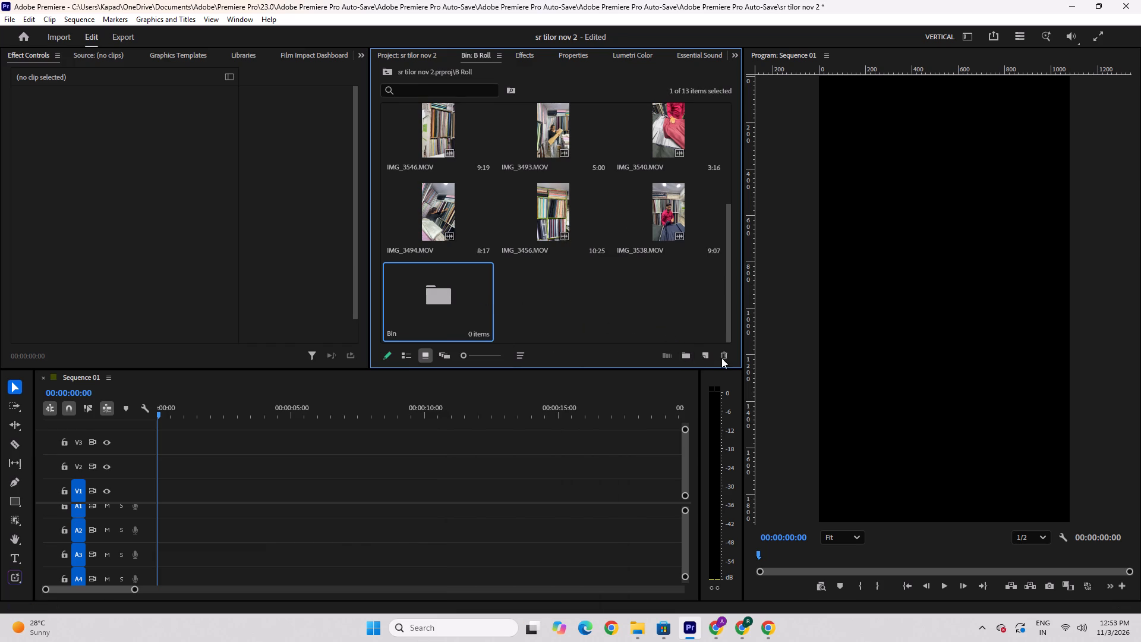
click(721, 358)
Return to the sr tilor nov 2 project, open the A Roll bin and look through its clips.
scroll(572, 259, up, 10)
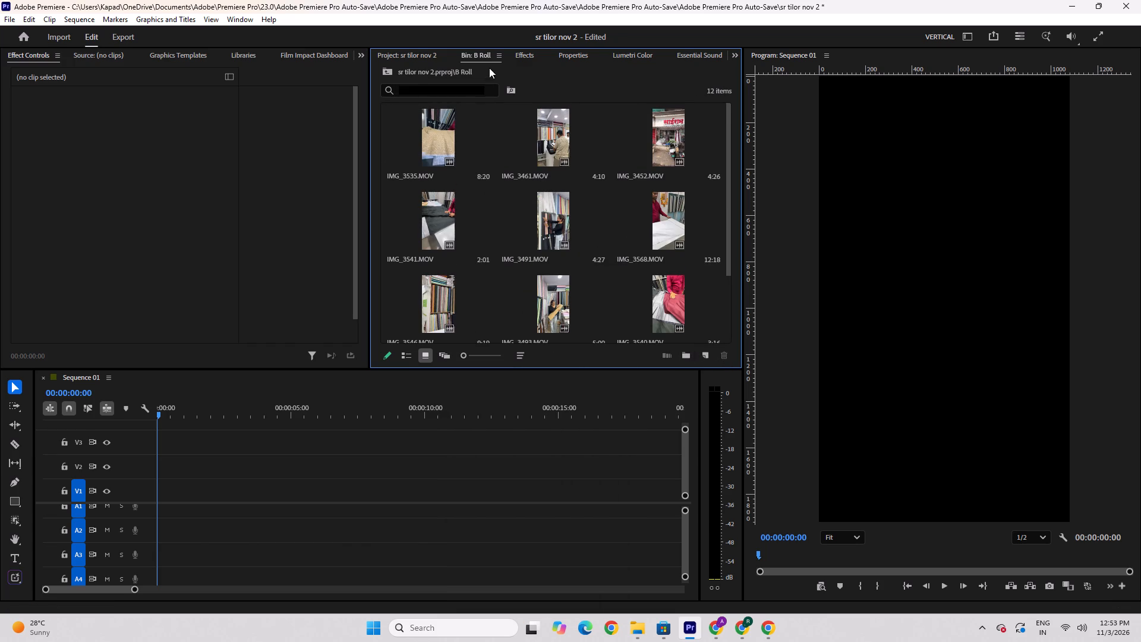
click(518, 53)
click(560, 55)
click(482, 56)
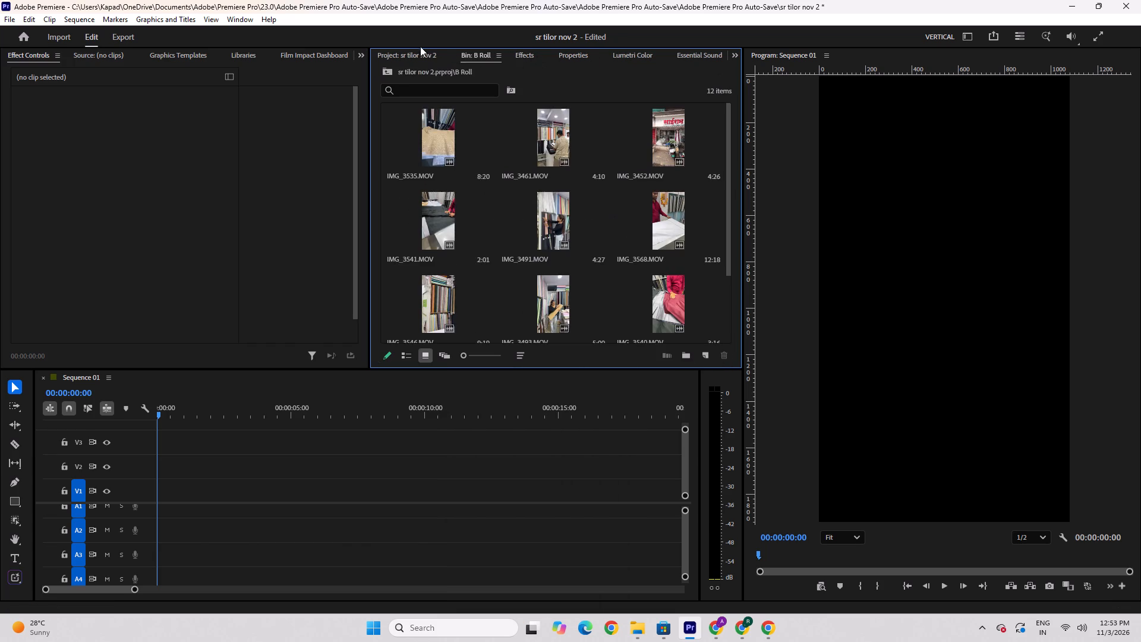
click(417, 50)
double_click(531, 144)
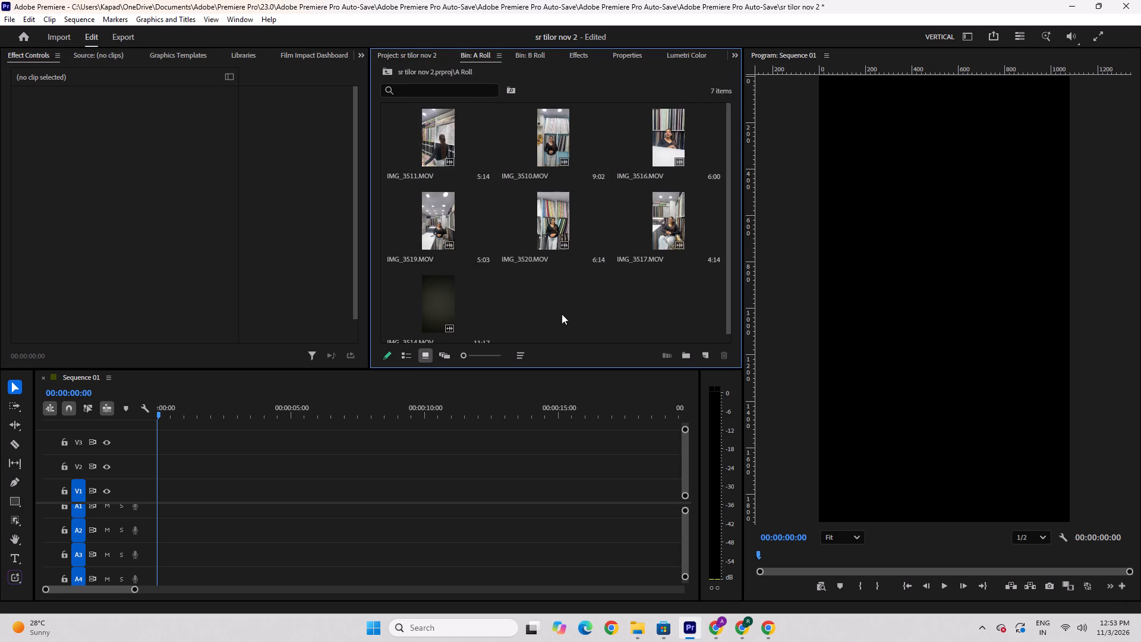
scroll(452, 263, up, 3)
scroll(454, 263, down, 2)
scroll(454, 263, up, 5)
Open the clip IMG_3510.MOV from the A Roll bin for preview.
double_click(557, 144)
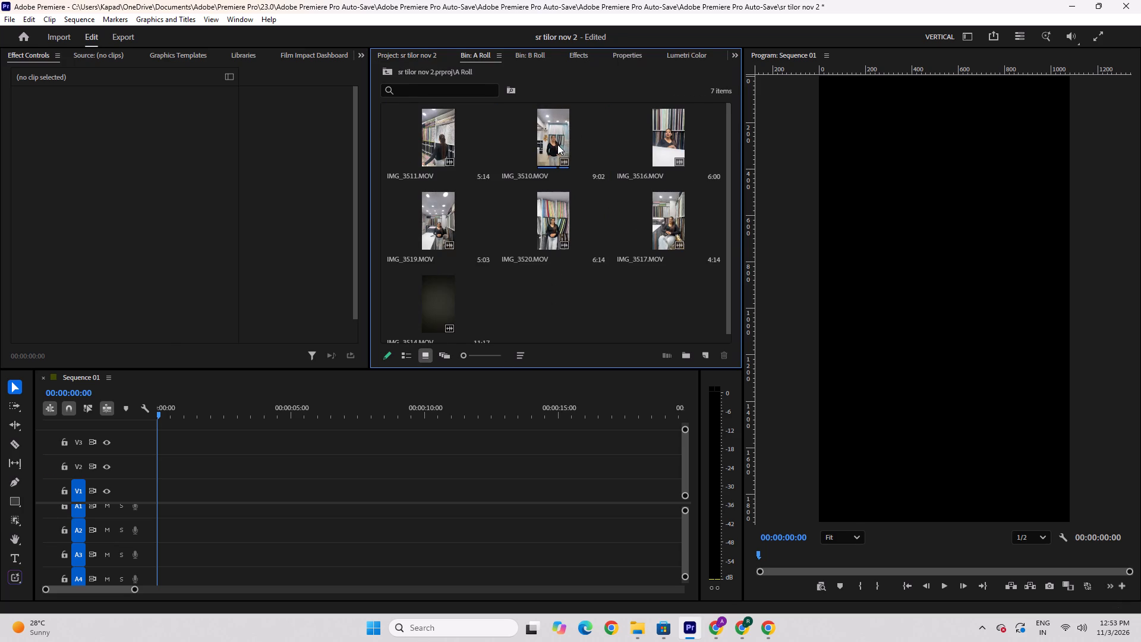
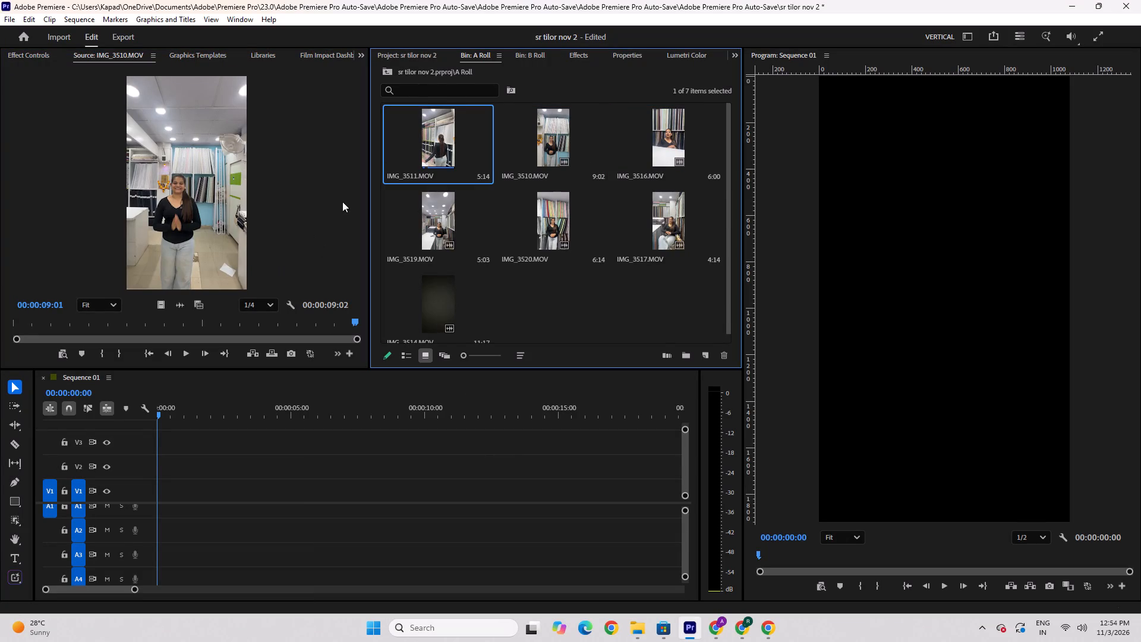
Open the clip IMG_3511.MOV from the A Roll bin and play it for preview.
double_click(406, 124)
click(185, 353)
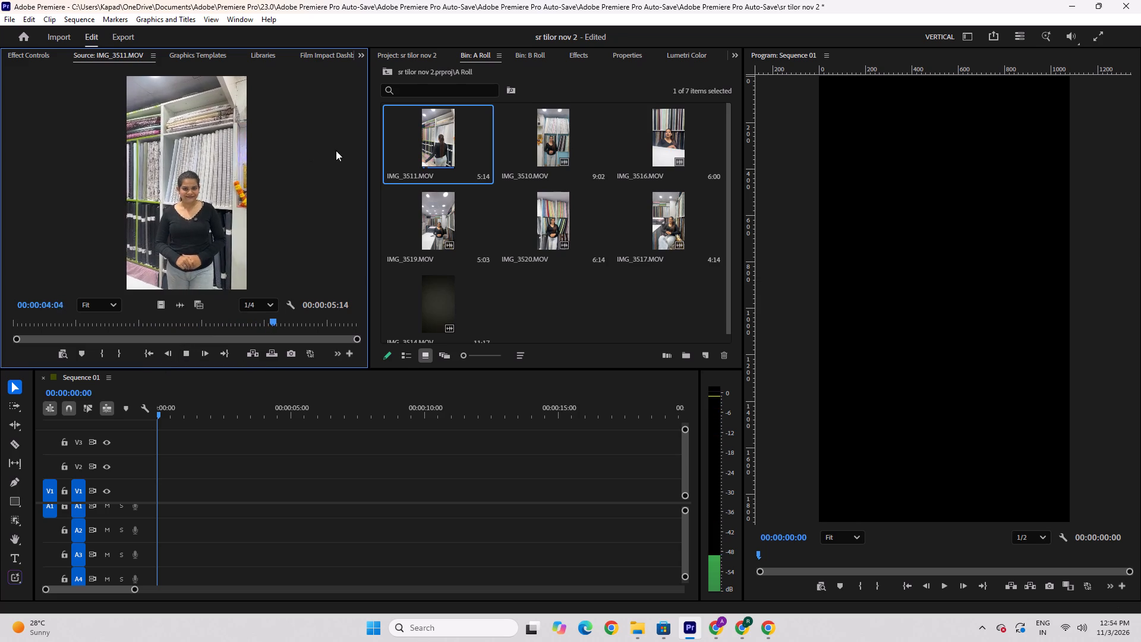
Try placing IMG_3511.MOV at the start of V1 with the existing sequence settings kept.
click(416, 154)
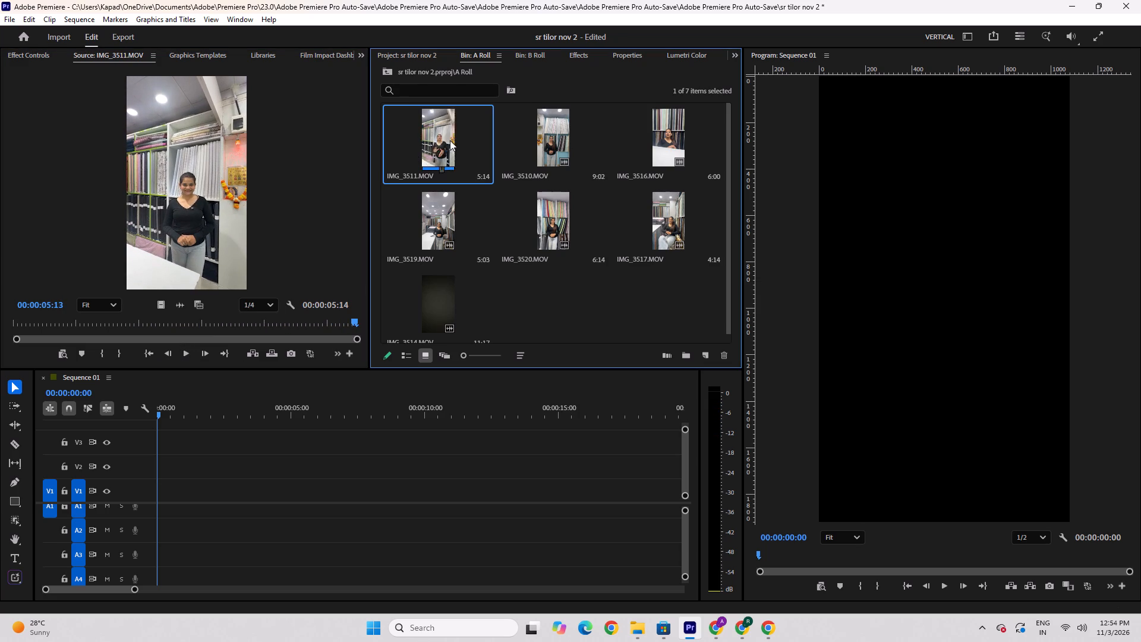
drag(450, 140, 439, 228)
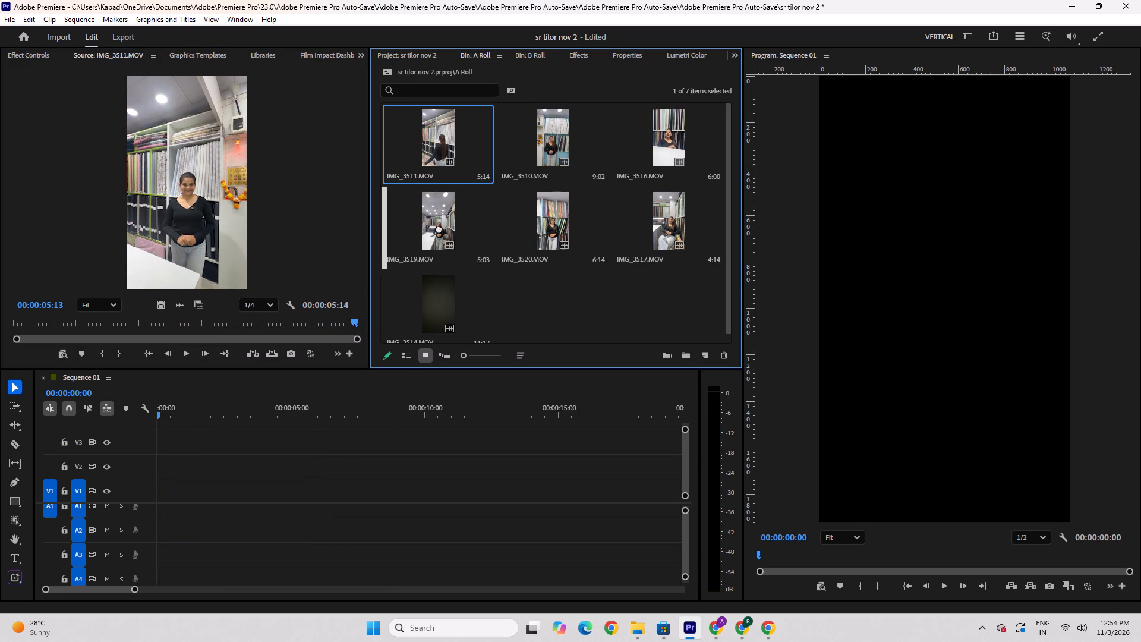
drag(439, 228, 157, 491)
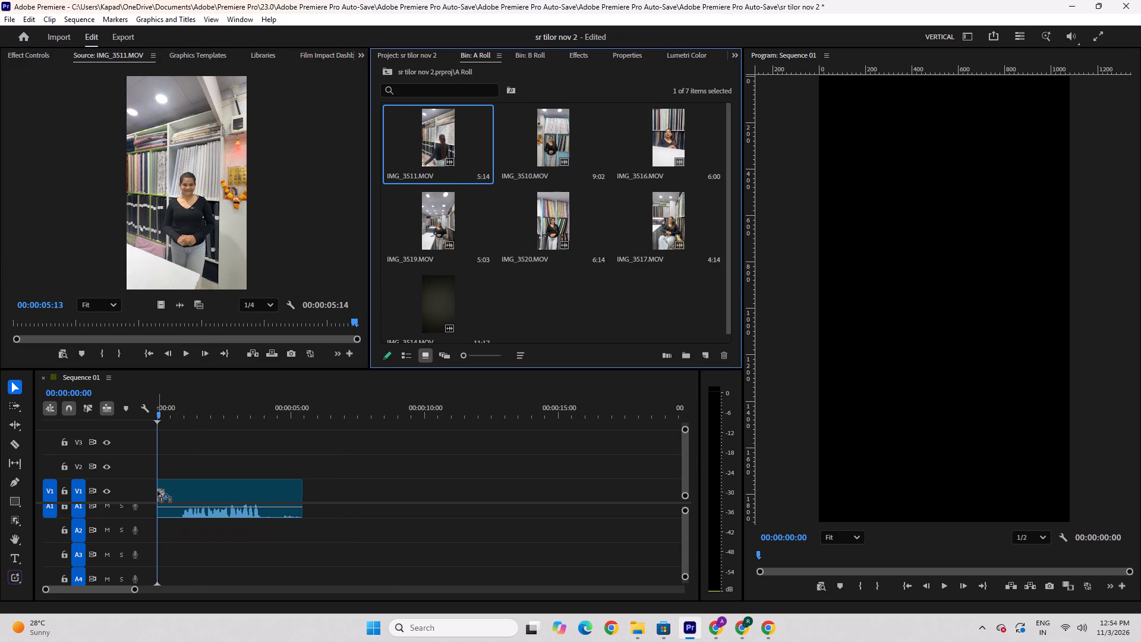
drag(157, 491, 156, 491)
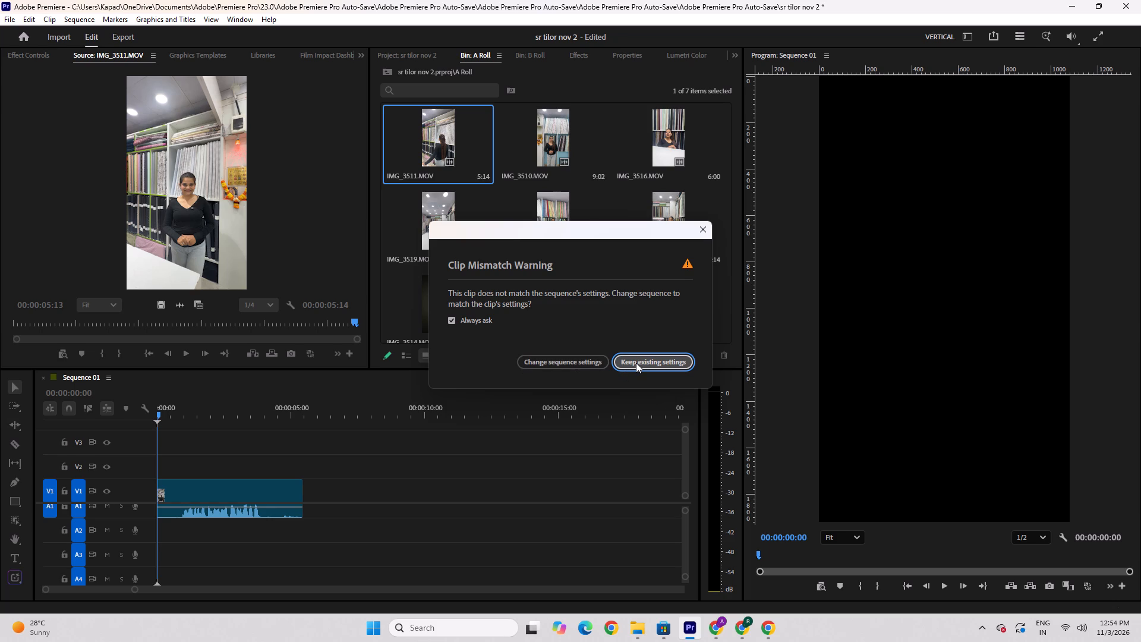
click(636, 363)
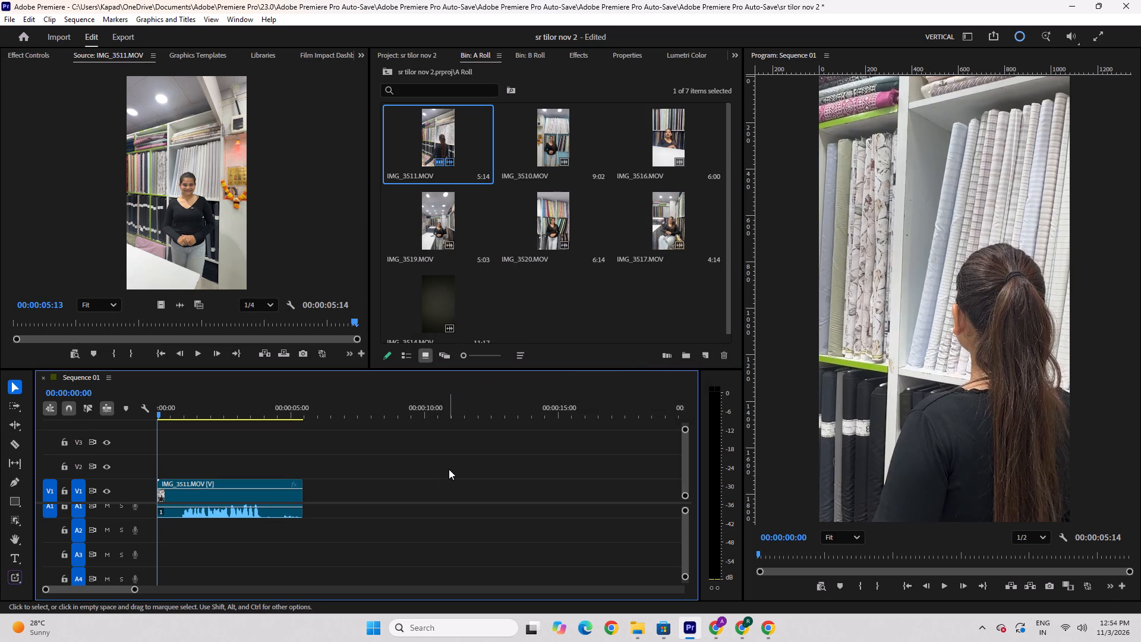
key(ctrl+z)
Place IMG_3511.MOV at the start of V1 and A1, changing the sequence settings to match the clip.
drag(457, 153, 275, 339)
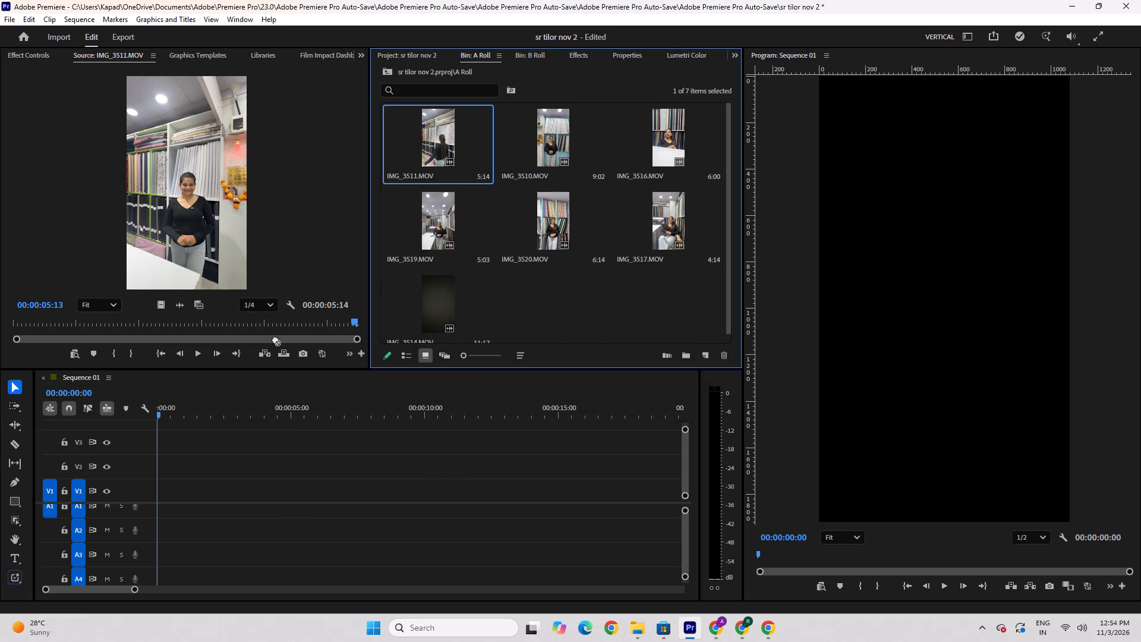
drag(275, 339, 154, 489)
click(533, 358)
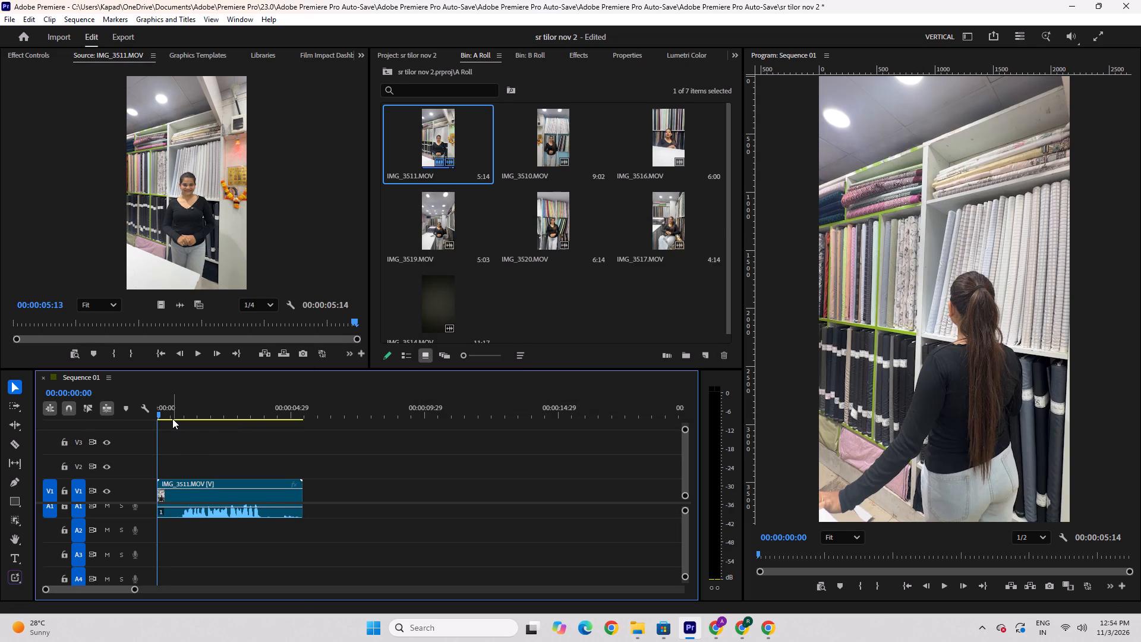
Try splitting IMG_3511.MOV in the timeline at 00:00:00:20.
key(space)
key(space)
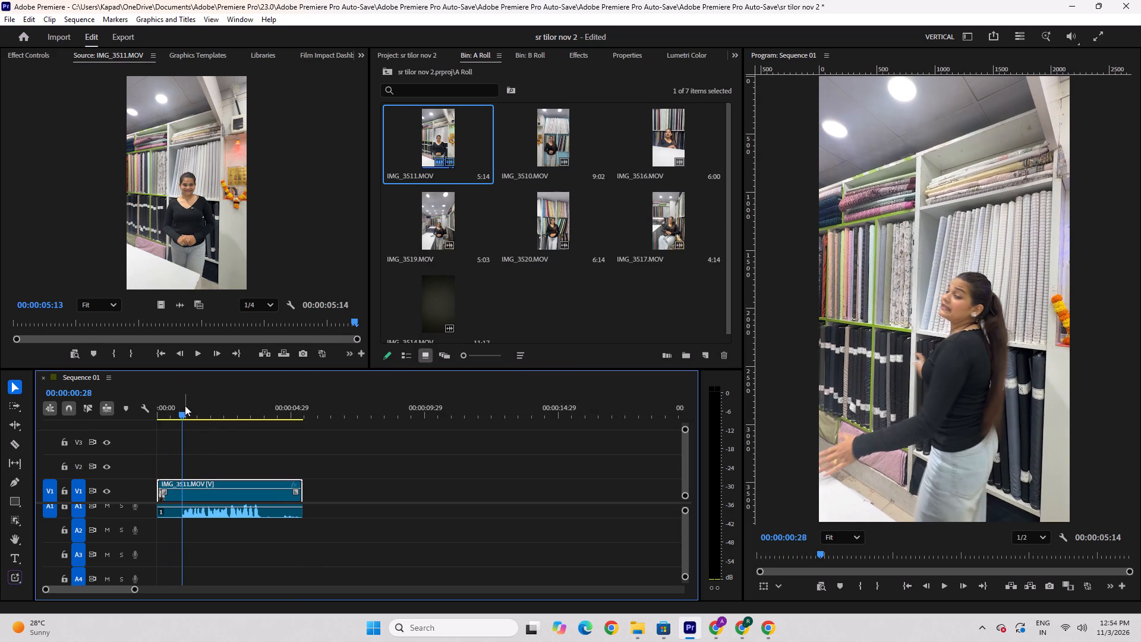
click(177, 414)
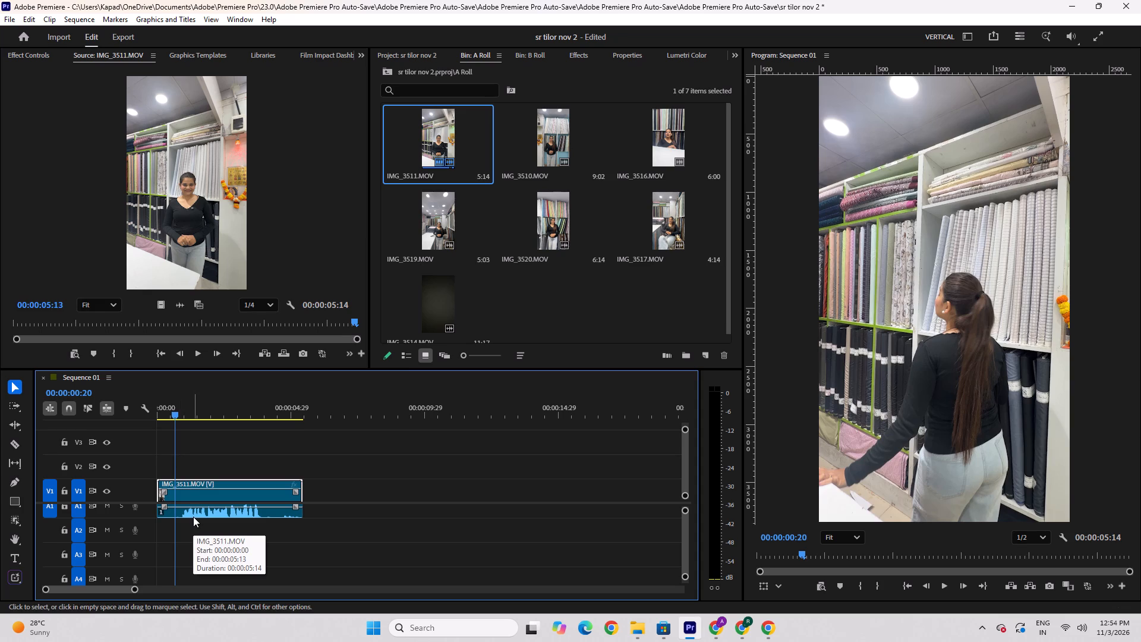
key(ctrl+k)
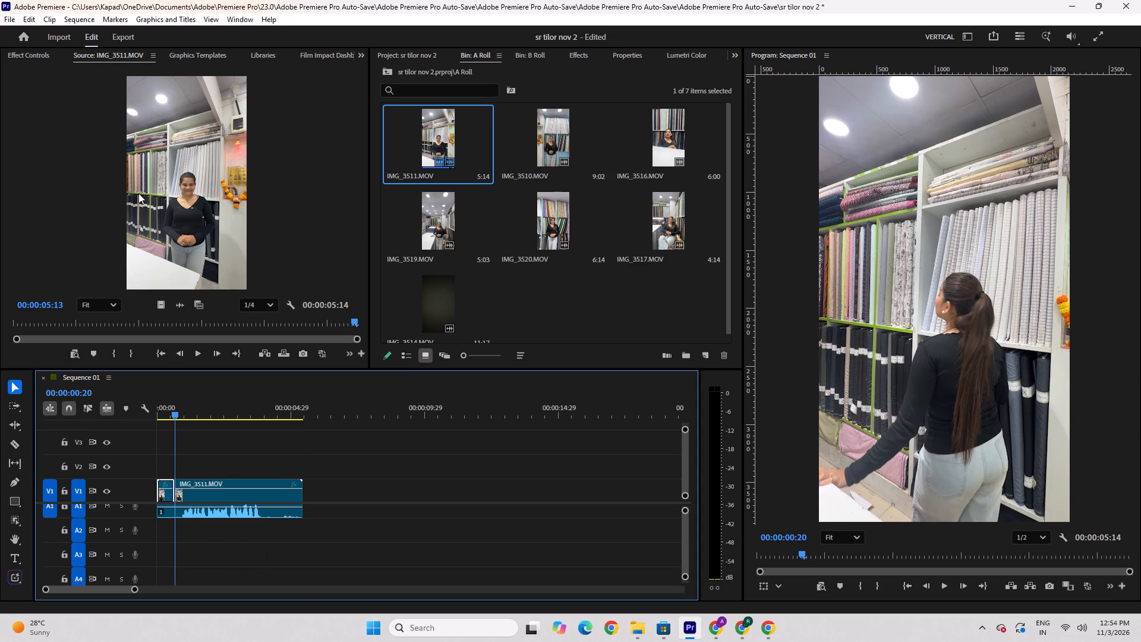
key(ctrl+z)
Split both the video and audio of IMG_3511.MOV at 00:00:00:21.
drag(190, 568, 198, 483)
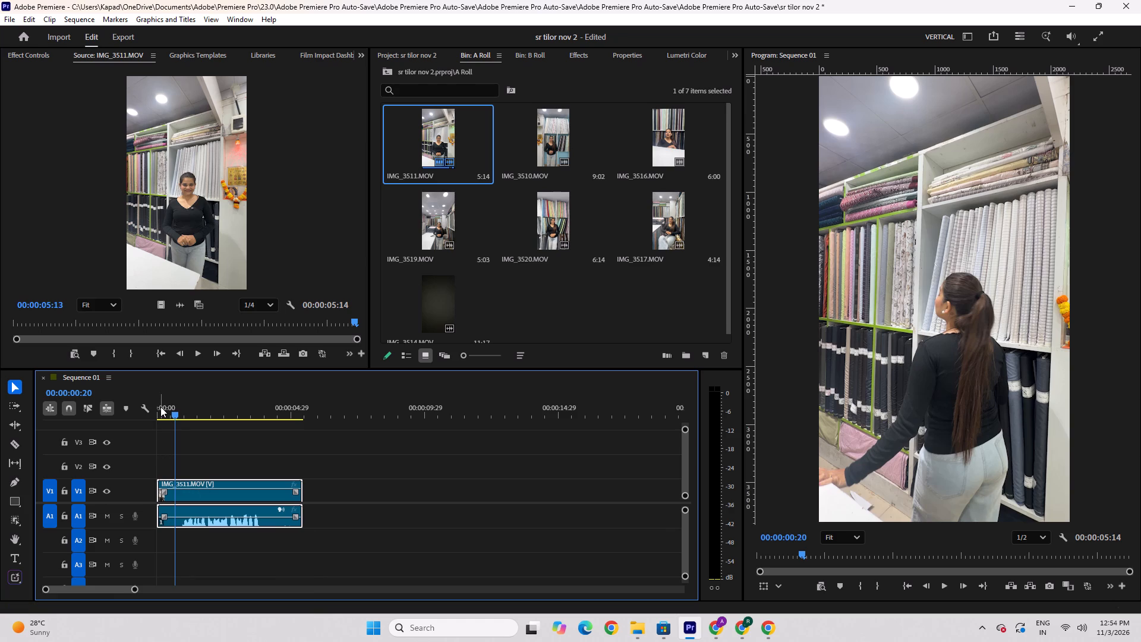
key(Right)
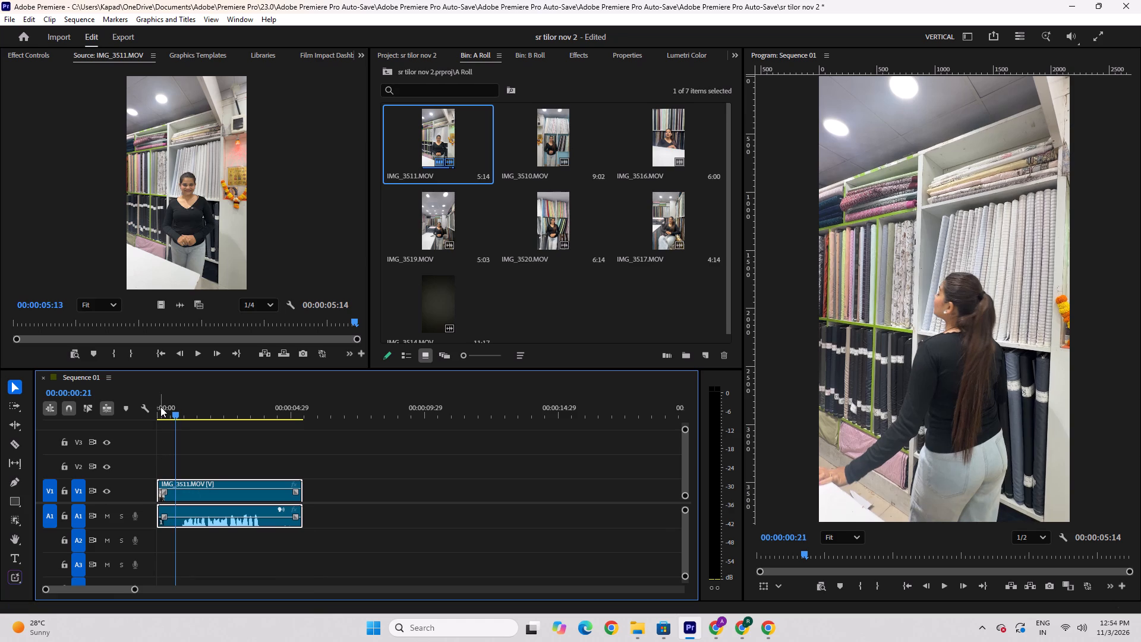
key(ctrl+c)
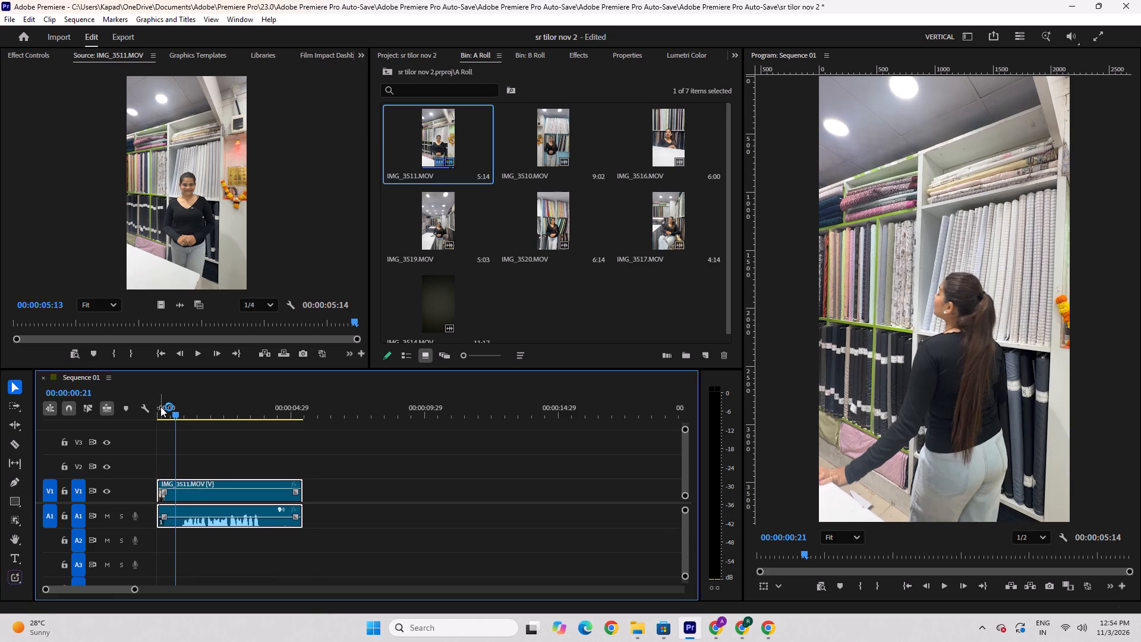
key(ctrl+k)
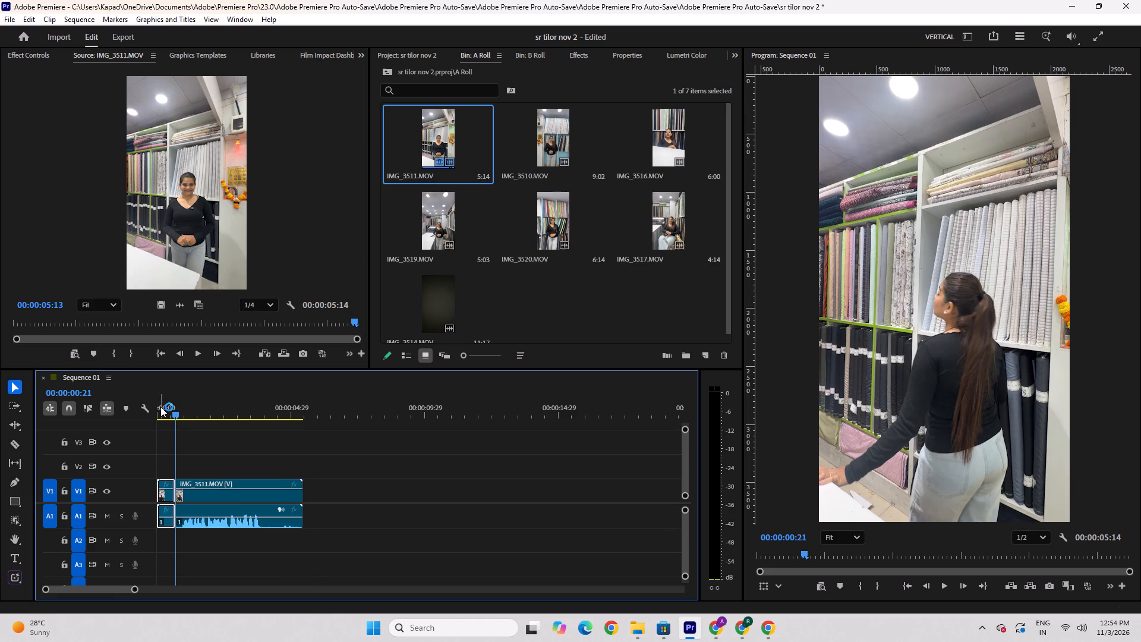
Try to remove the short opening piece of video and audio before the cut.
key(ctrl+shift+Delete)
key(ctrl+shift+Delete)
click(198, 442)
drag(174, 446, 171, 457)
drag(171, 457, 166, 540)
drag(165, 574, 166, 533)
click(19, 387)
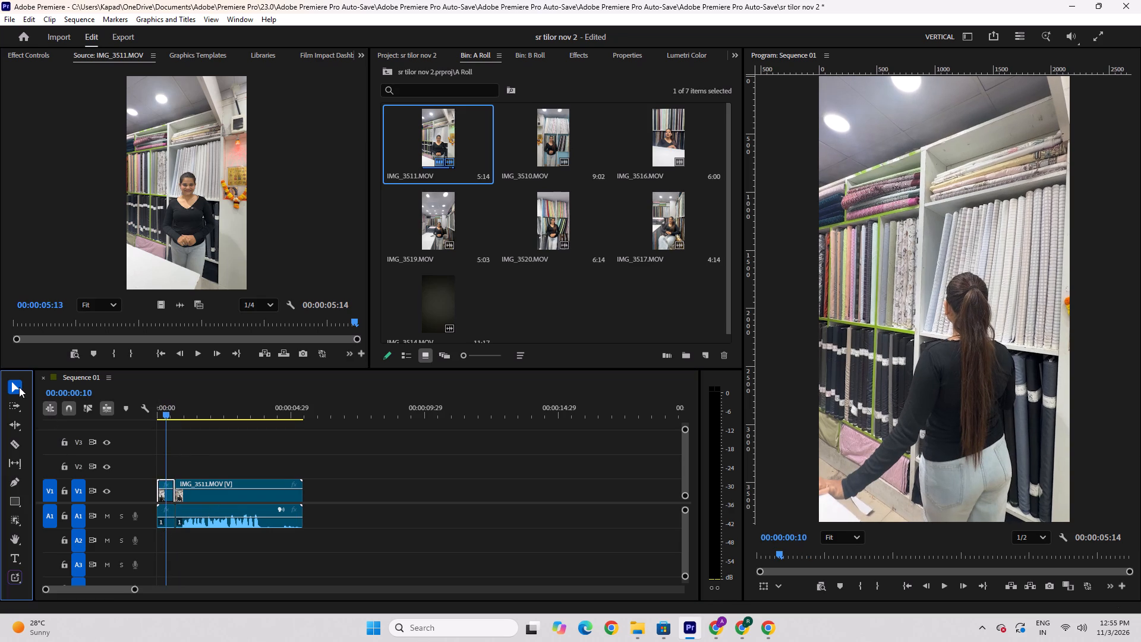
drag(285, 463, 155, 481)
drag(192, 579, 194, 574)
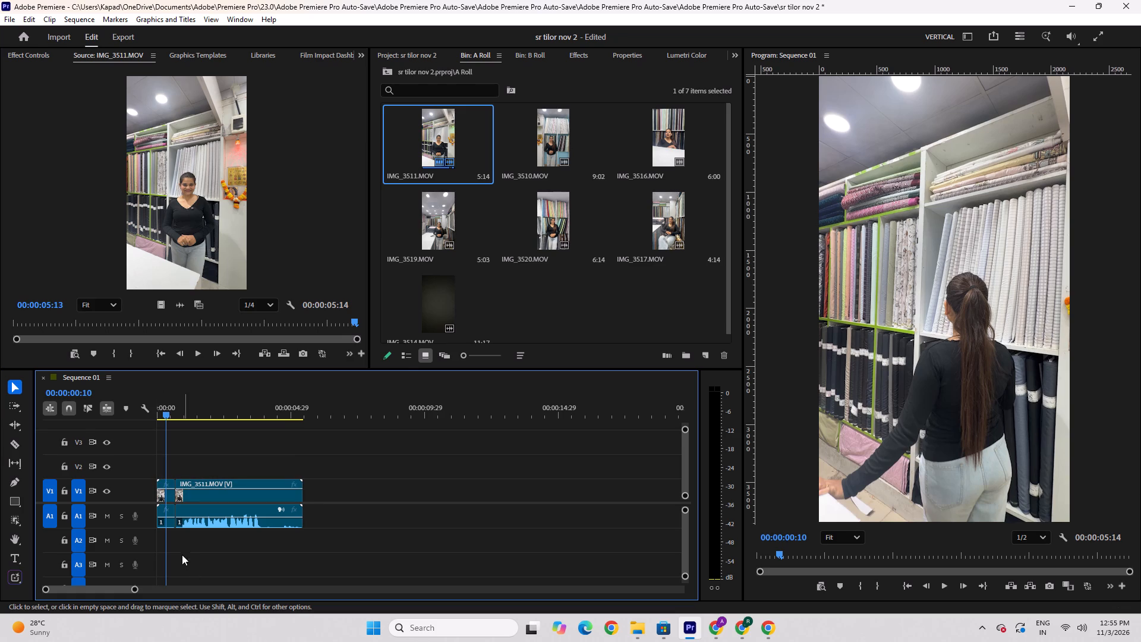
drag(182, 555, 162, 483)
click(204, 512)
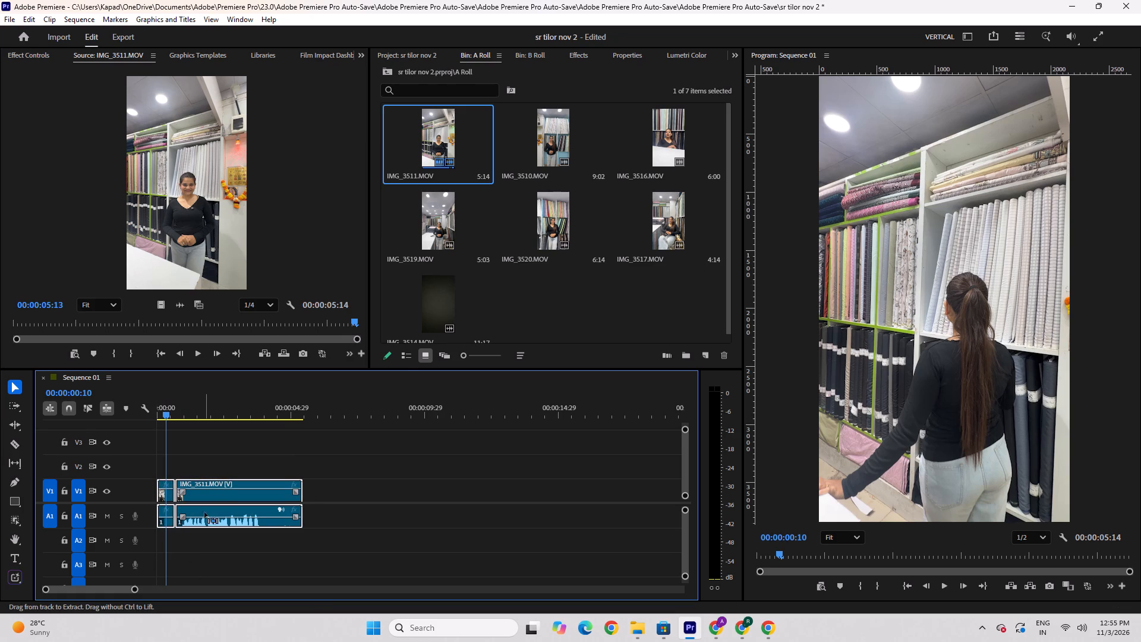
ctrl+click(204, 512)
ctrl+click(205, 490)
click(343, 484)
Delete the opening audio and video pieces before the 00:00:00:21 cut and close the gap at the sequence start.
drag(168, 454, 163, 496)
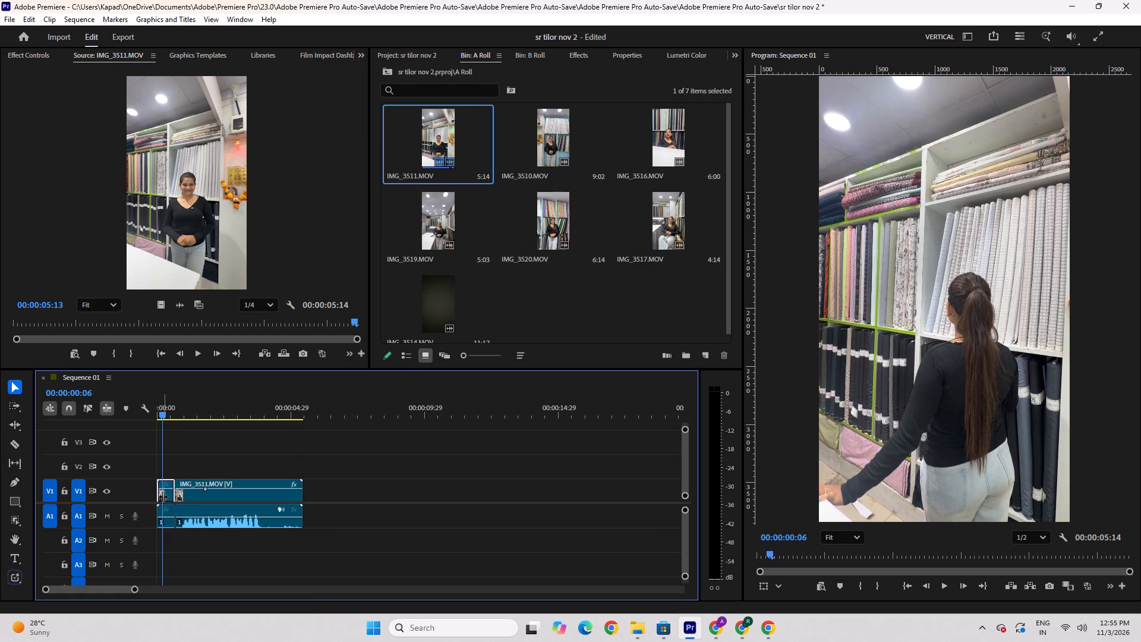
drag(163, 496, 169, 530)
click(168, 517)
key(Delete)
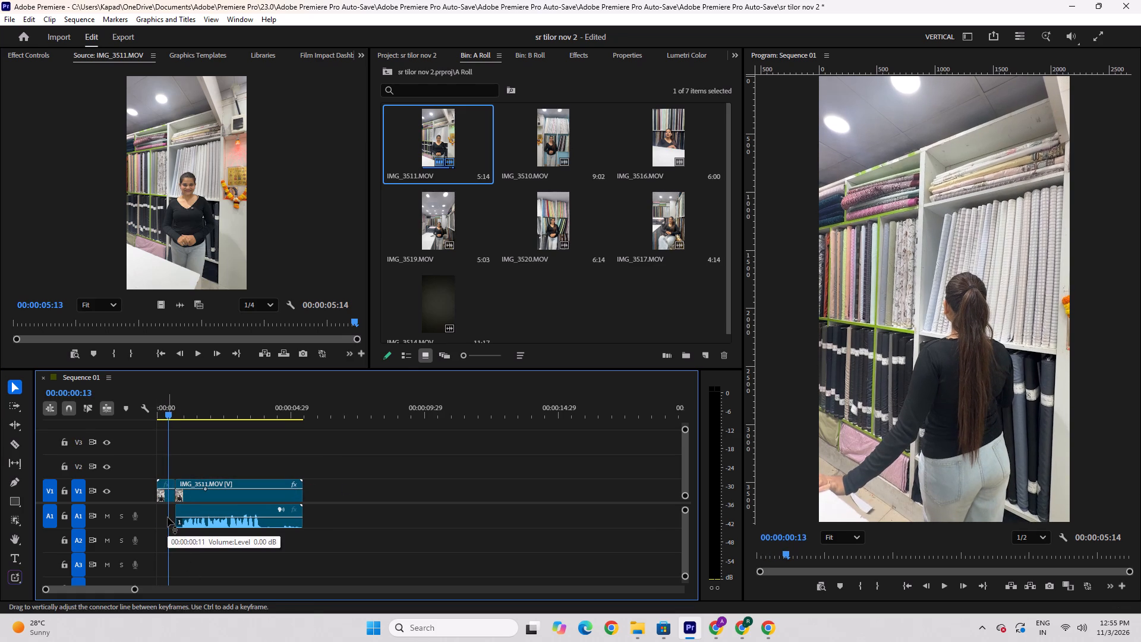
click(169, 492)
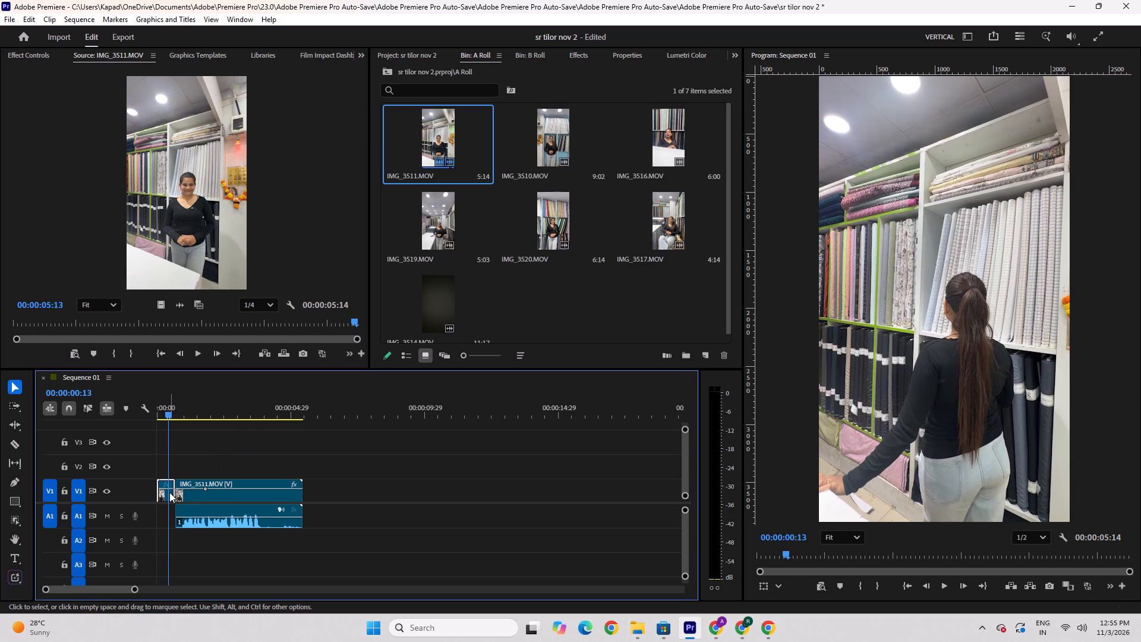
click(171, 492)
click(171, 492)
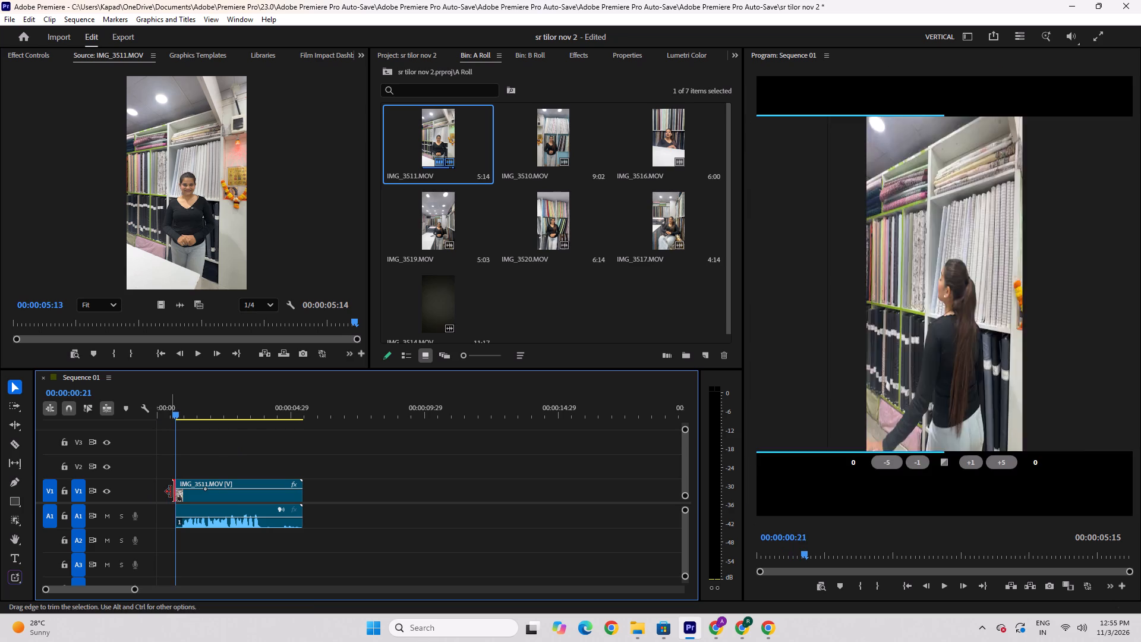
click(260, 412)
double_click(167, 486)
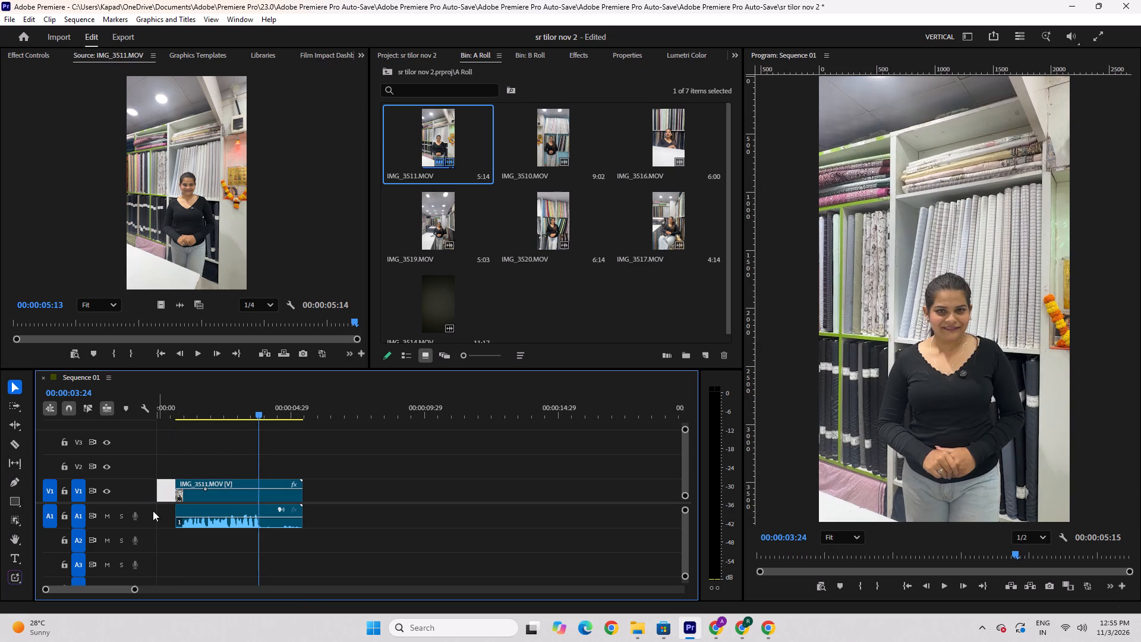
key(Delete)
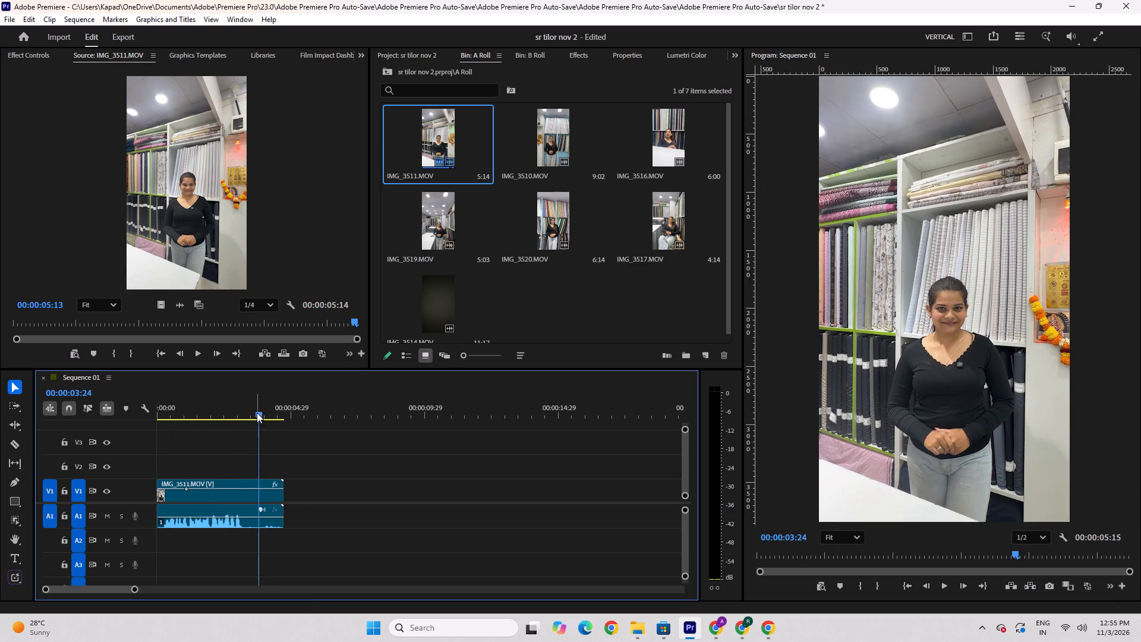
Split the remaining clip's video and audio at 00:00:03:07 and ripple delete the trailing piece.
drag(257, 413, 105, 478)
key(space)
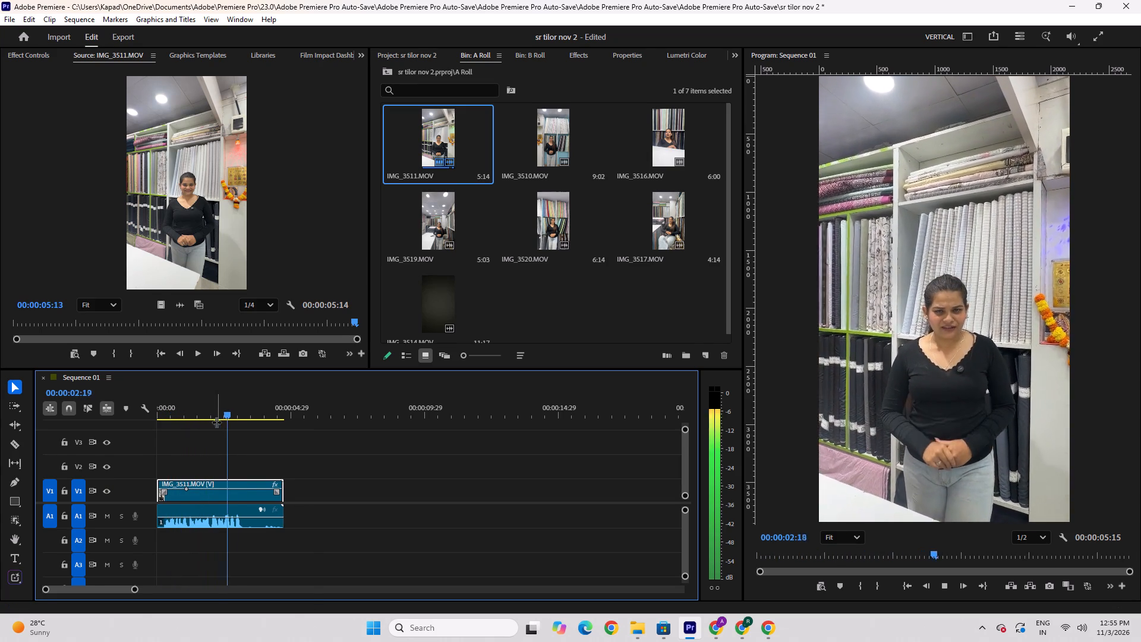
key(space)
drag(277, 567, 275, 451)
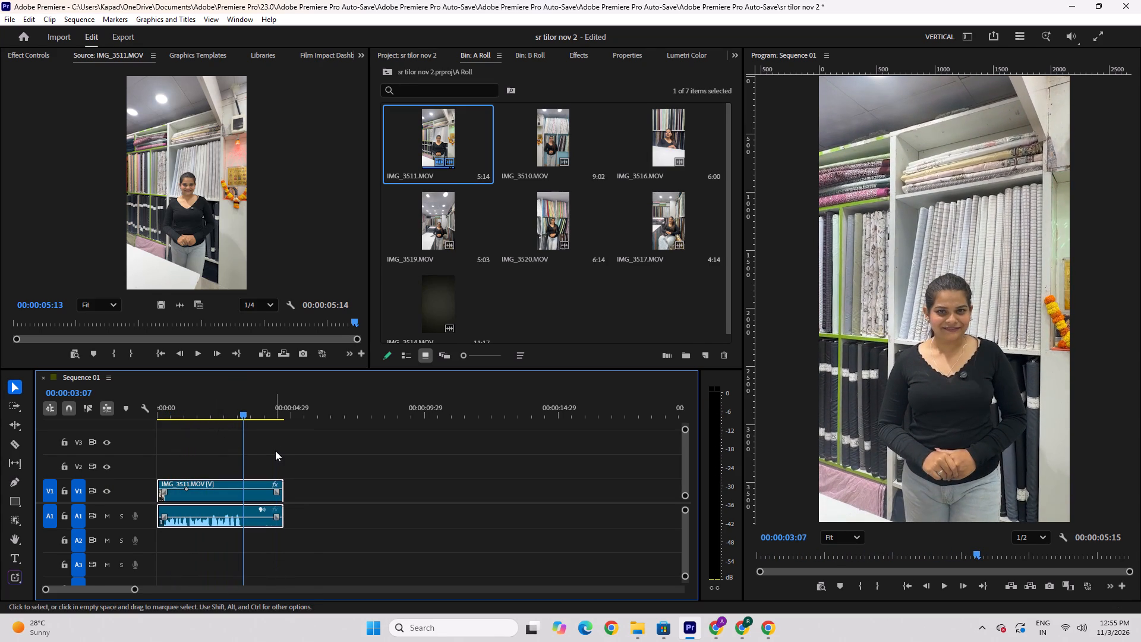
key(c)
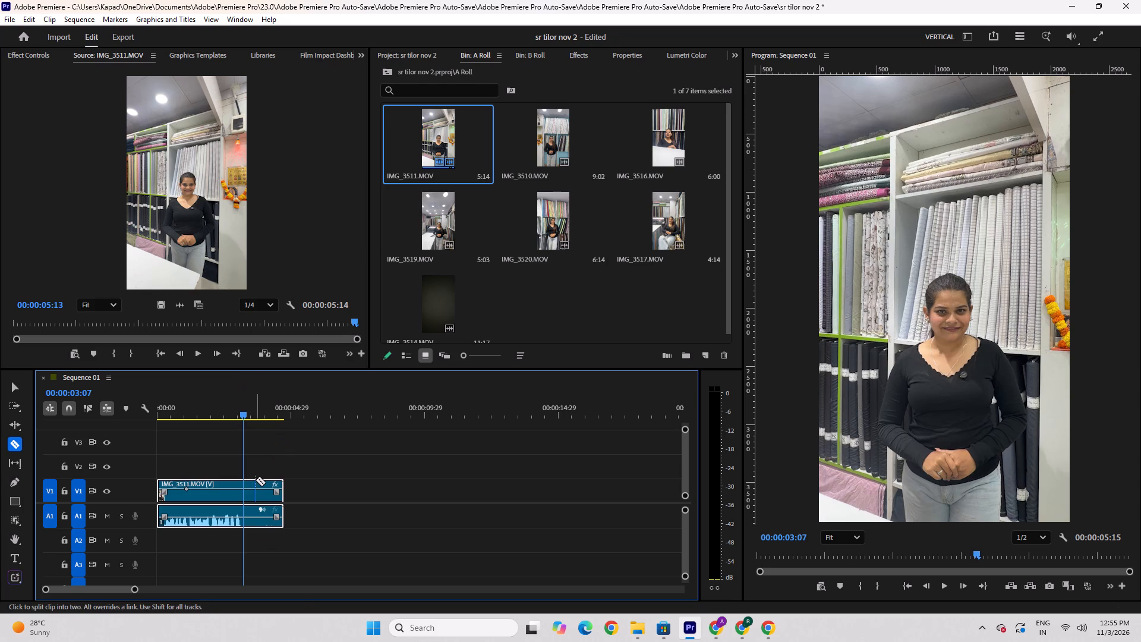
key(ctrl+k)
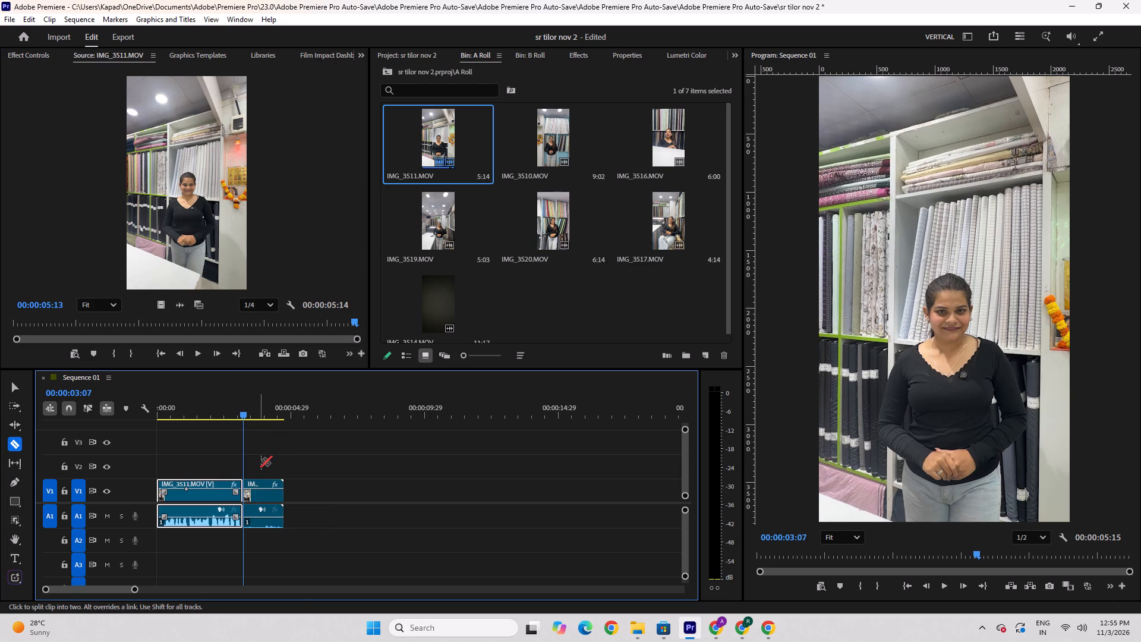
key(v)
drag(259, 543, 259, 479)
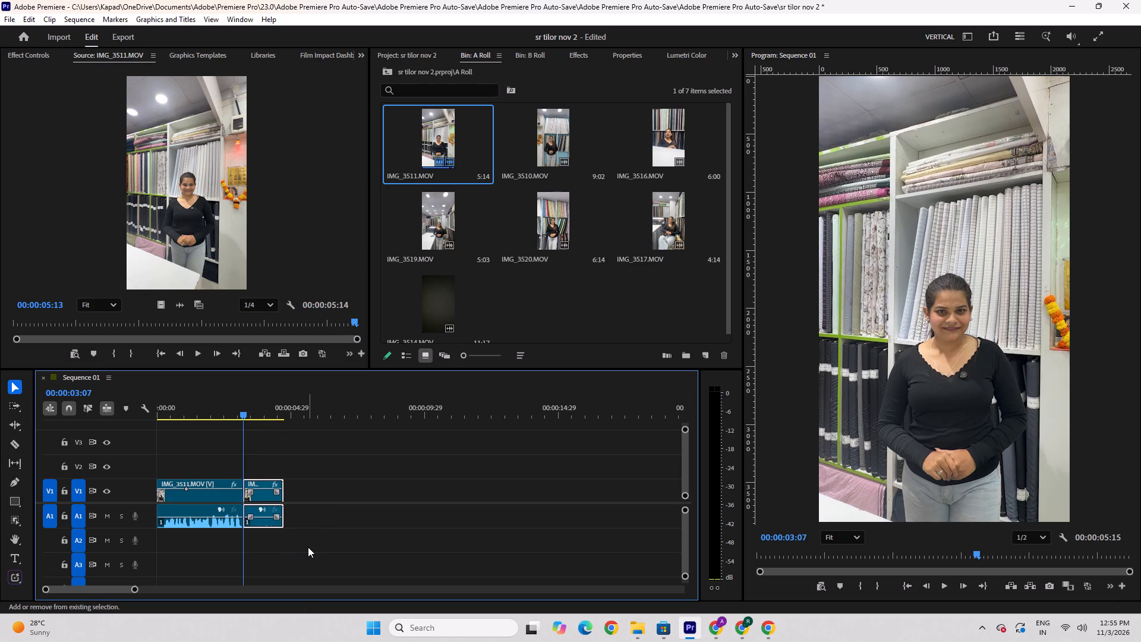
key(shift+Delete)
Play back the trimmed IMG_3511.MOV clip from the start of the sequence.
drag(242, 418, 137, 443)
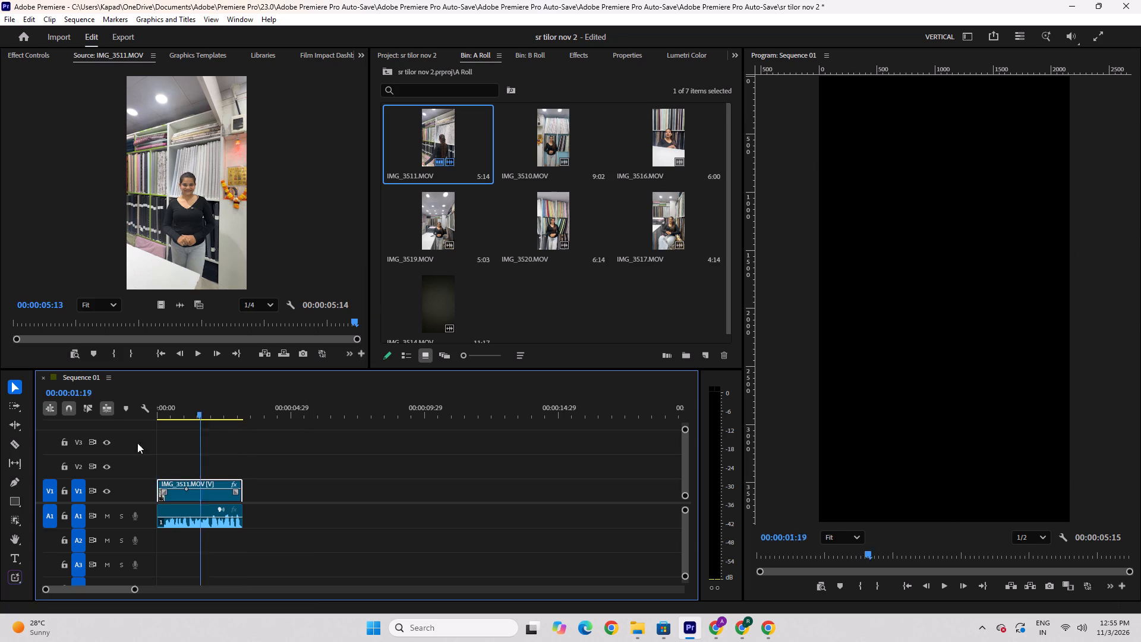
drag(137, 443, 128, 446)
key(space)
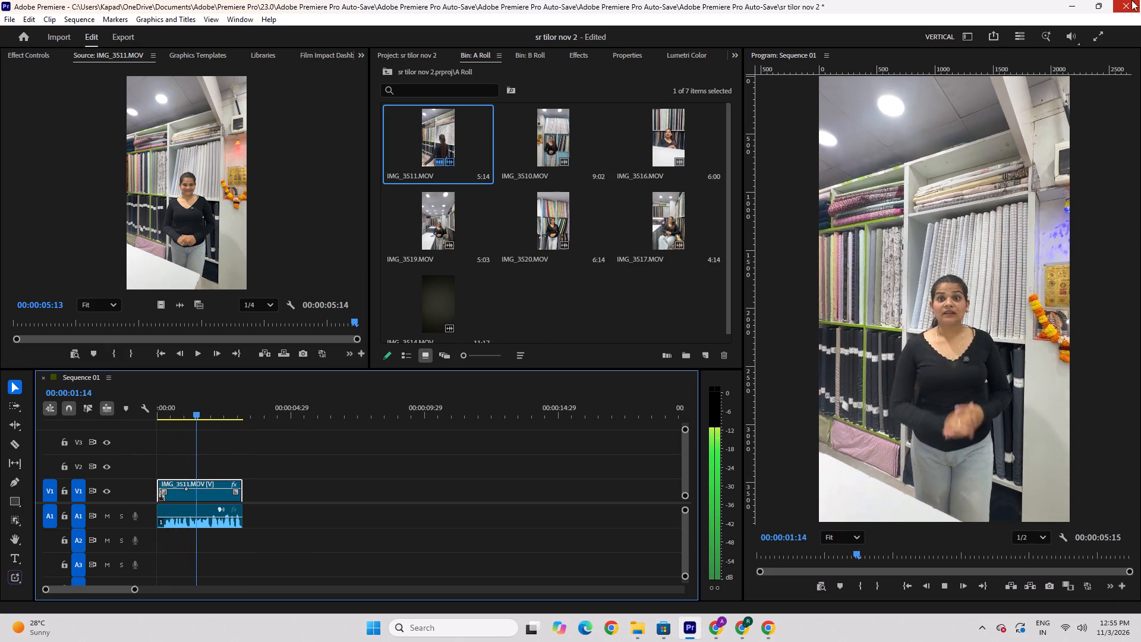
key(space)
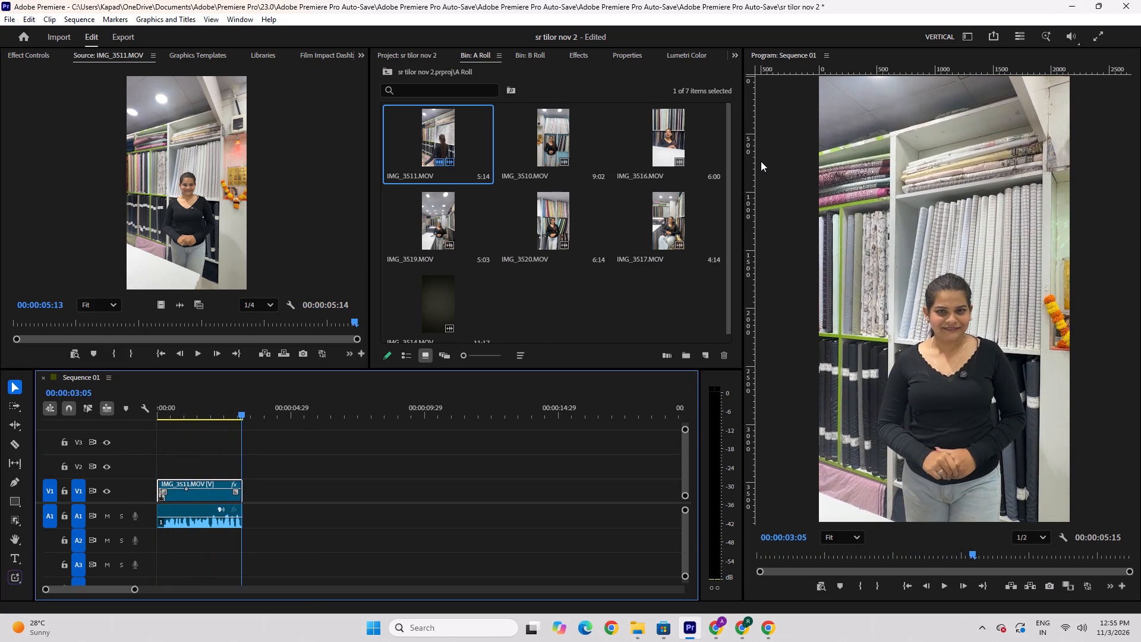
Preview the A Roll clips IMG_3510, IMG_3516, IMG_3519, IMG_3520 and IMG_3514 in the source monitor.
click(565, 146)
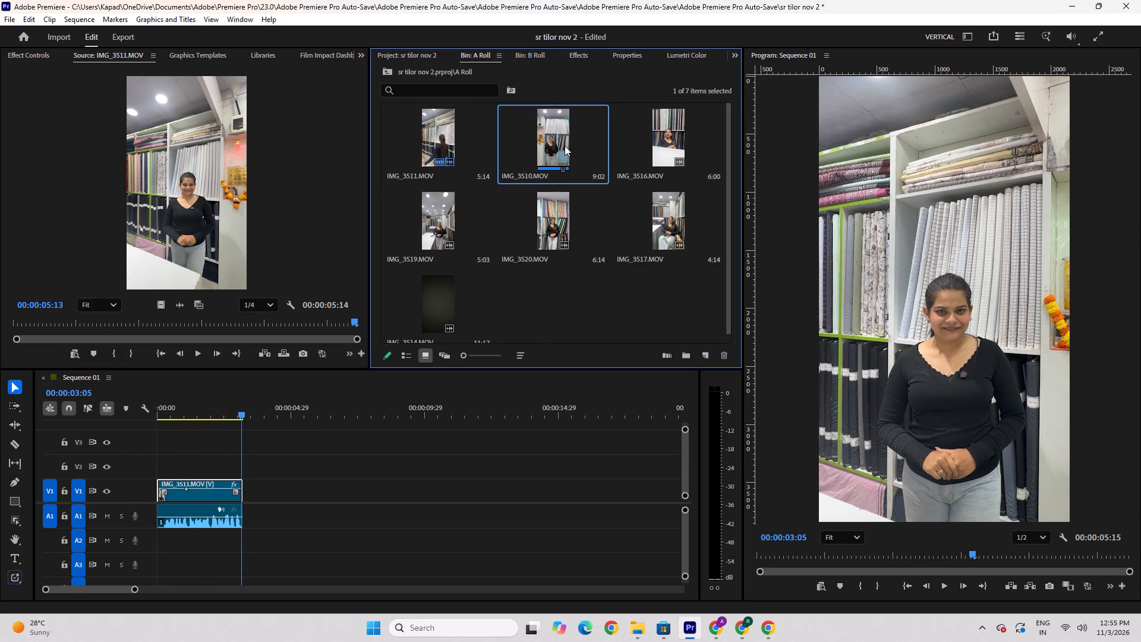
click(565, 146)
click(188, 351)
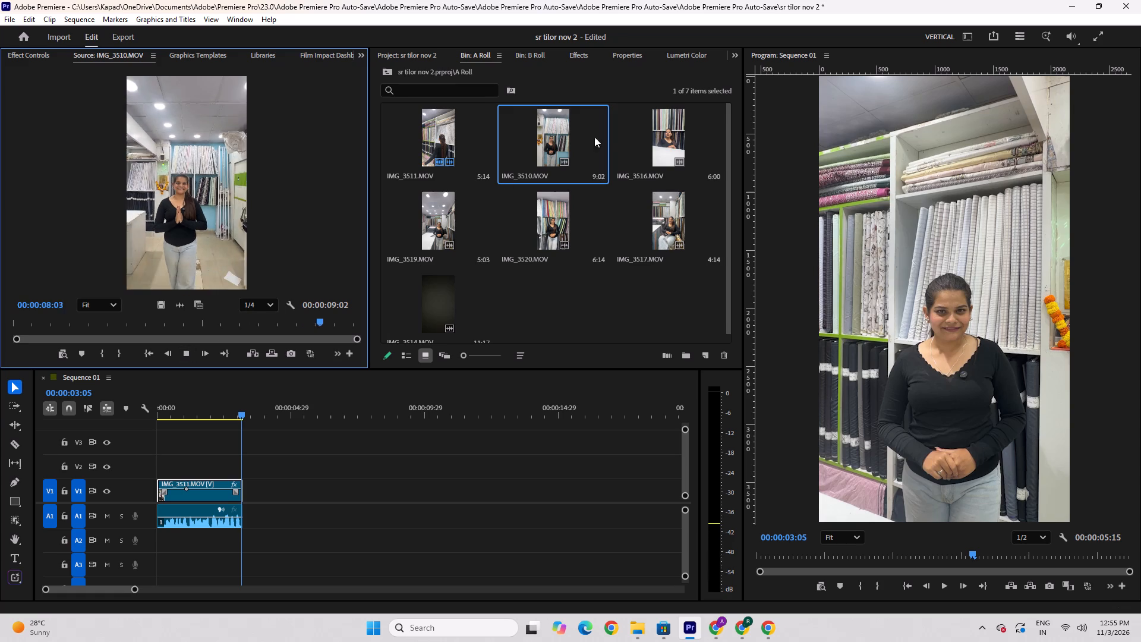
double_click(657, 134)
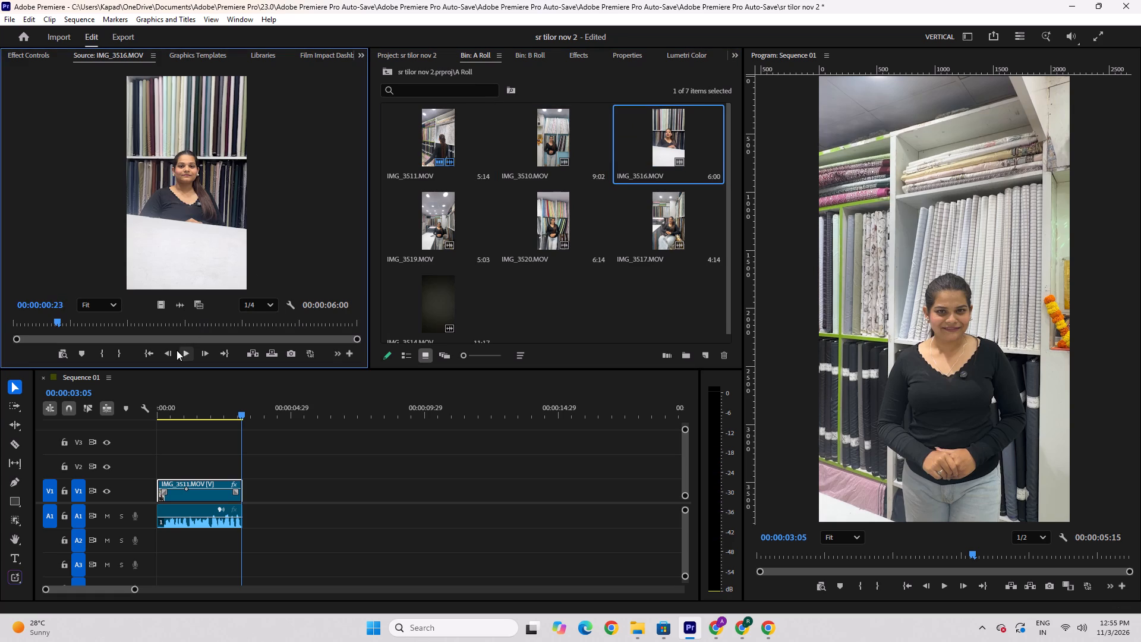
click(179, 351)
click(183, 350)
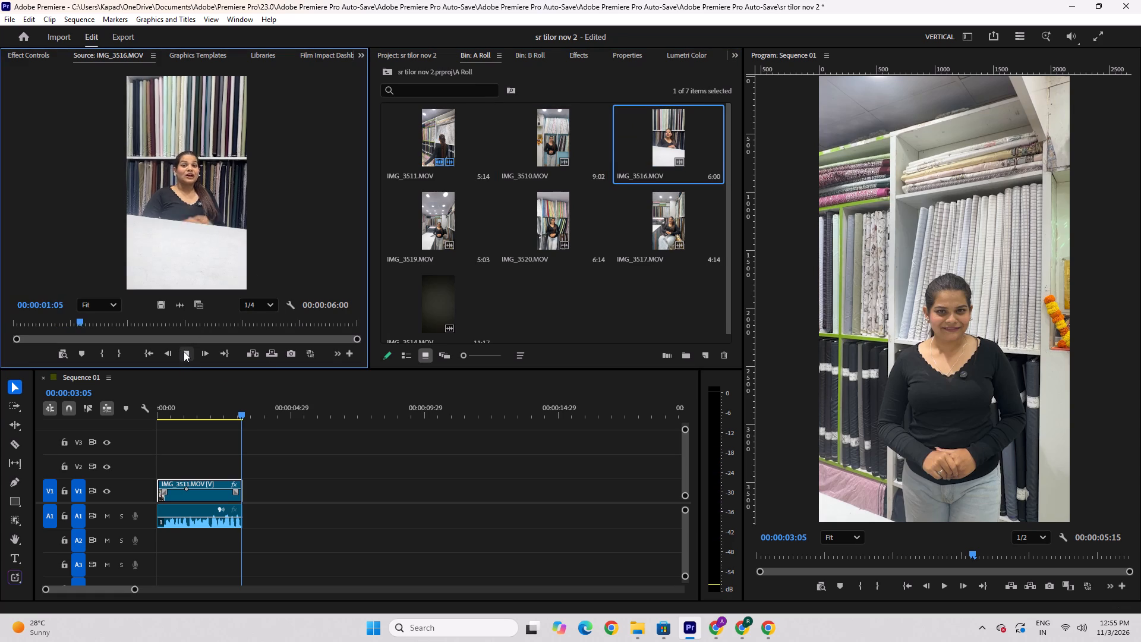
double_click(458, 224)
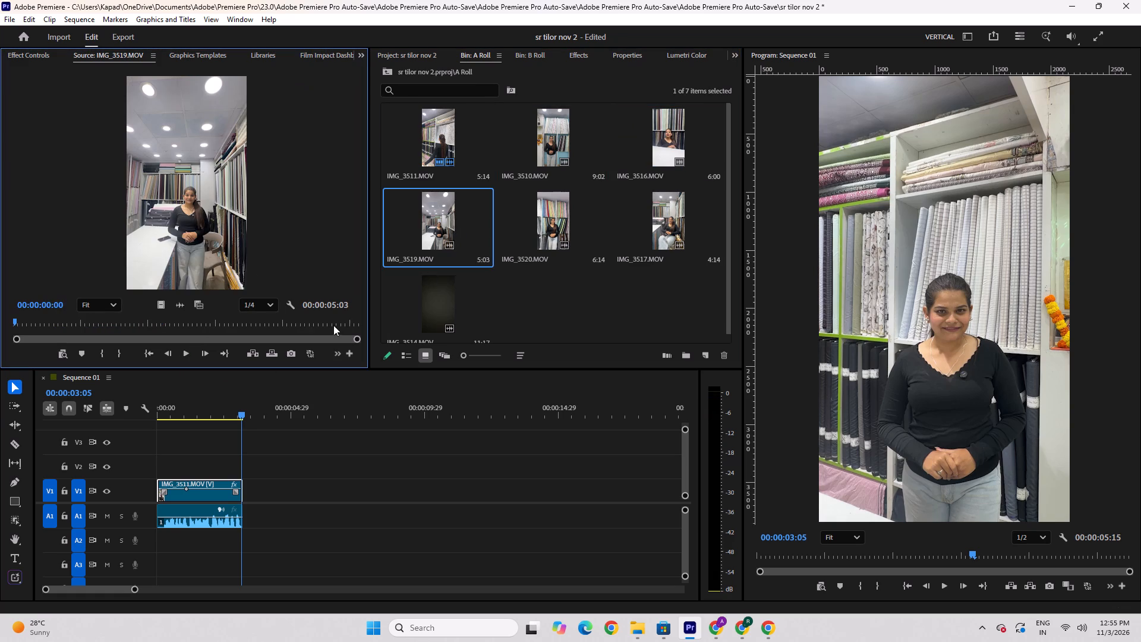
click(191, 354)
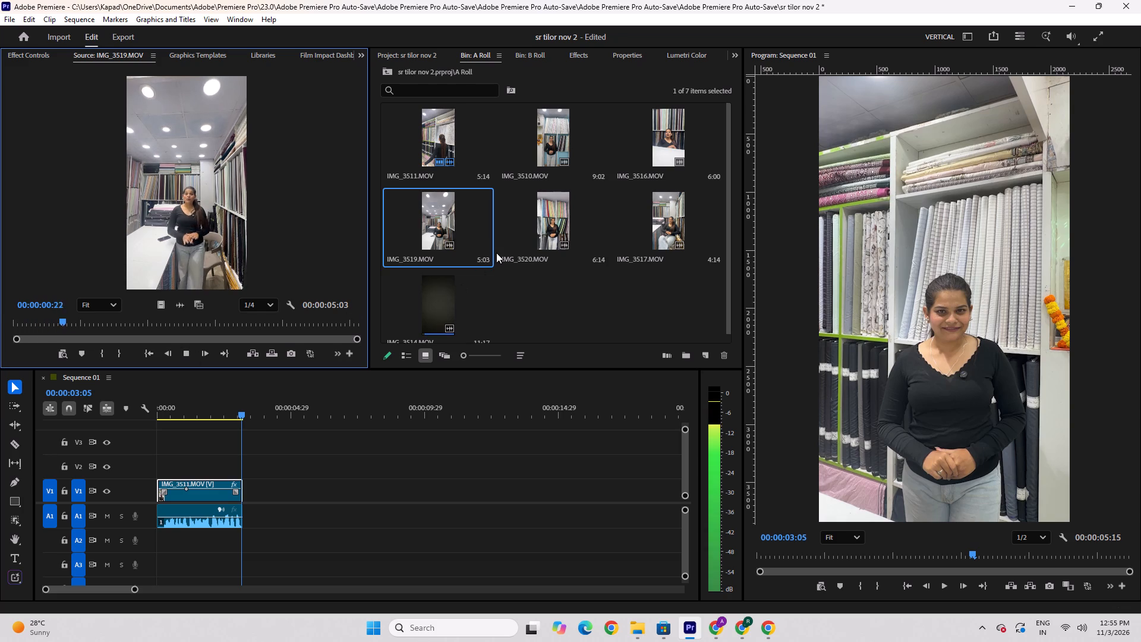
double_click(532, 224)
click(188, 351)
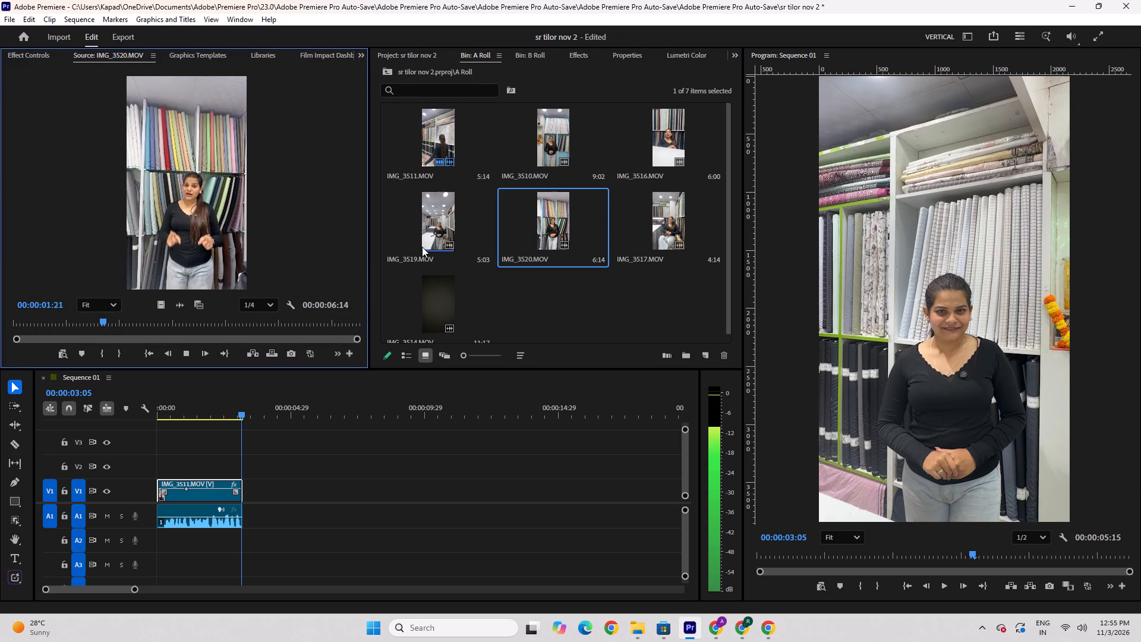
scroll(493, 202, up, 2)
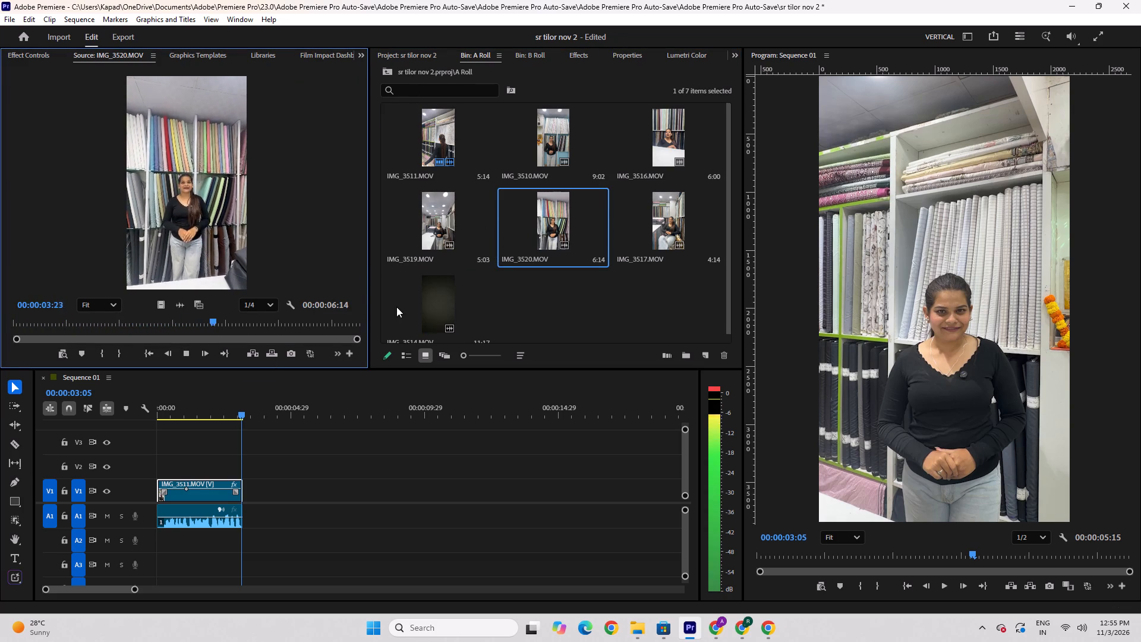
double_click(416, 306)
click(188, 353)
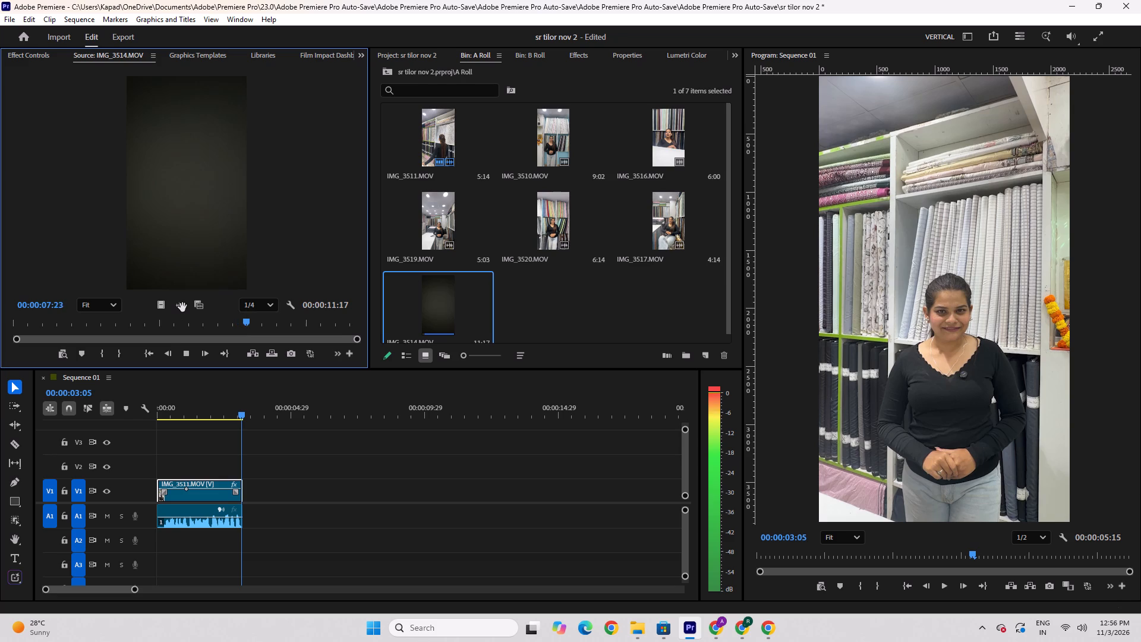
Place only the audio of IMG_3514.MOV on track A1, directly after the IMG_3511.MOV clip.
drag(182, 307, 239, 529)
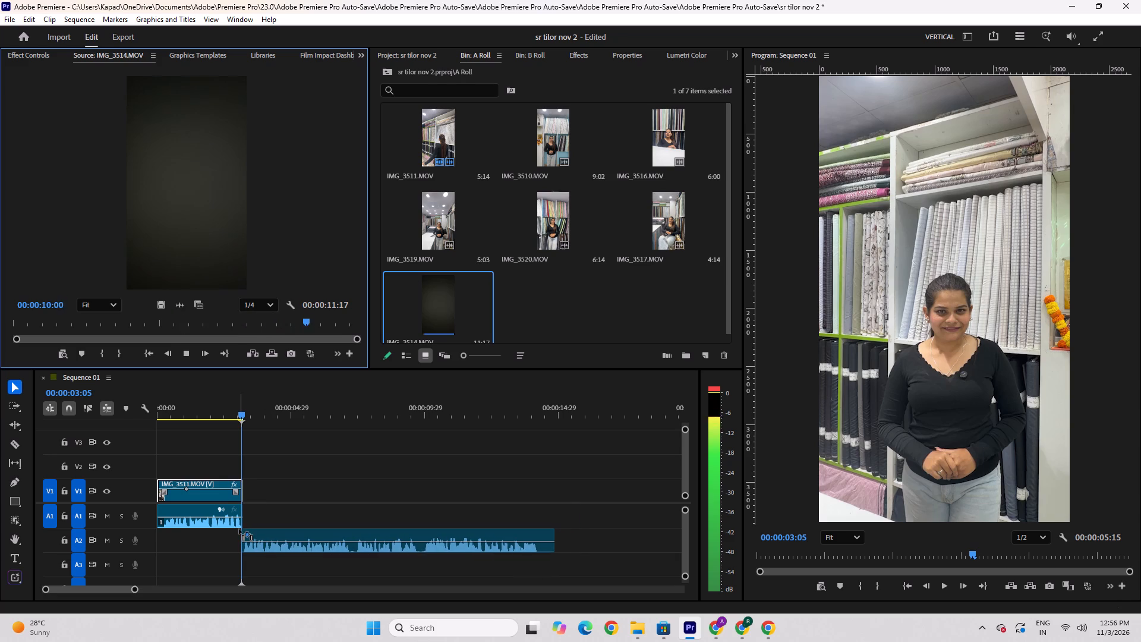
drag(239, 529, 241, 506)
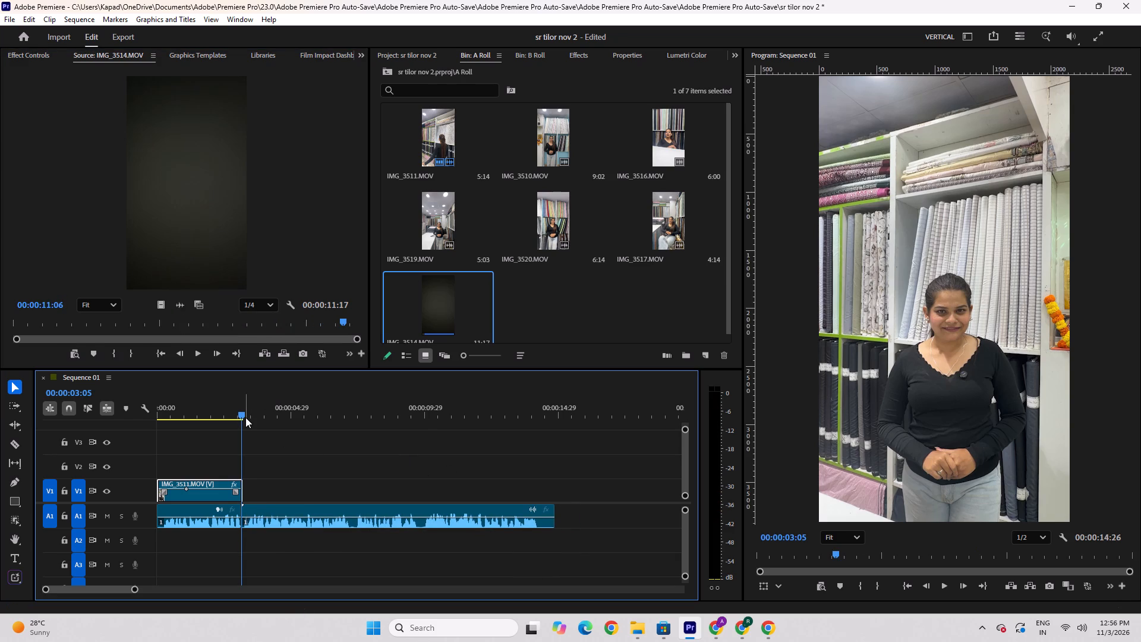
Play back the newly added IMG_3514 audio from the end of the first clip and listen through it.
key(space)
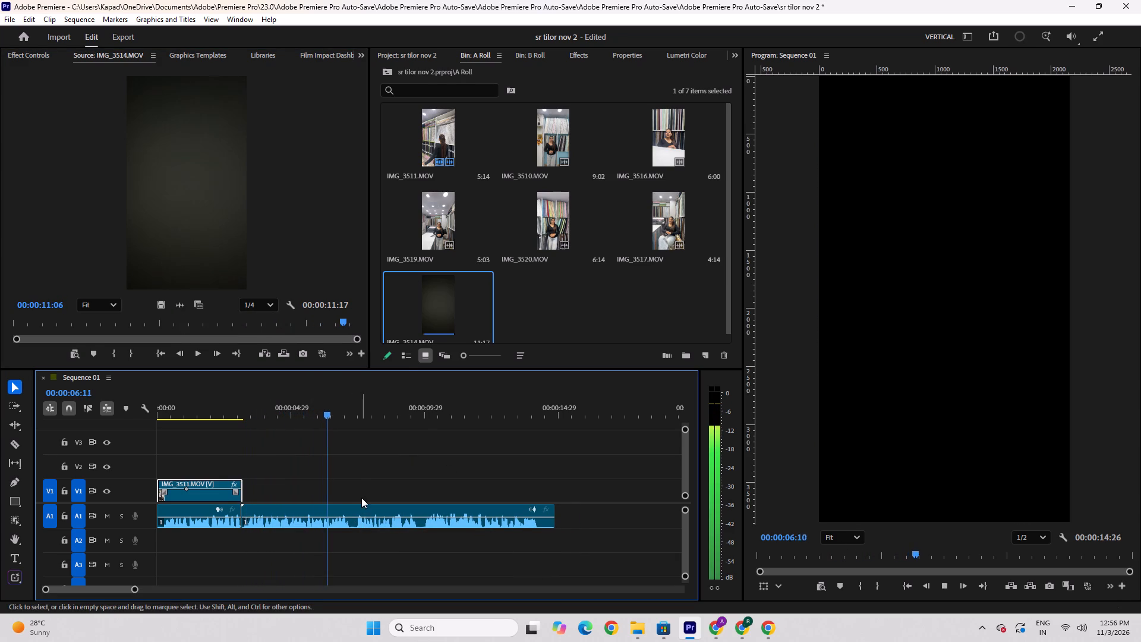
ctrl+scroll(348, 490, up, 6)
click(345, 477)
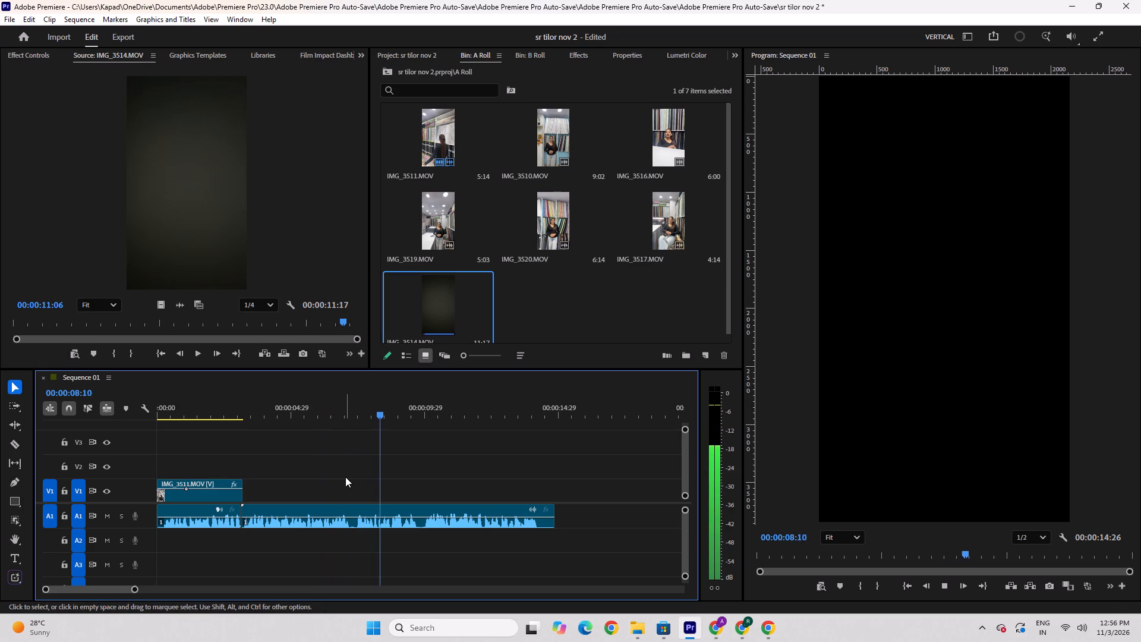
click(345, 419)
key(space)
scroll(345, 420, up, 2)
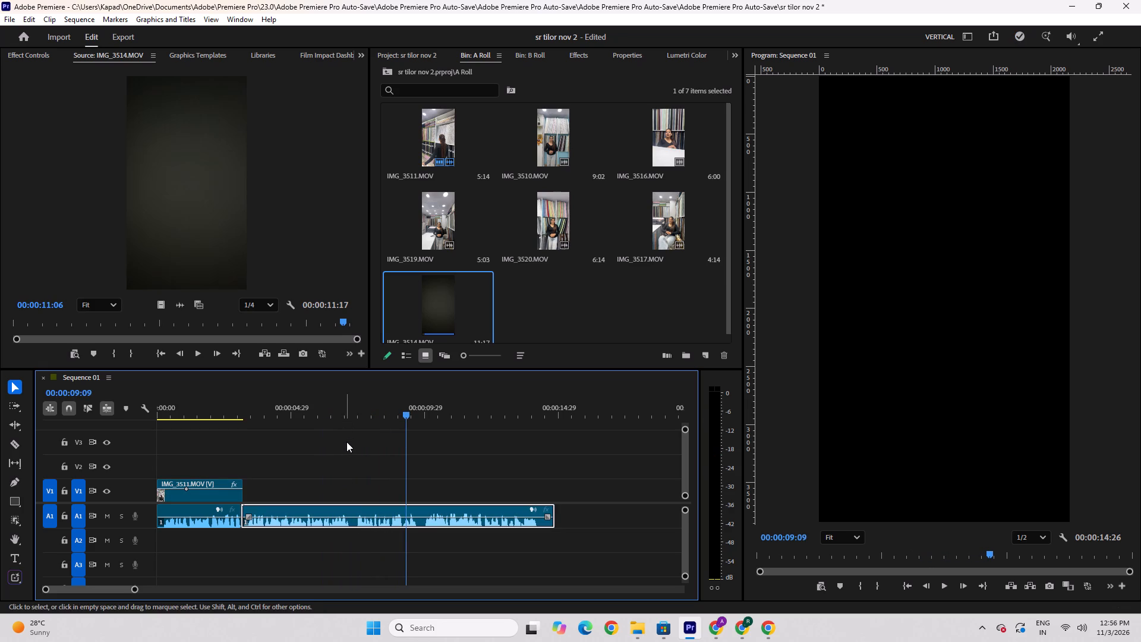
ctrl+scroll(346, 442, up, 4)
ctrl+scroll(346, 451, down, 4)
click(350, 452)
click(467, 405)
click(618, 325)
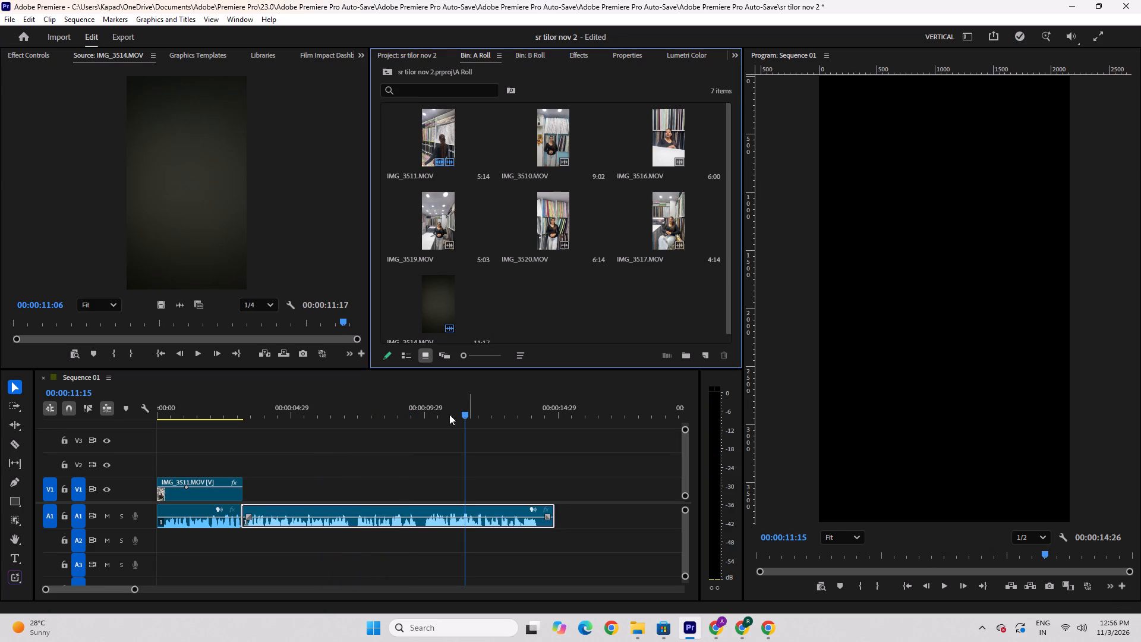
Replay the middle of the IMG_3514 audio and split it at the pause at 00:00:07:06.
click(383, 454)
click(308, 462)
ctrl+scroll(341, 463, down, 5)
ctrl+scroll(343, 467, up, 5)
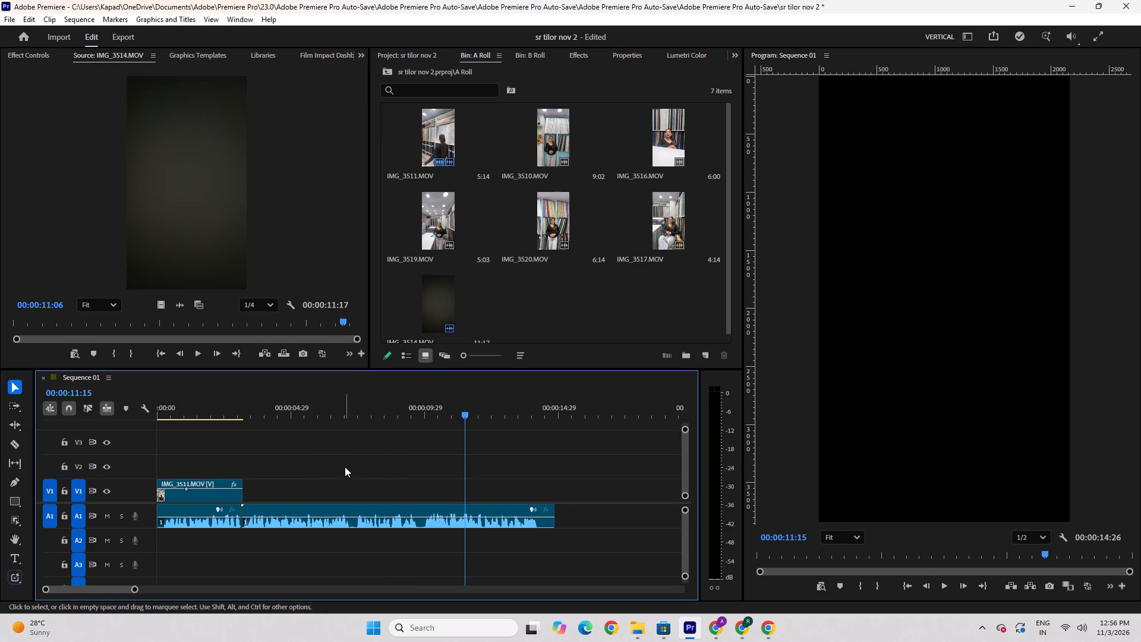
ctrl+scroll(325, 496, up, 4)
ctrl+scroll(324, 497, down, 5)
ctrl+scroll(323, 496, up, 5)
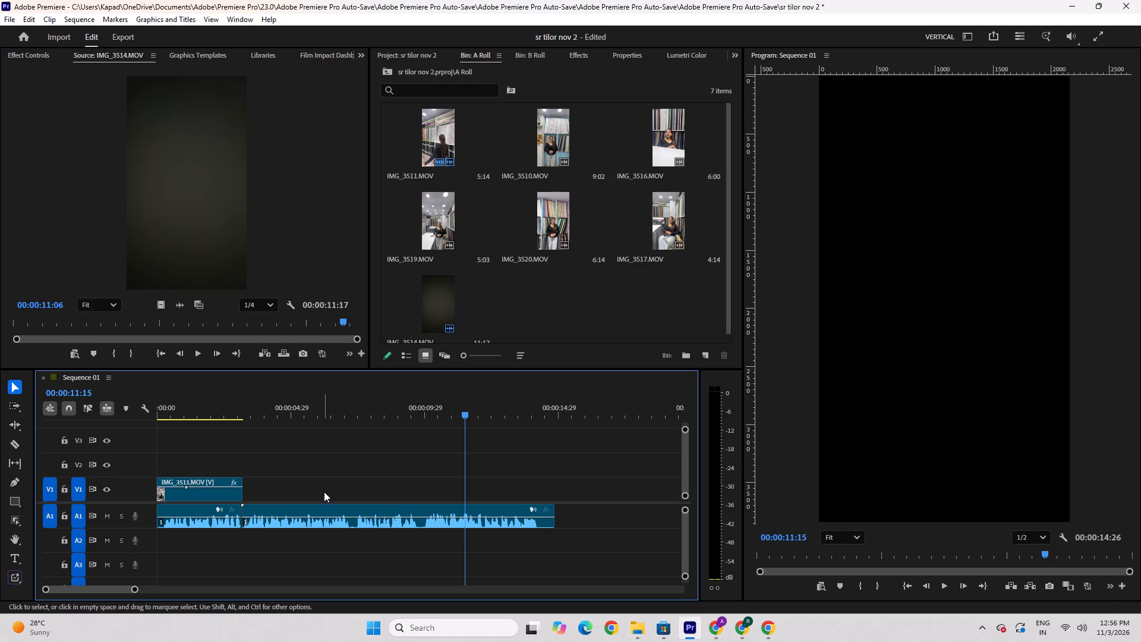
ctrl+scroll(324, 492, down, 5)
ctrl+scroll(325, 489, up, 5)
ctrl+scroll(327, 486, down, 6)
ctrl+scroll(332, 479, up, 2)
ctrl+scroll(336, 464, down, 4)
alt+scroll(332, 462, up, 4)
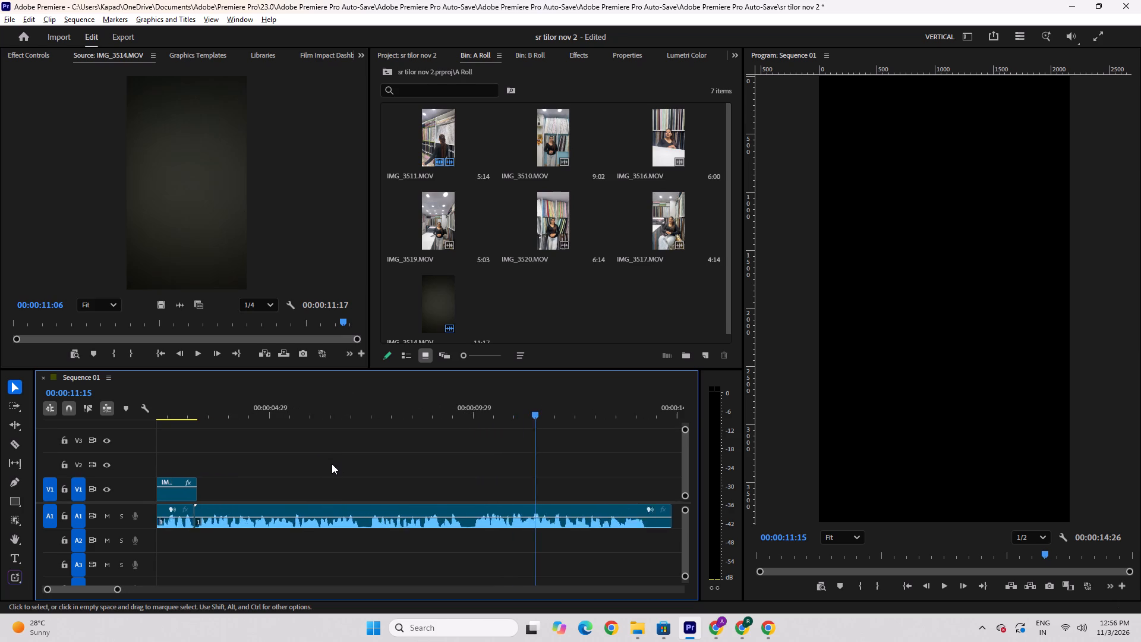
alt+scroll(332, 468, down, 1)
alt+scroll(332, 468, up, 6)
alt+scroll(332, 468, down, 2)
alt+scroll(330, 468, up, 1)
alt+scroll(330, 468, down, 3)
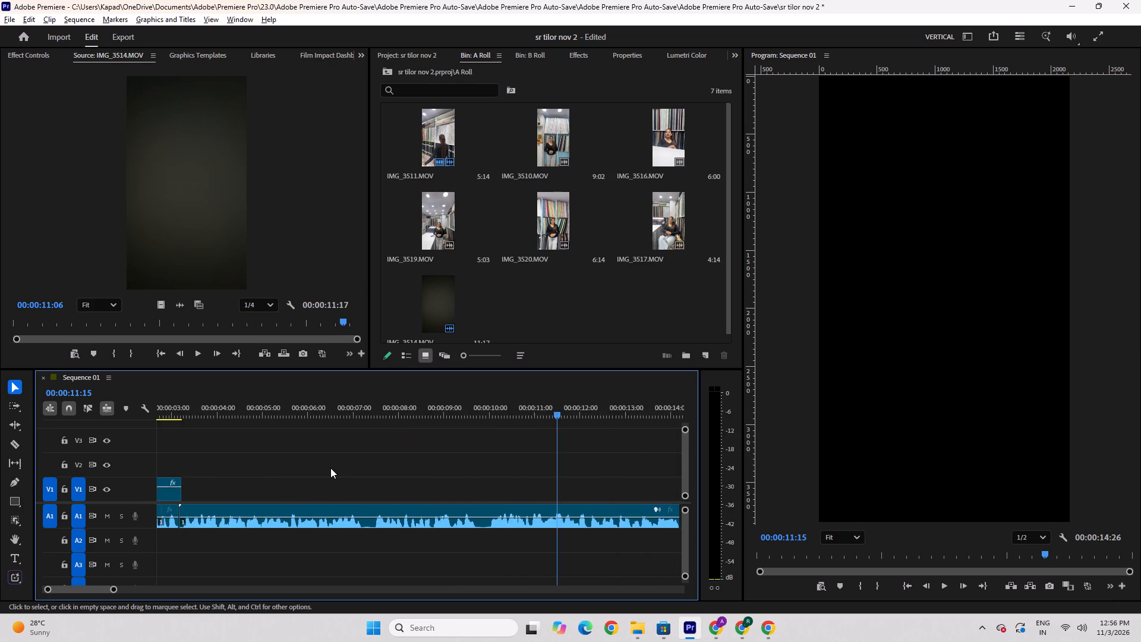
alt+scroll(330, 468, up, 2)
alt+scroll(330, 468, down, 2)
drag(557, 420, 326, 479)
key(space)
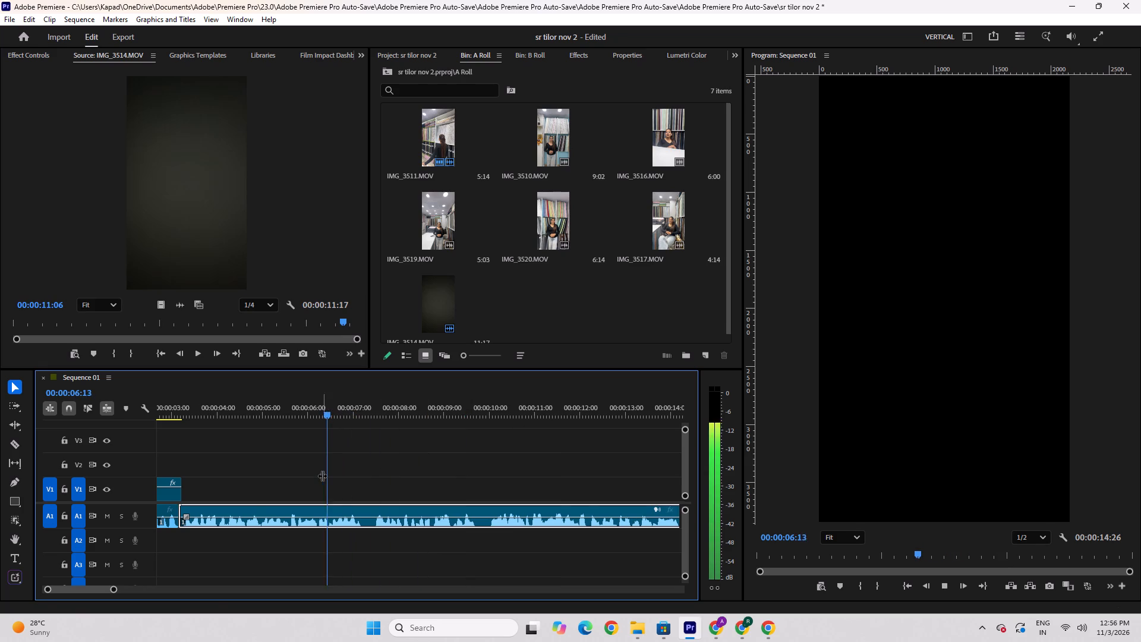
key(space)
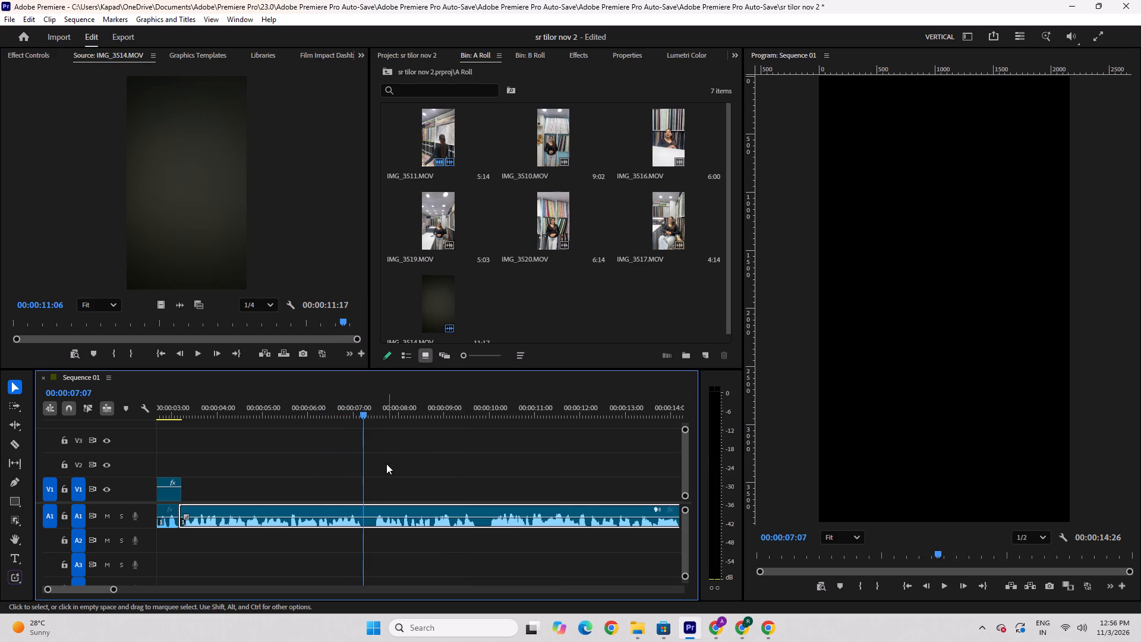
key(Left)
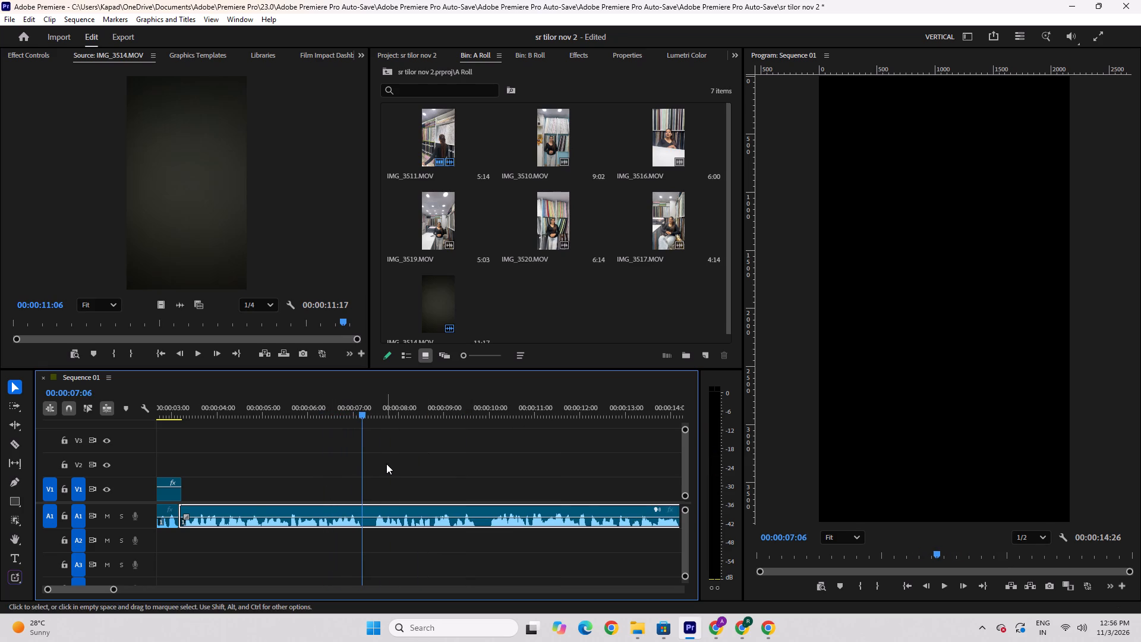
key(ctrl+k)
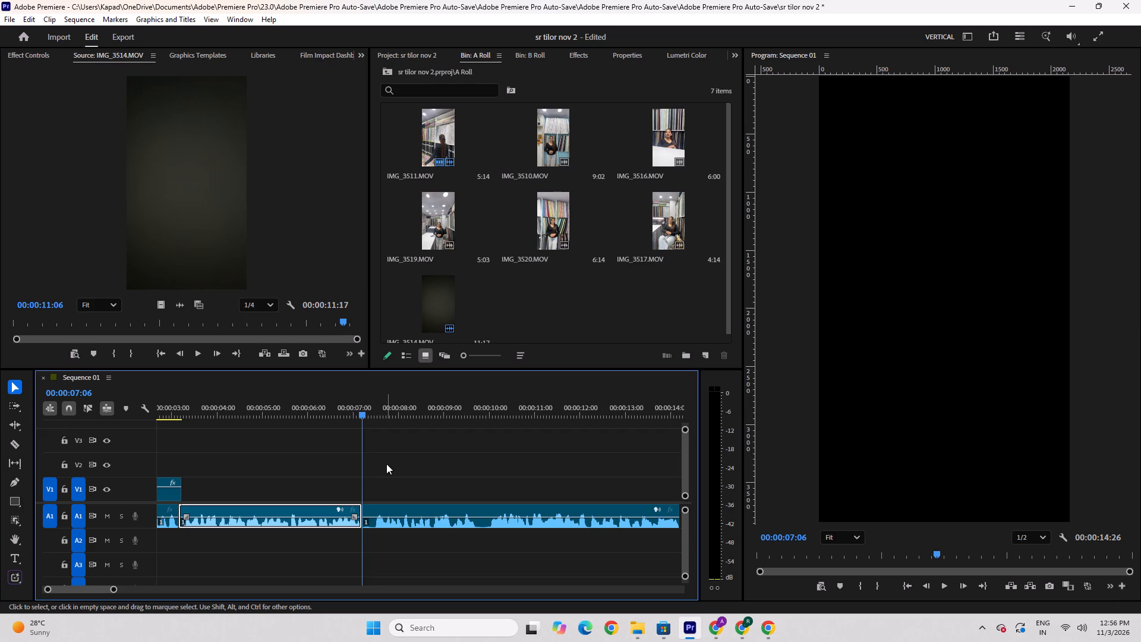
Ripple trim the start of the audio piece after the 00:00:07:06 cut up to 00:00:07:14, removing the pause.
key(Right)
key(Right)
key(Right)
key(Right)
key(Right)
key(Right)
key(Right)
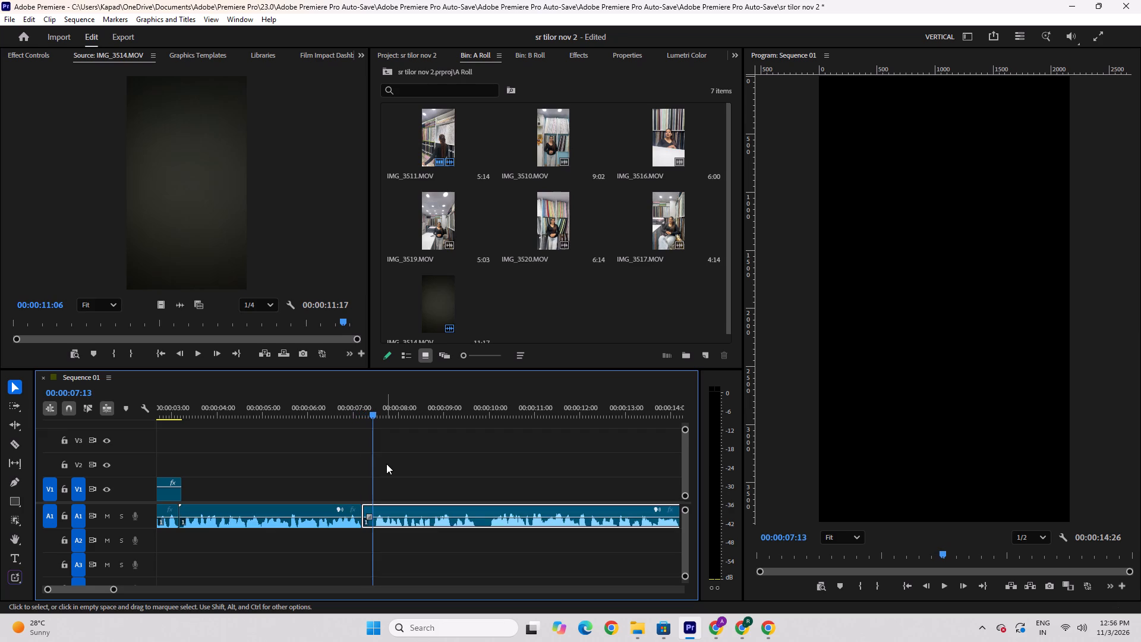
key(Right)
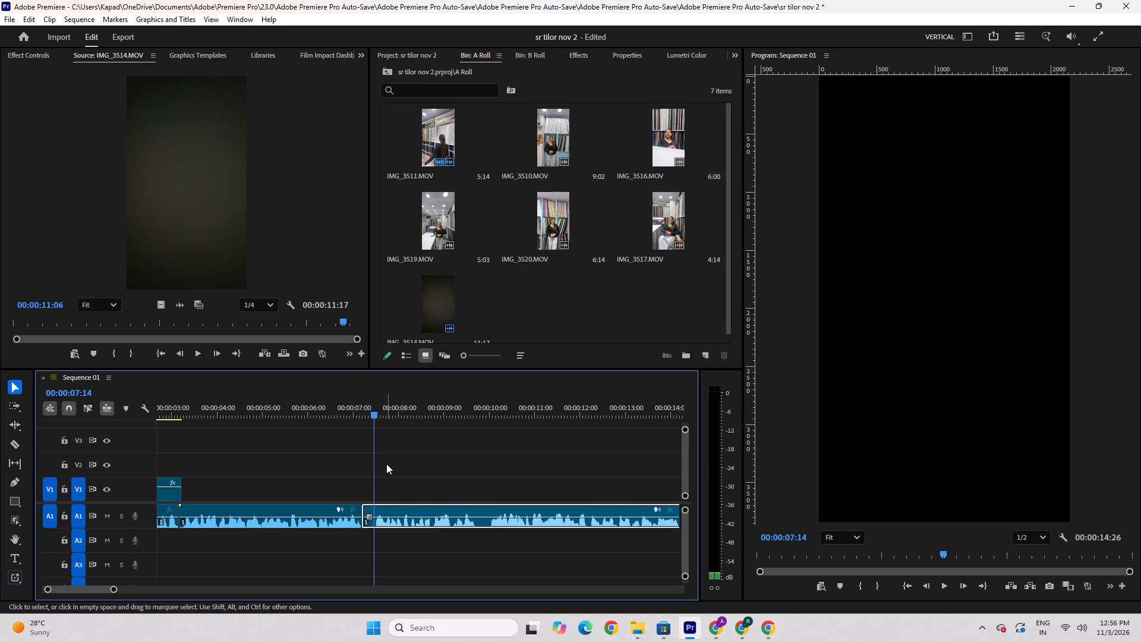
key(w)
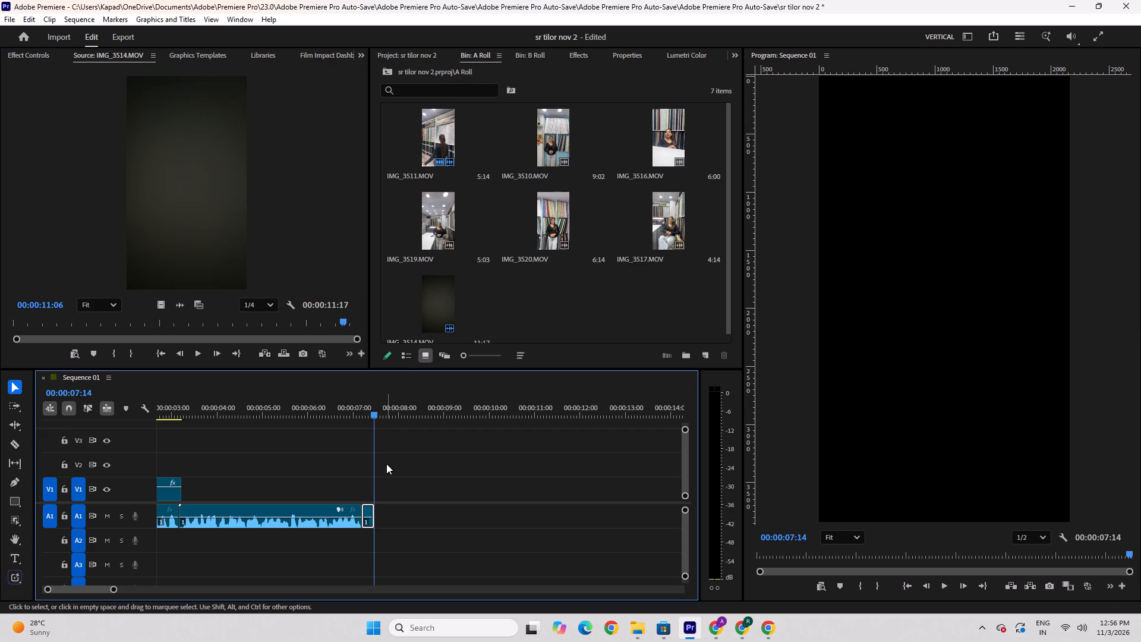
key(ctrl+z)
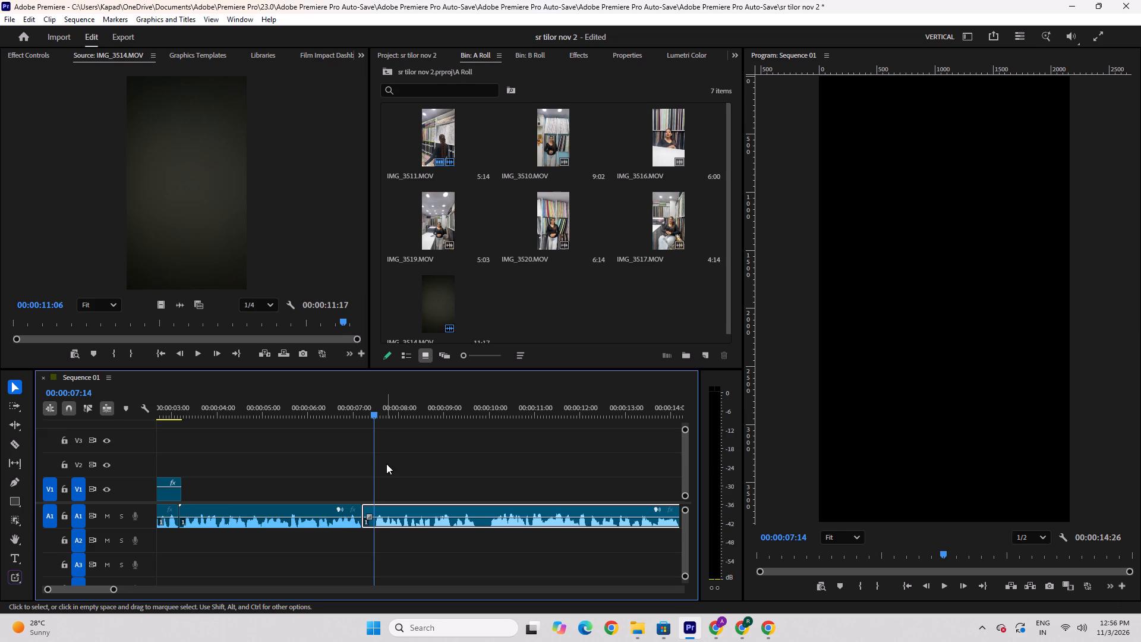
key(q)
Play the audio across the closed cut and split it again at the following pause, at 00:00:09:15.
key(Left)
key(Left)
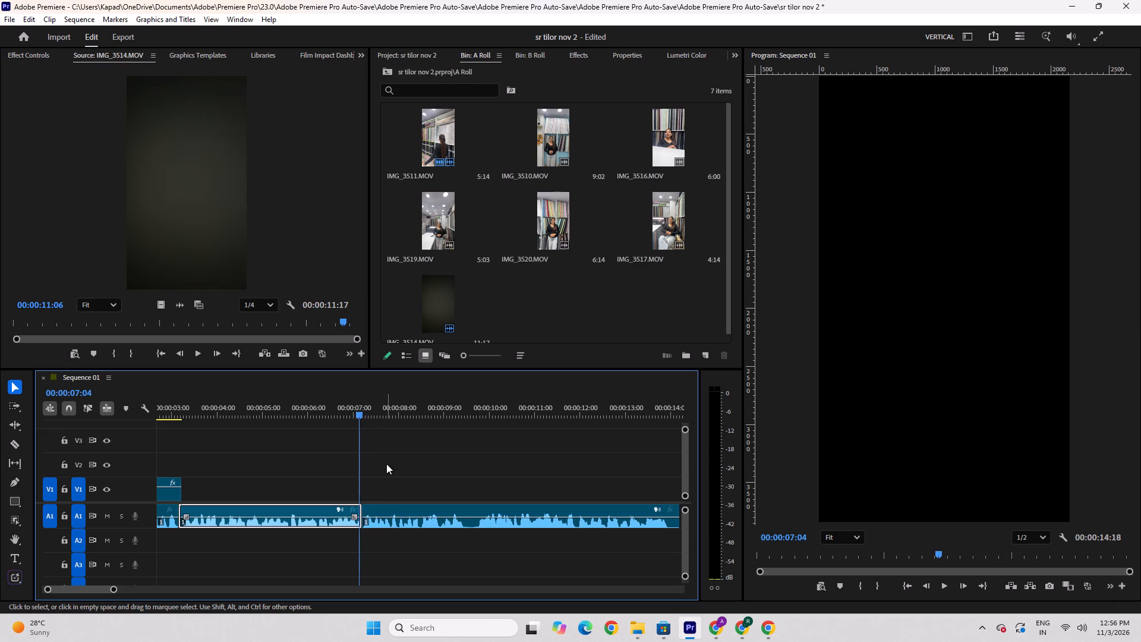
key(space)
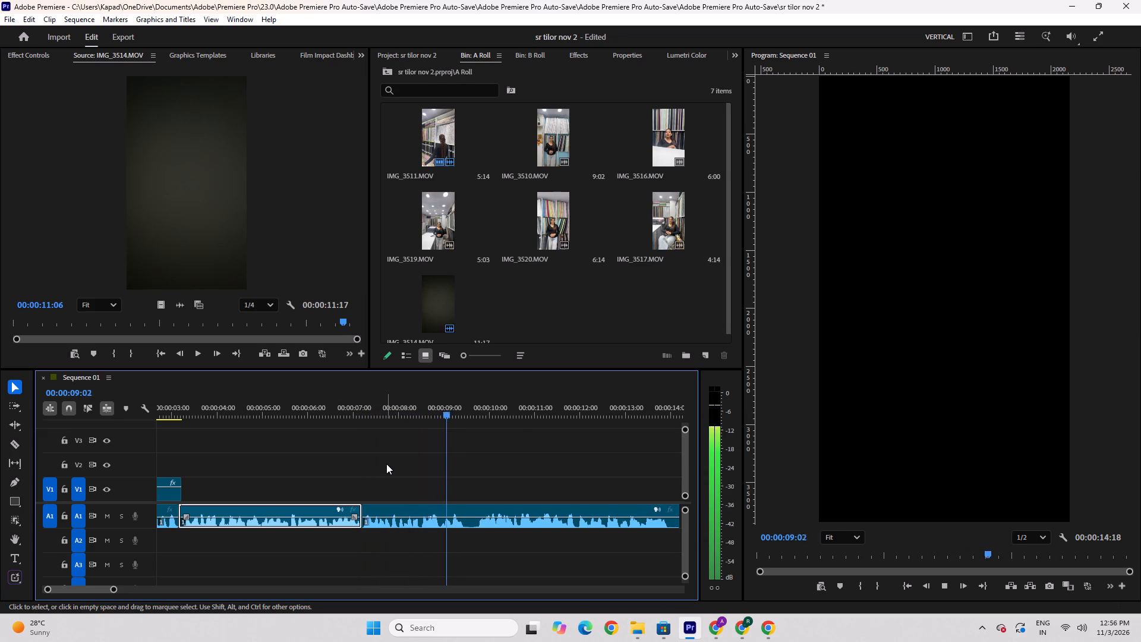
key(space)
key(Left)
key(Left)
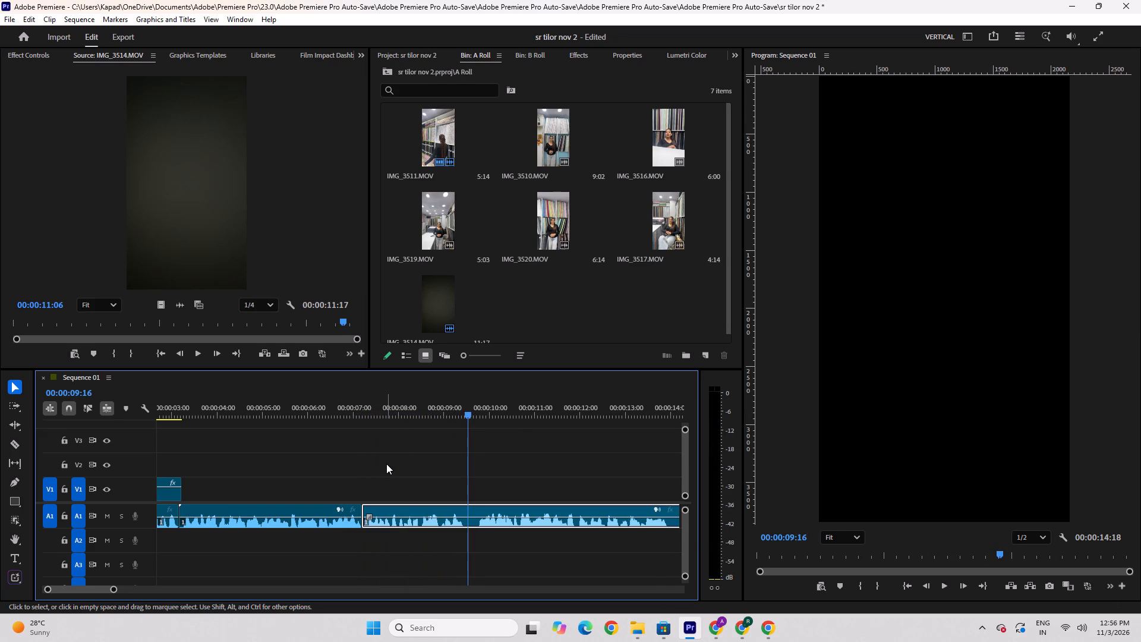
key(Left)
key(ctrl+k)
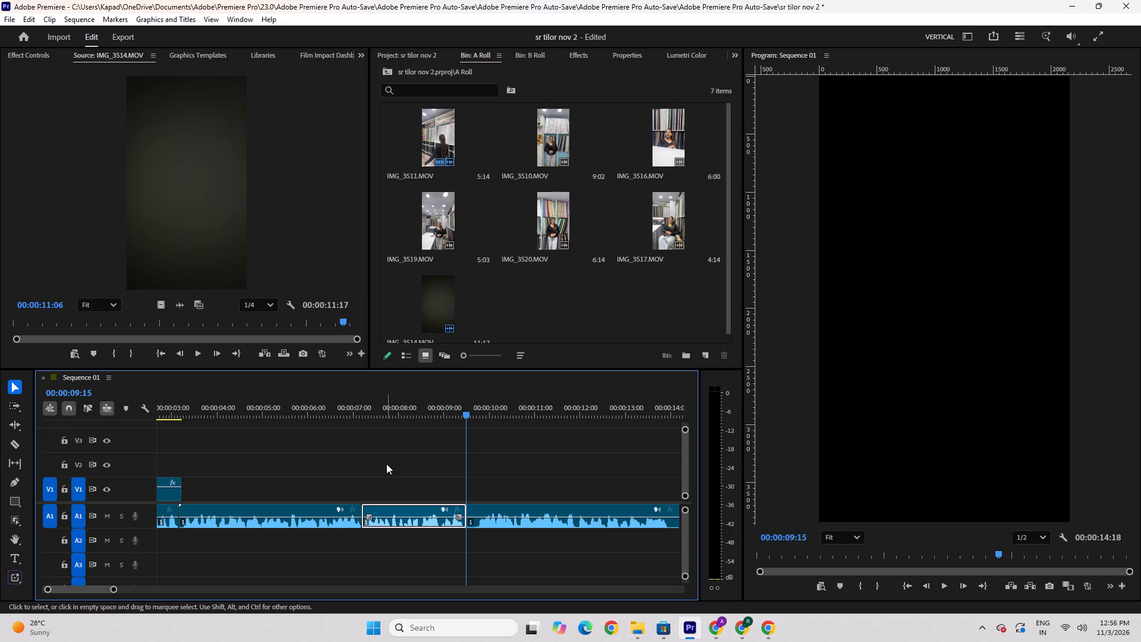
Ripple trim seven frames of pause from the start of the audio piece after the 00:00:09:15 cut.
key(Right)
key(Right)
key(Right)
key(Right)
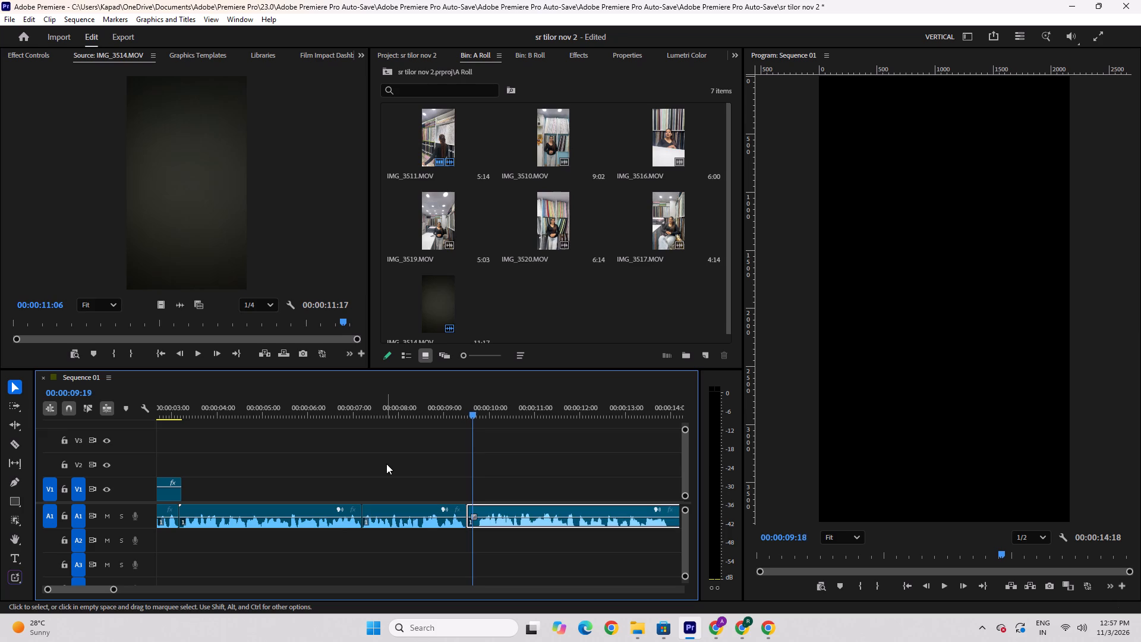
key(Right)
key(Right)
key(Right)
key(q)
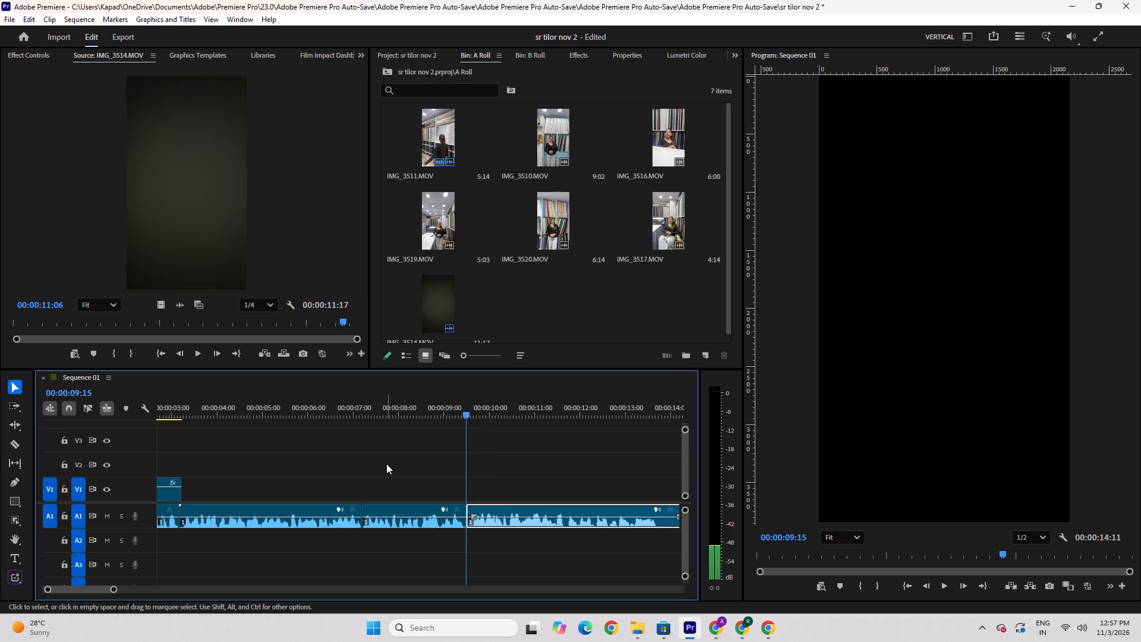
Play the audio from just before the 00:00:09:15 cut through to 00:00:13:21.
key(Left)
key(Left)
key(Left)
key(space)
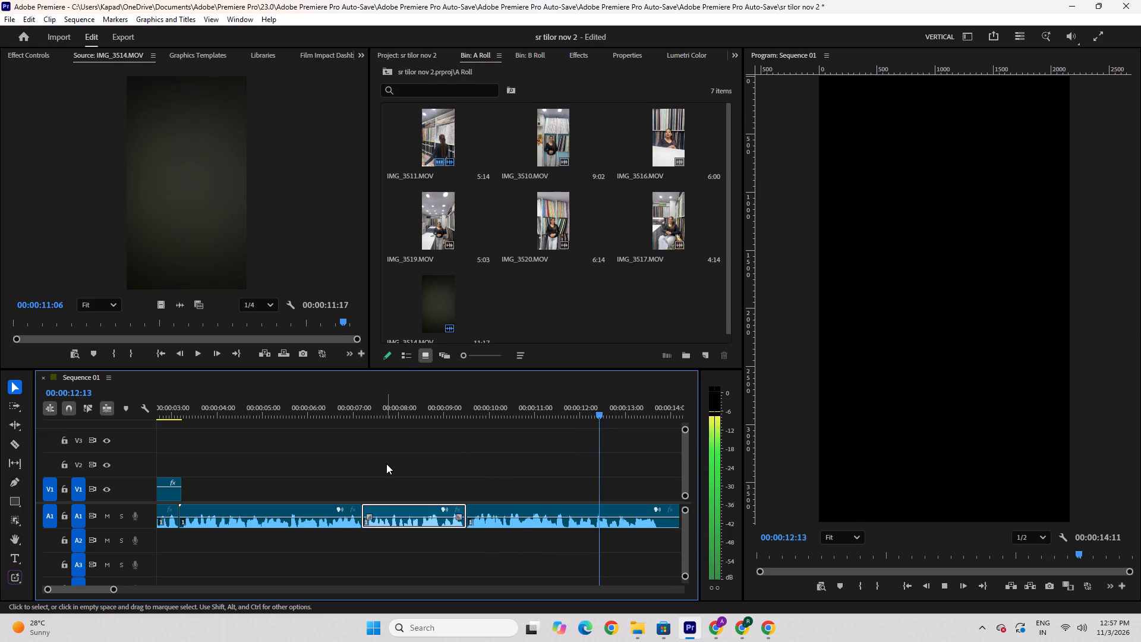
key(space)
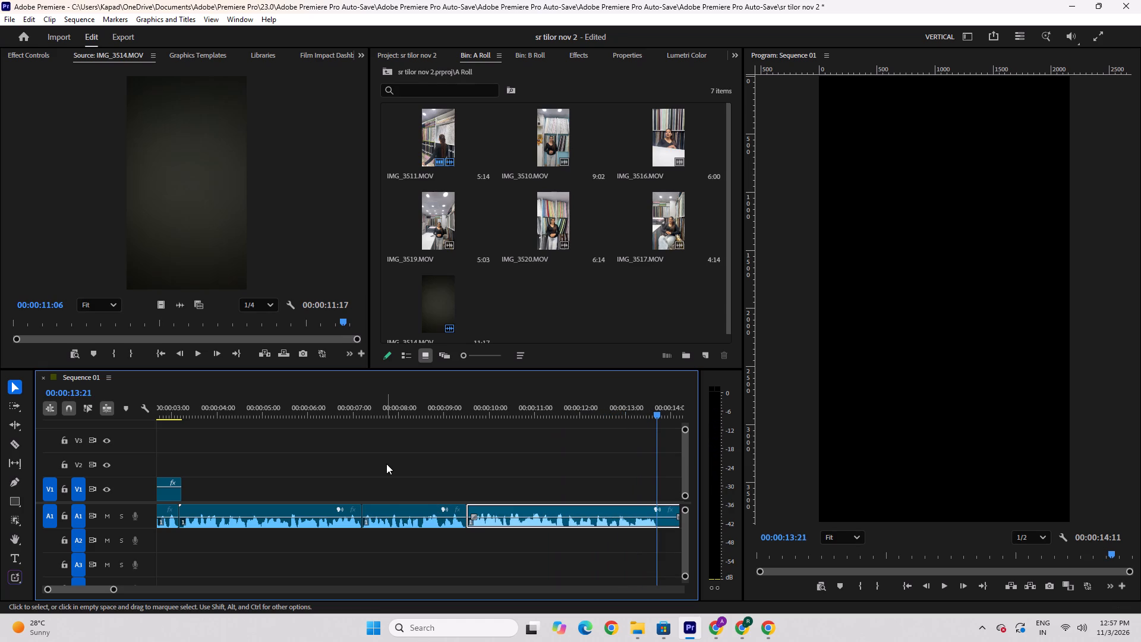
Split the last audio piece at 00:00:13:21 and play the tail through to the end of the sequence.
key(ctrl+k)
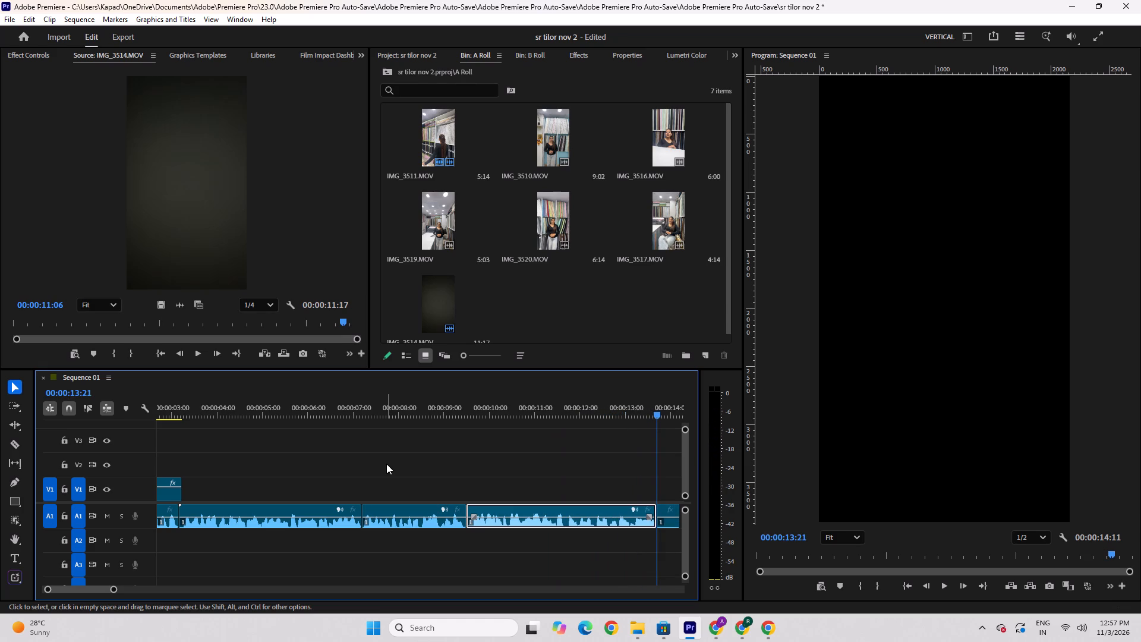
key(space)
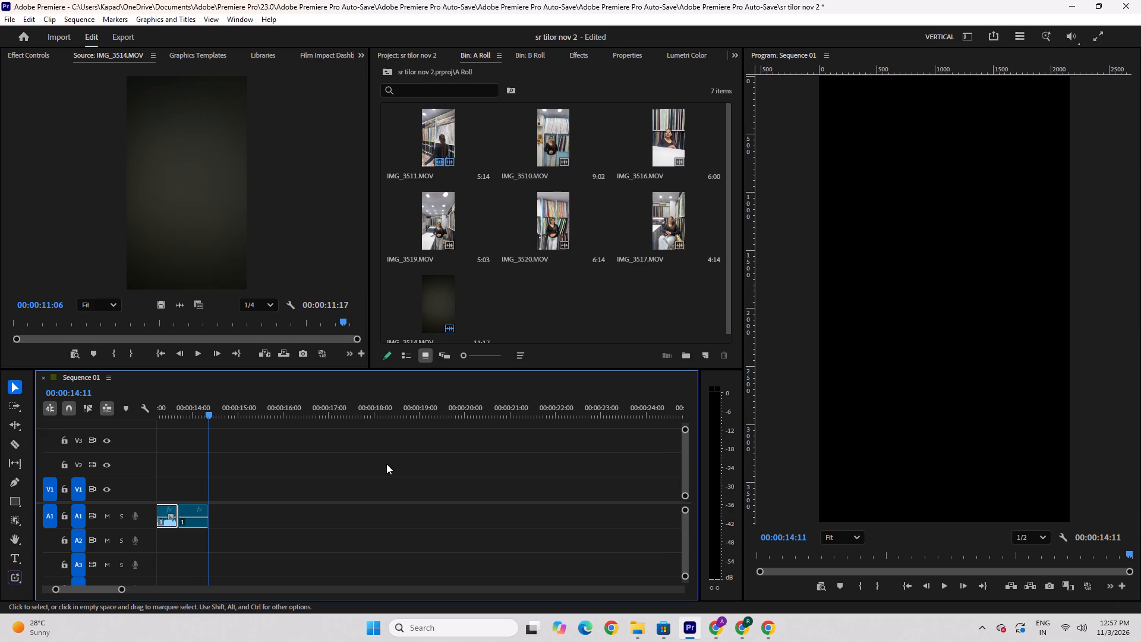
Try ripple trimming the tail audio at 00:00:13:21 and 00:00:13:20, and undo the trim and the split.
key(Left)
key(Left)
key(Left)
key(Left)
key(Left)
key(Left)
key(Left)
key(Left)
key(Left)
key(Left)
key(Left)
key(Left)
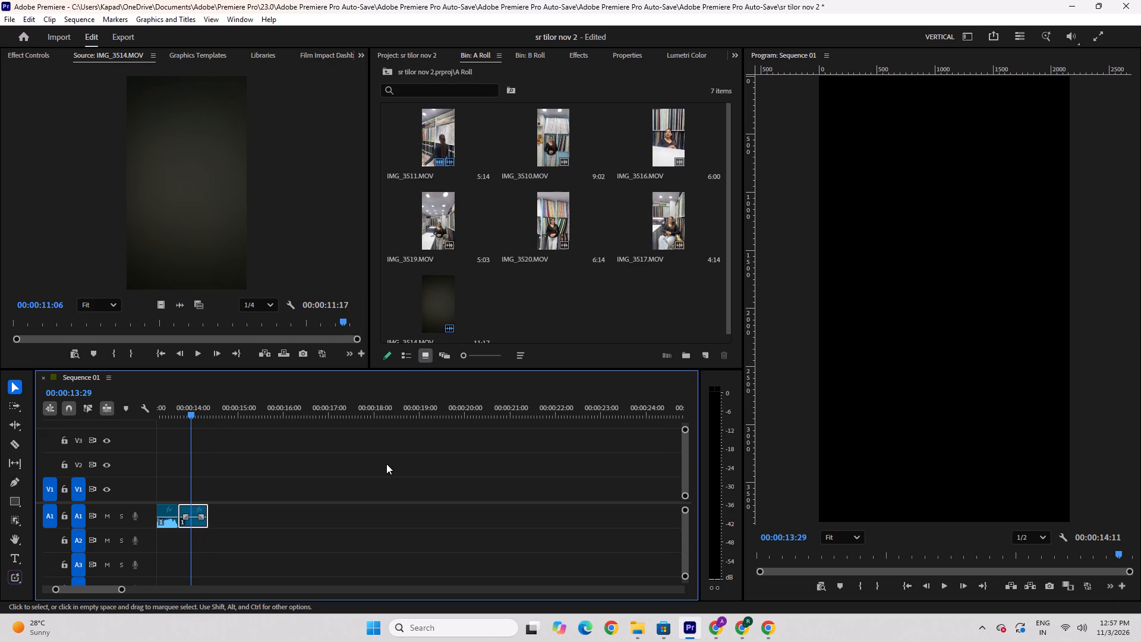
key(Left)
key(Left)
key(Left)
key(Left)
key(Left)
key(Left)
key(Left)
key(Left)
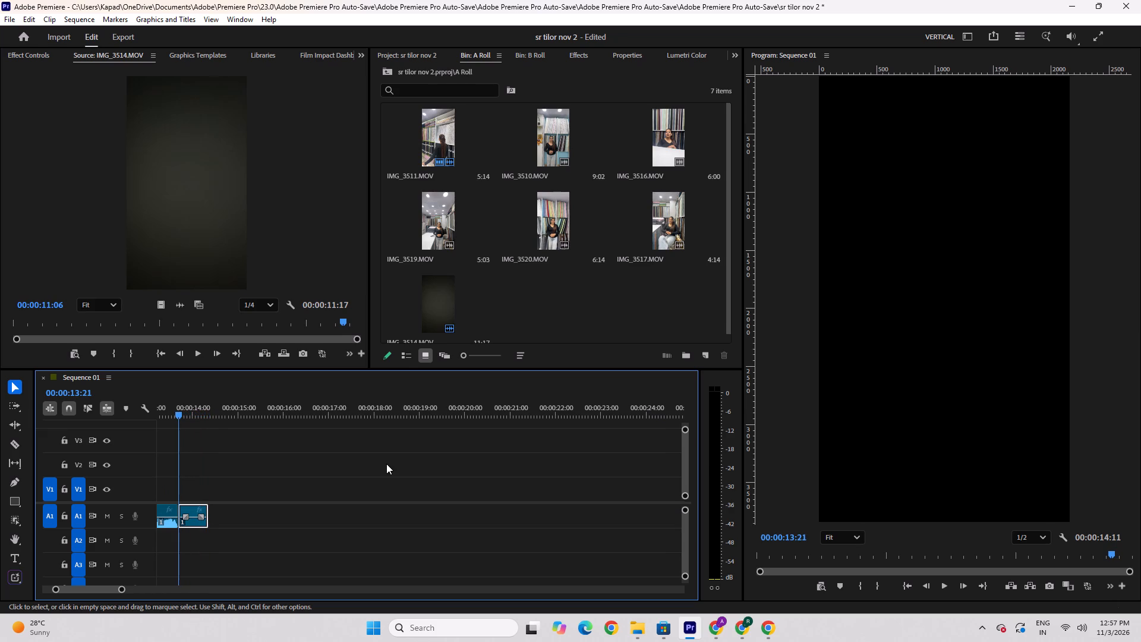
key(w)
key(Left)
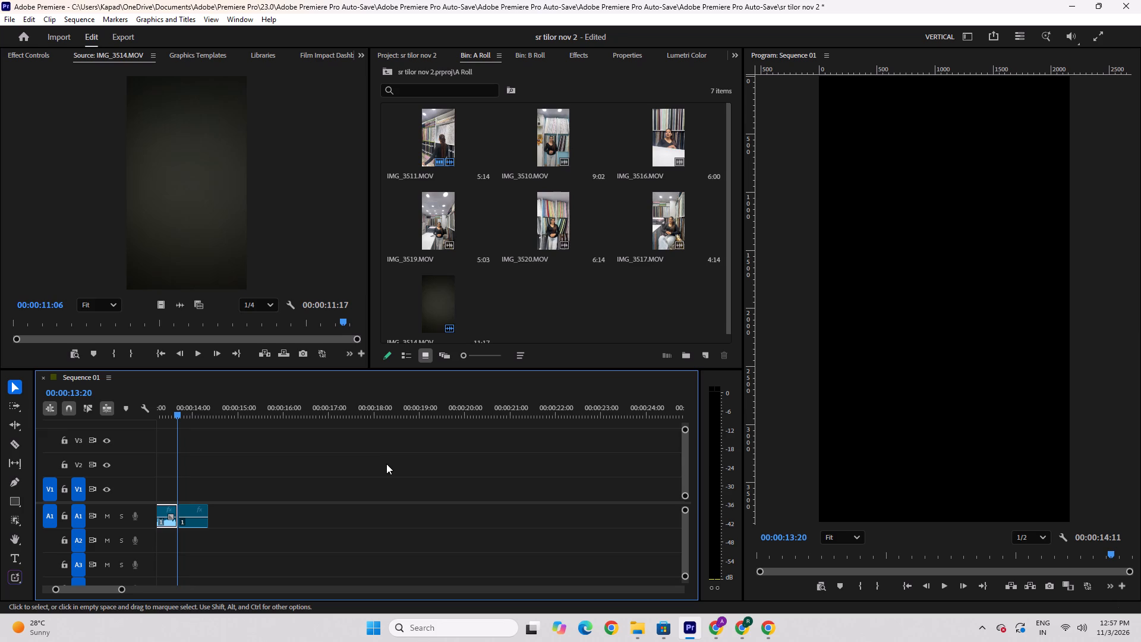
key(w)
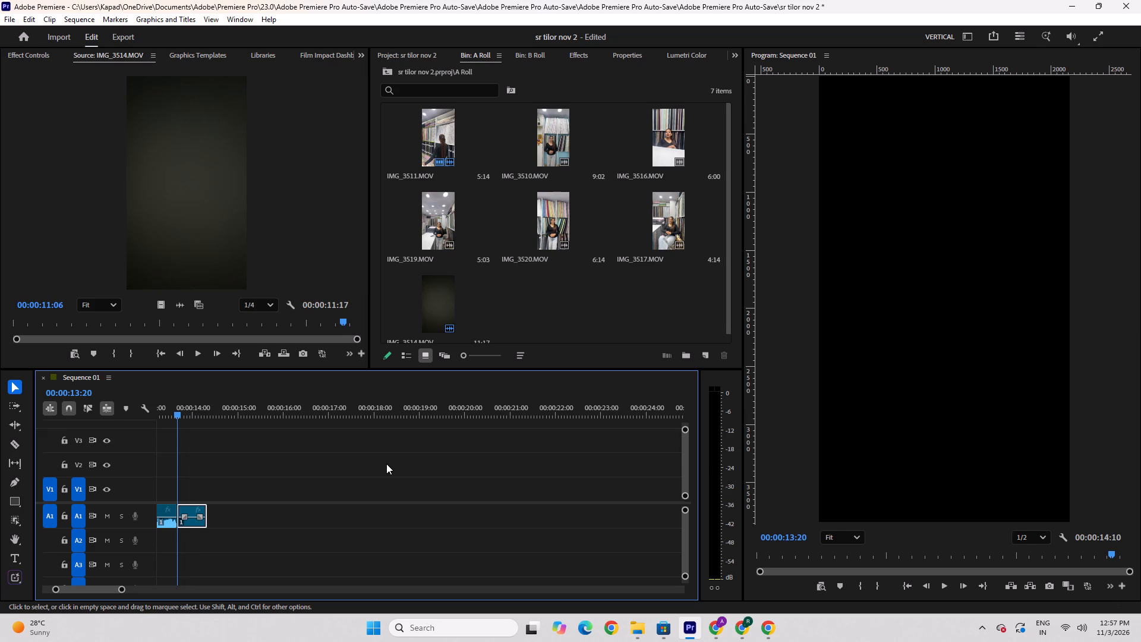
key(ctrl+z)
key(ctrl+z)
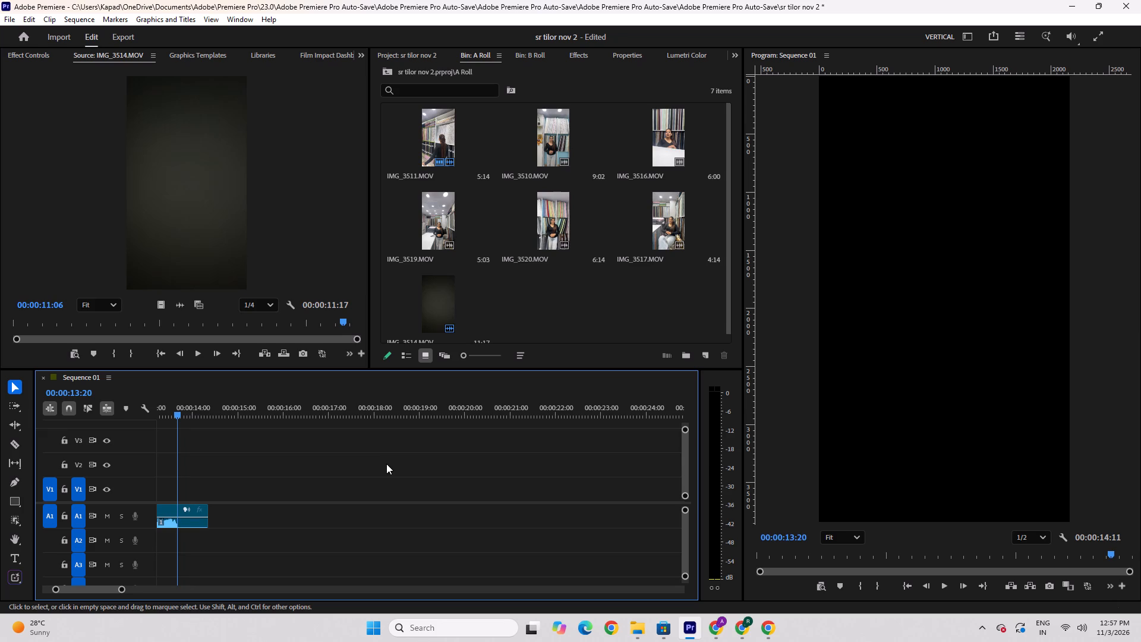
Split the last audio piece at 00:00:13:20 and ripple trim away all audio after 00:00:13:21.
key(ctrl+k)
key(w)
text(wwqw)
key(Right)
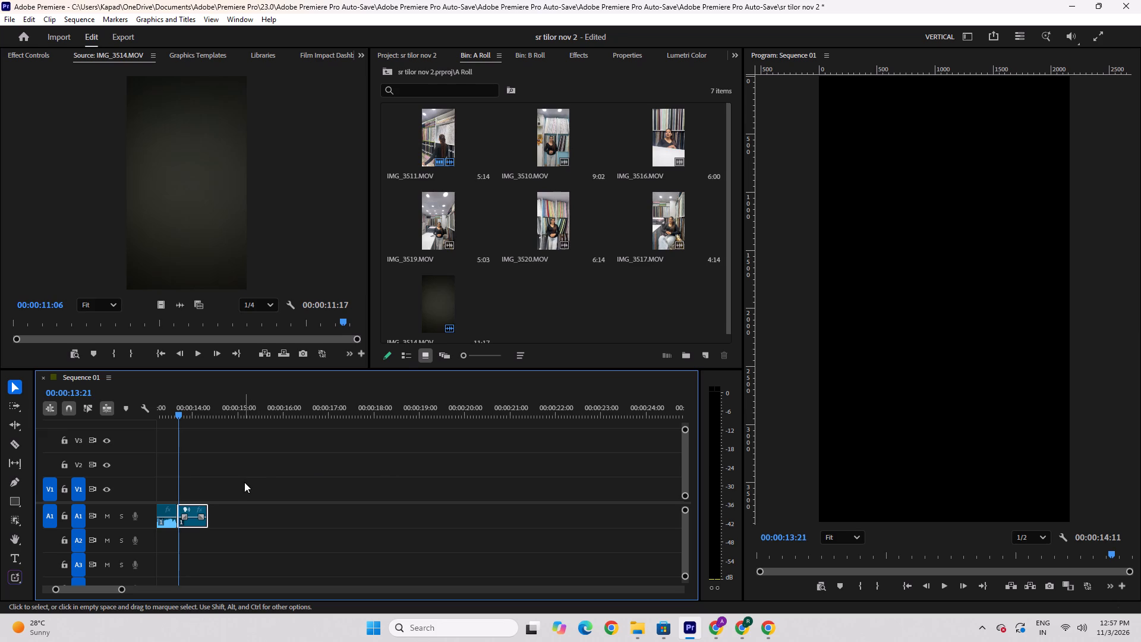
key(w)
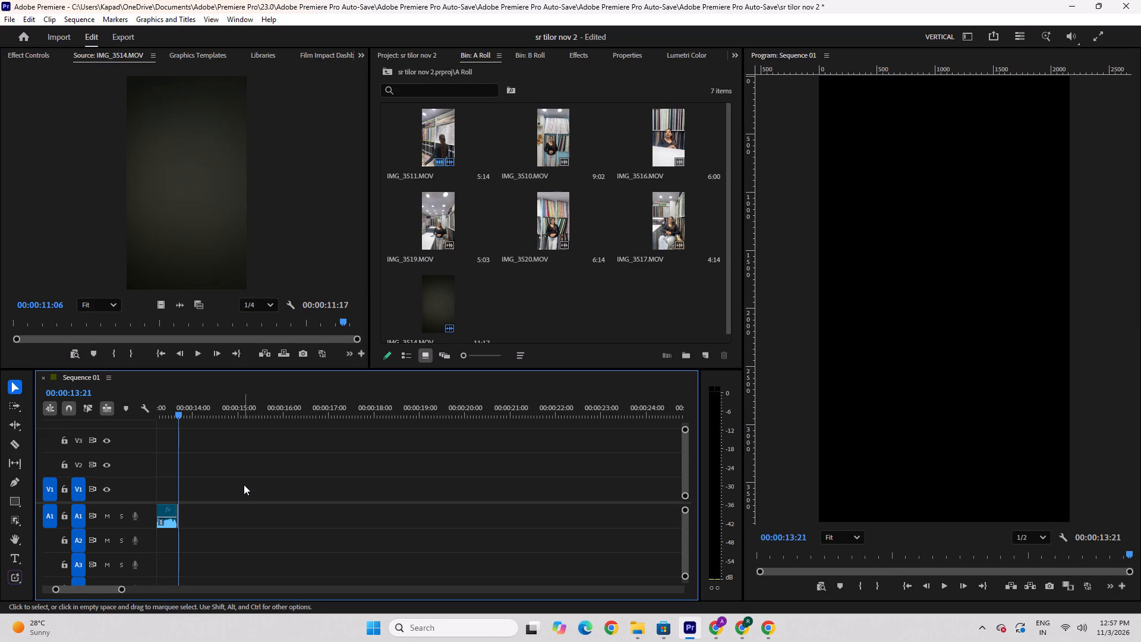
Delete the one-frame audio remnant between 00:00:13:20 and 00:00:13:21 at the end of A1.
key(Left)
key(Left)
key(Left)
key(Left)
key(Left)
key(Right)
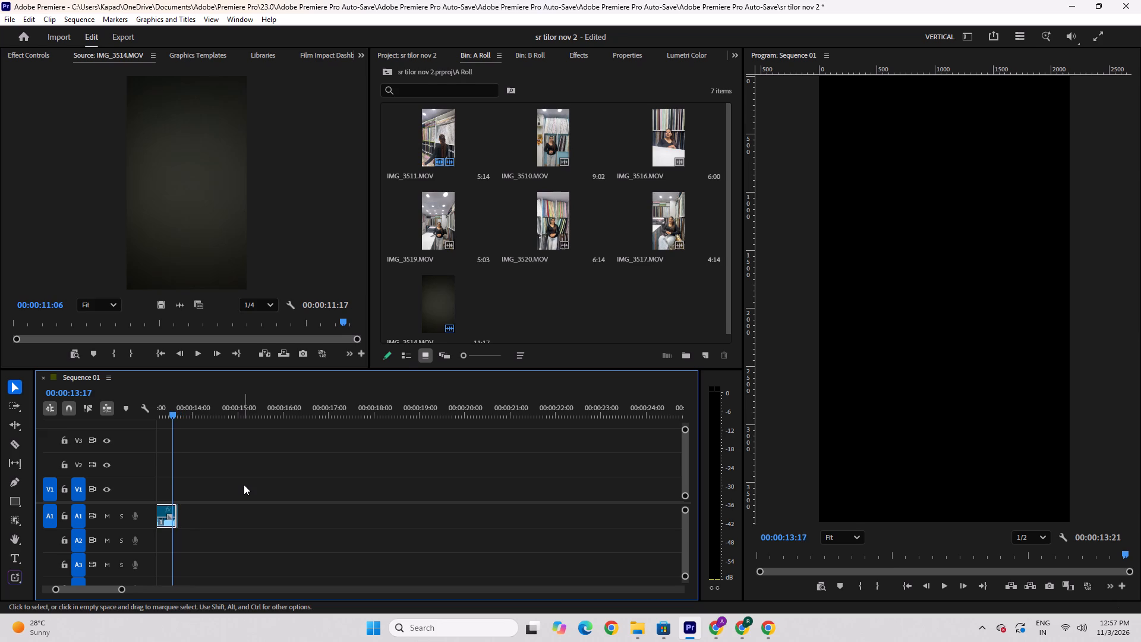
key(Right)
key(Right)
key(Right)
key(Right)
key(Right)
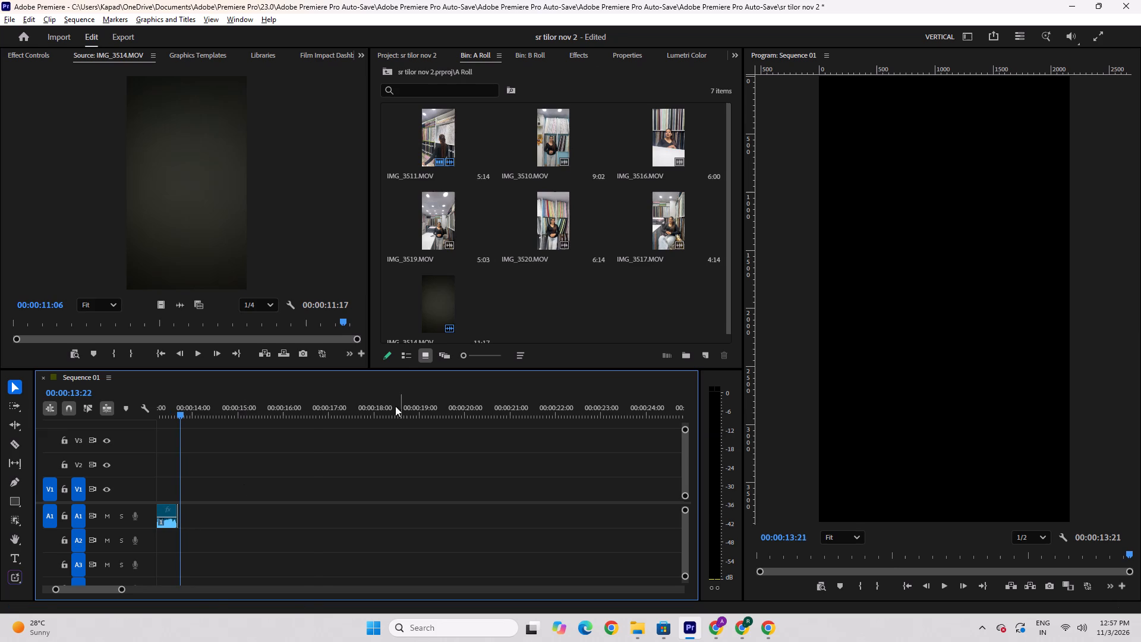
alt+scroll(367, 422, up, 3)
alt+scroll(358, 426, down, 6)
alt+scroll(357, 435, up, 3)
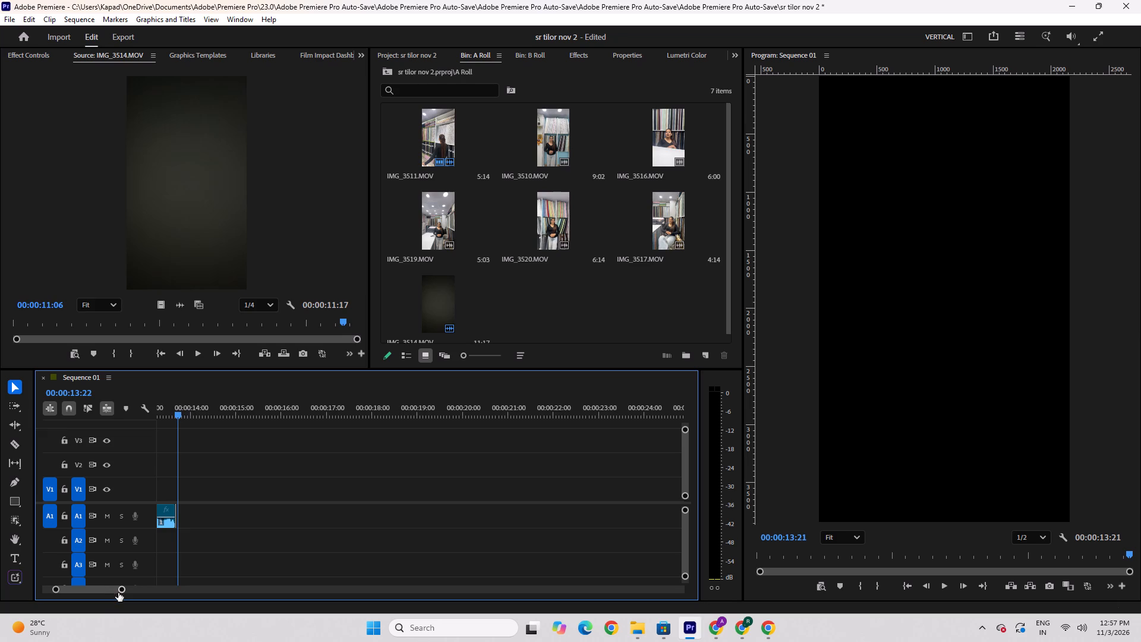
drag(119, 593, 51, 581)
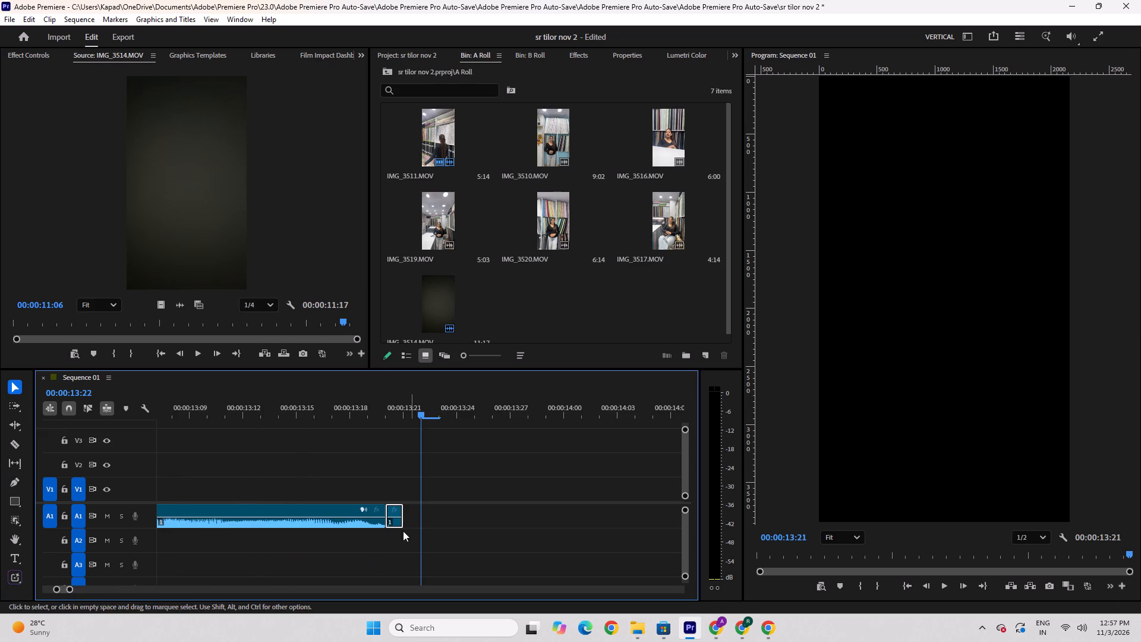
click(386, 518)
key(Delete)
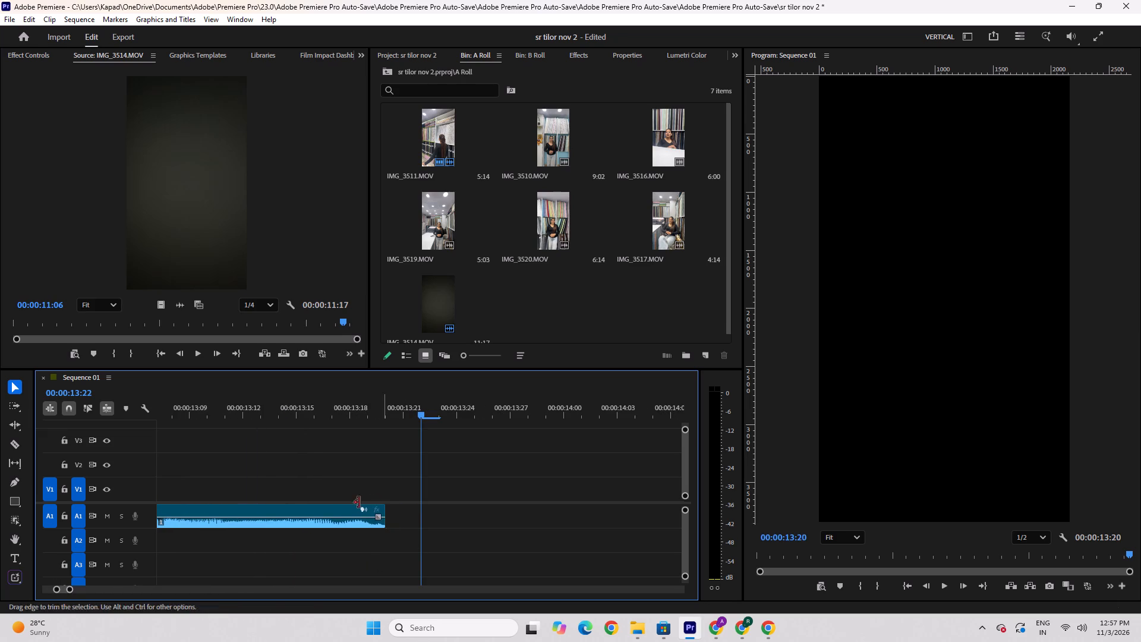
Play the trimmed end of the audio, and play the whole sequence from its start to check the cuts.
click(301, 417)
key(space)
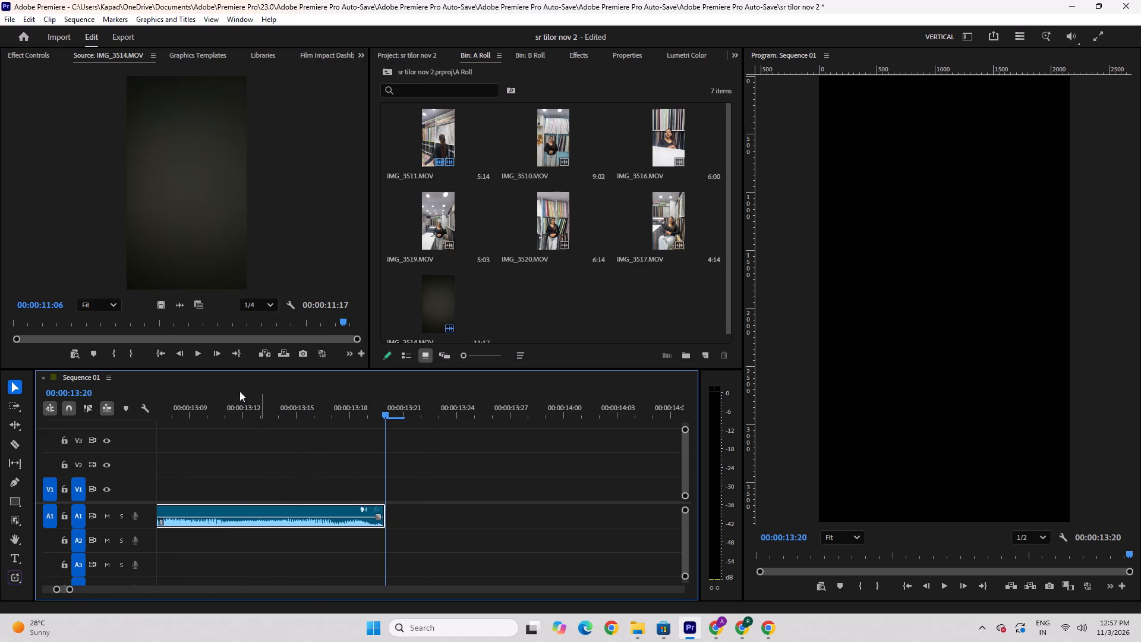
alt+scroll(361, 449, up, 1)
alt+scroll(361, 449, down, 7)
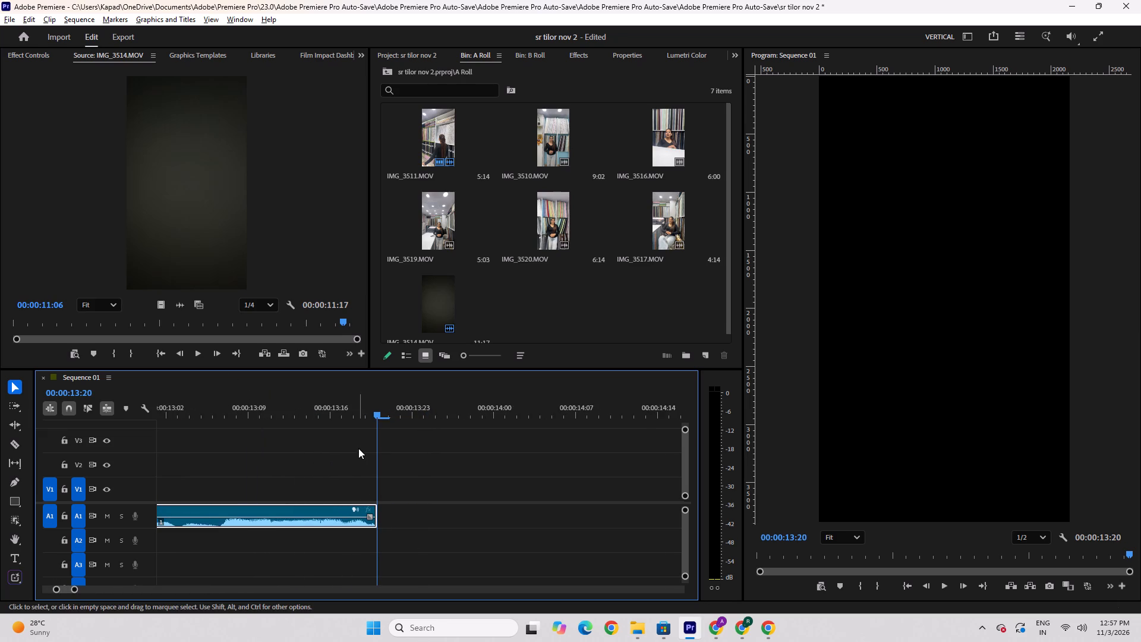
alt+scroll(358, 448, down, 8)
key(Return)
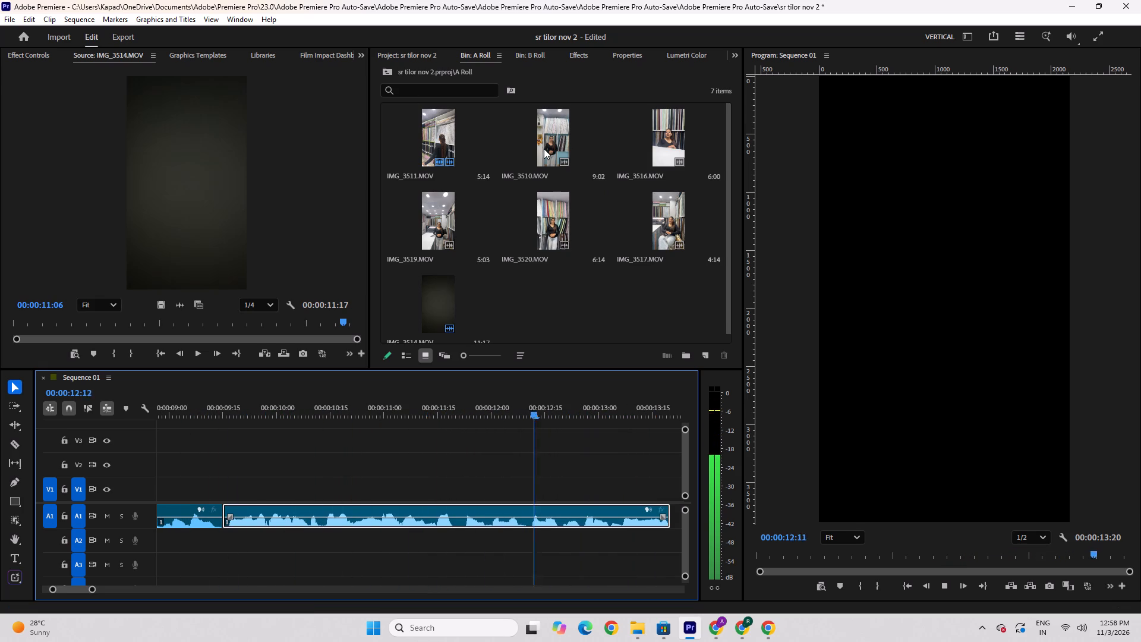
Open IMG_3510.MOV and IMG_3516.MOV from the A Roll bin as source clips, and play IMG_3516.MOV from its beginning.
double_click(561, 139)
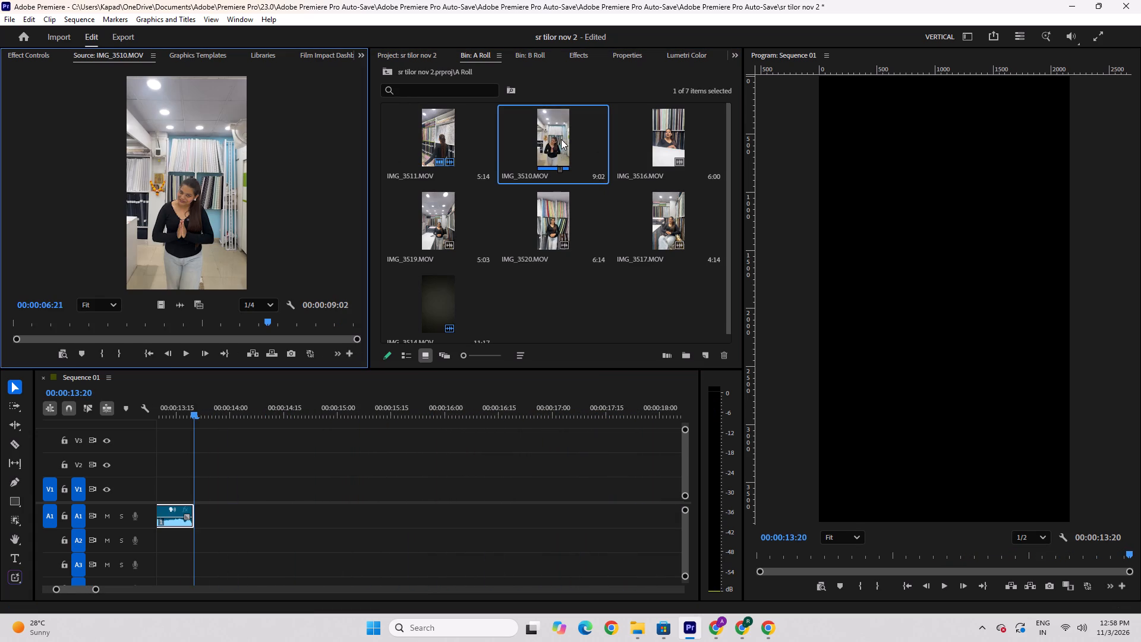
click(680, 171)
click(677, 167)
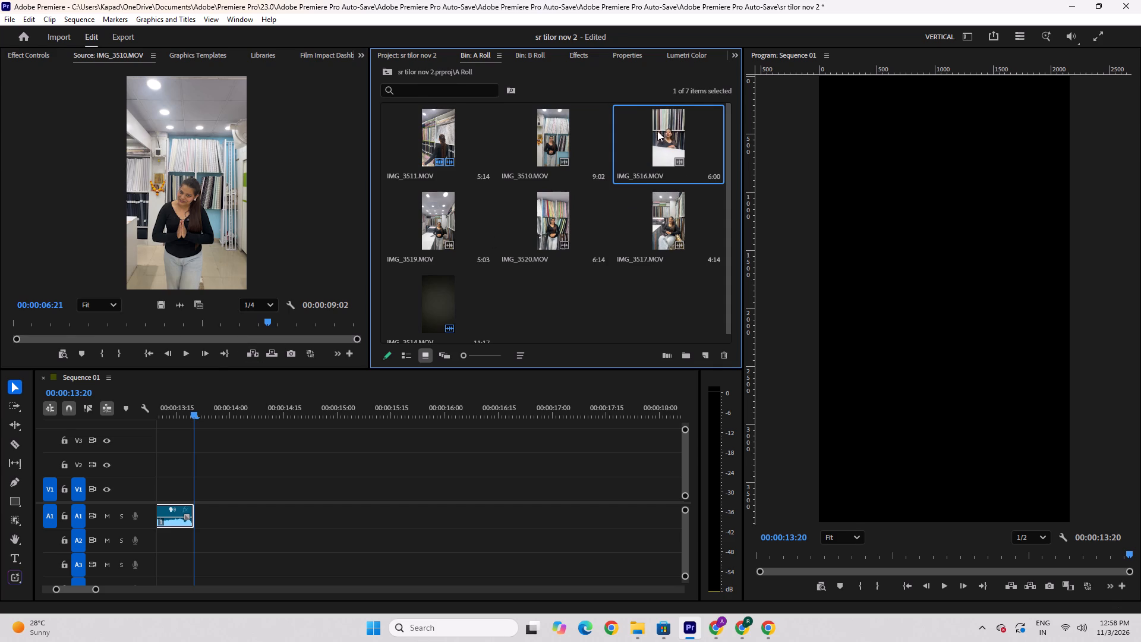
click(661, 123)
double_click(623, 155)
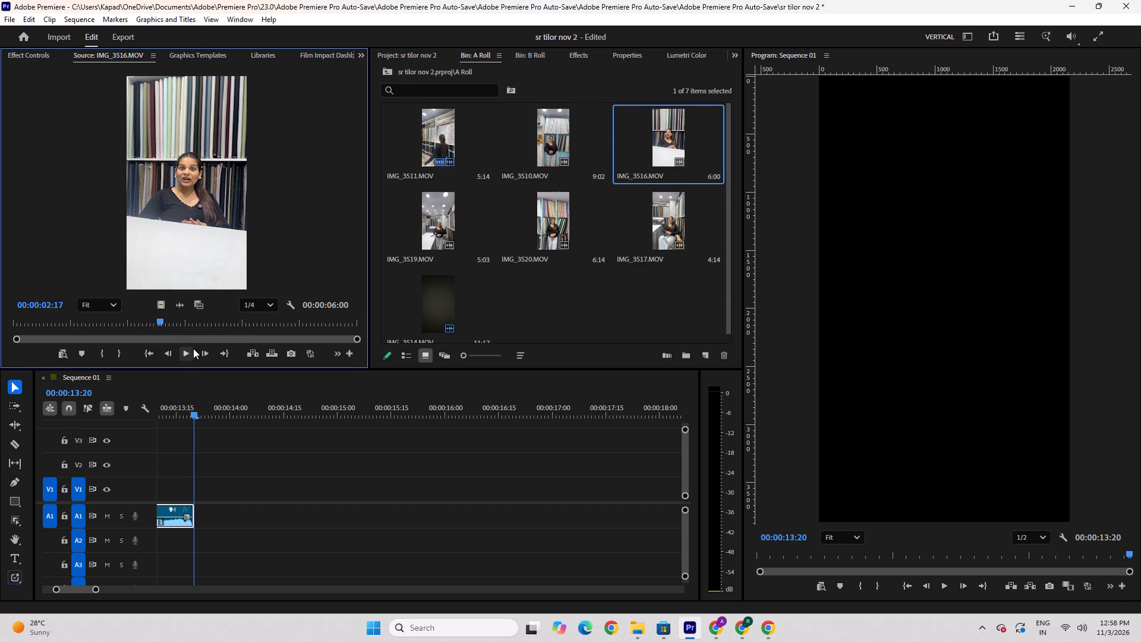
click(193, 348)
click(190, 353)
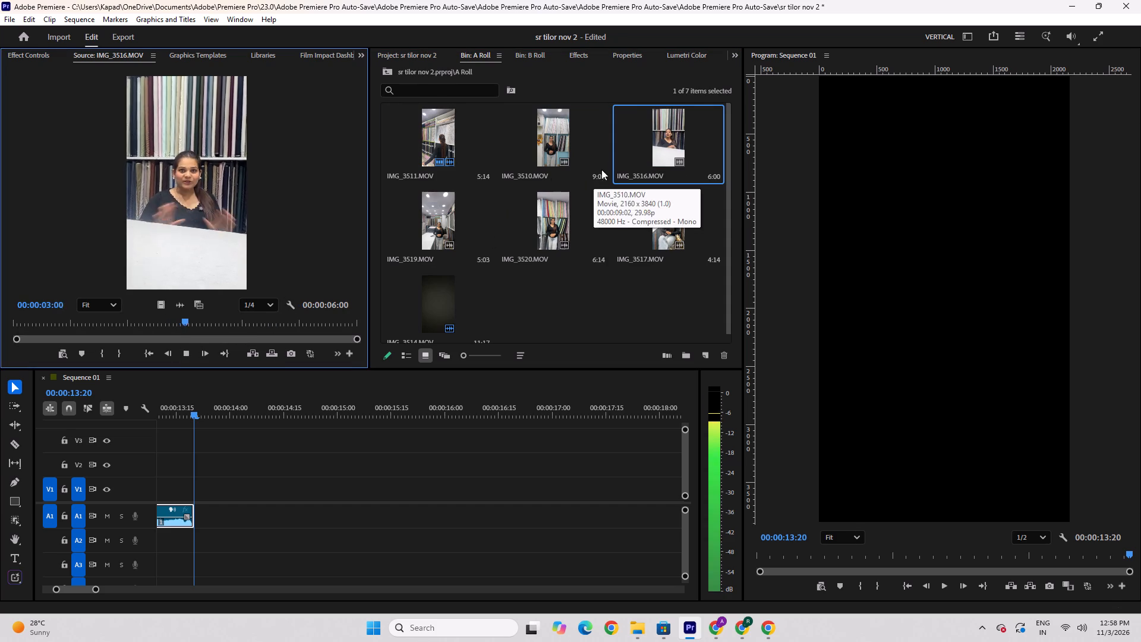
drag(227, 316, 0, 355)
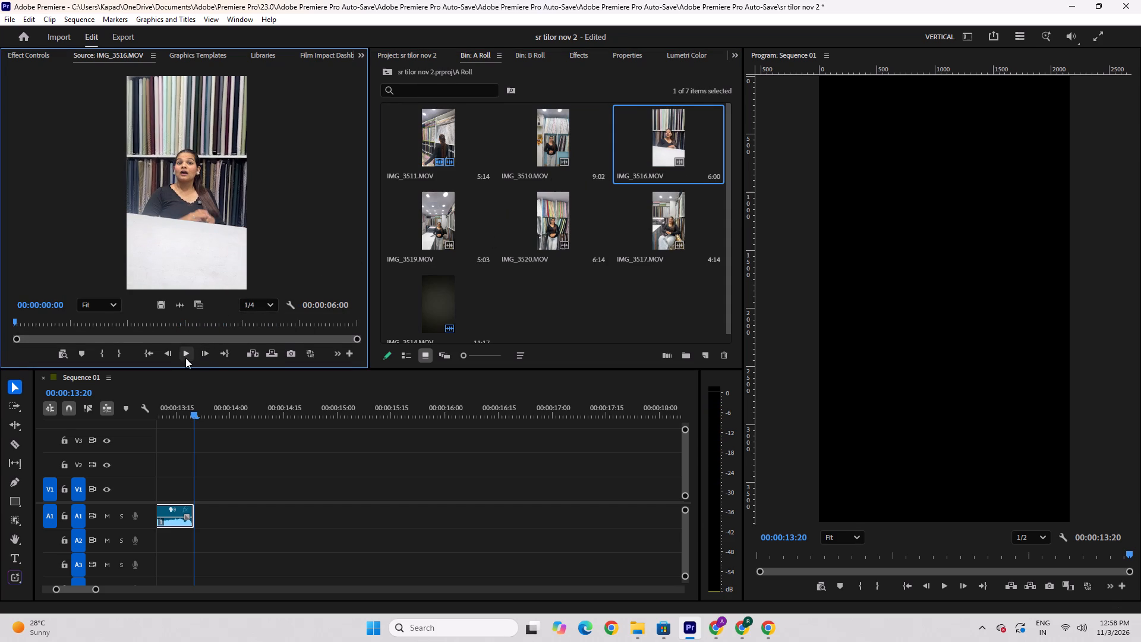
click(187, 357)
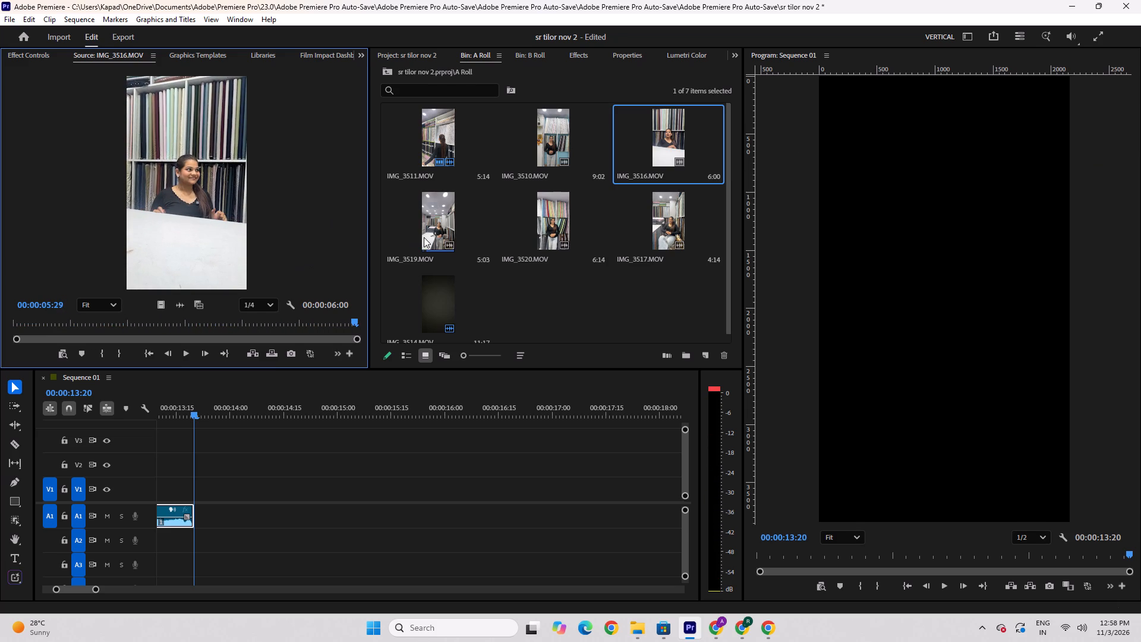
Preview the A Roll clips IMG_3520.MOV and IMG_3517.MOV, playing each from its beginning.
double_click(544, 221)
click(178, 350)
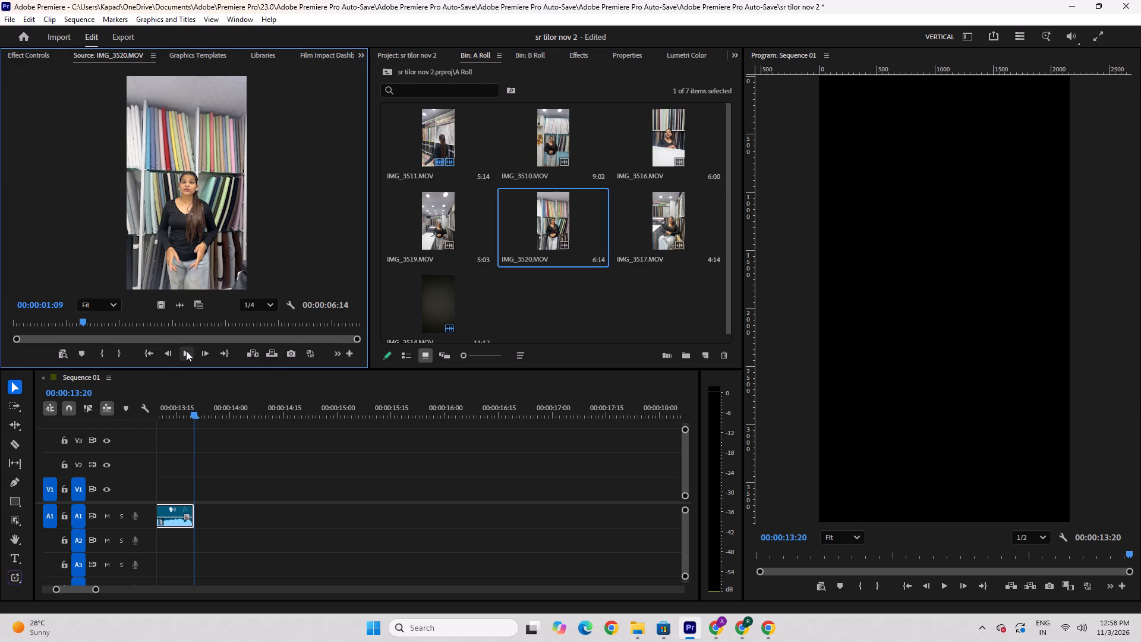
click(190, 351)
drag(145, 325, 0, 391)
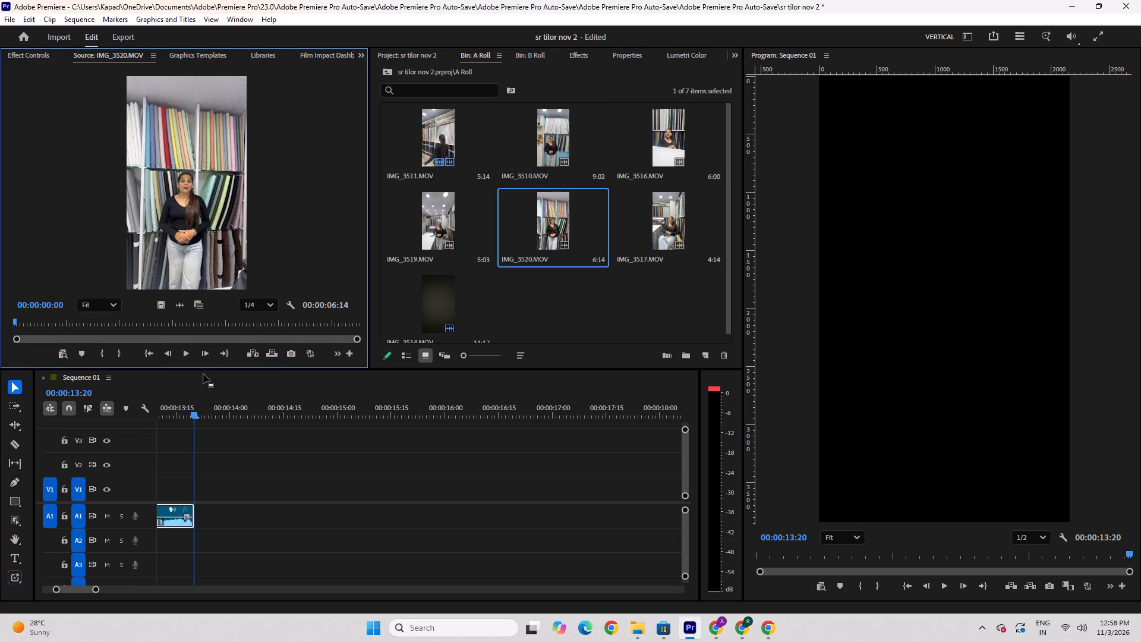
click(187, 355)
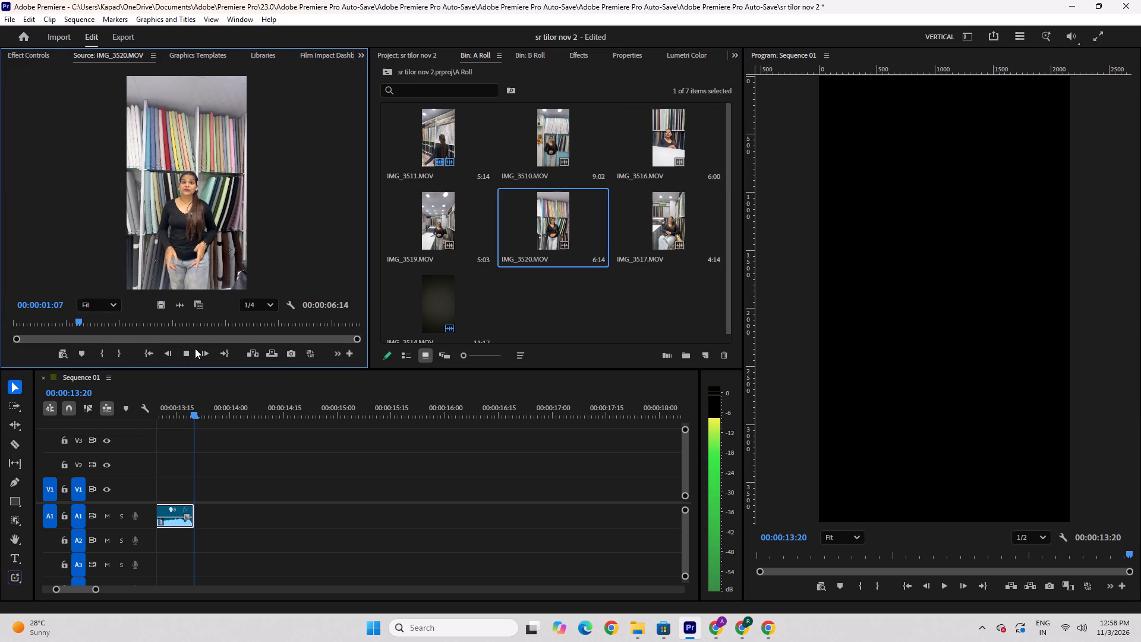
double_click(650, 248)
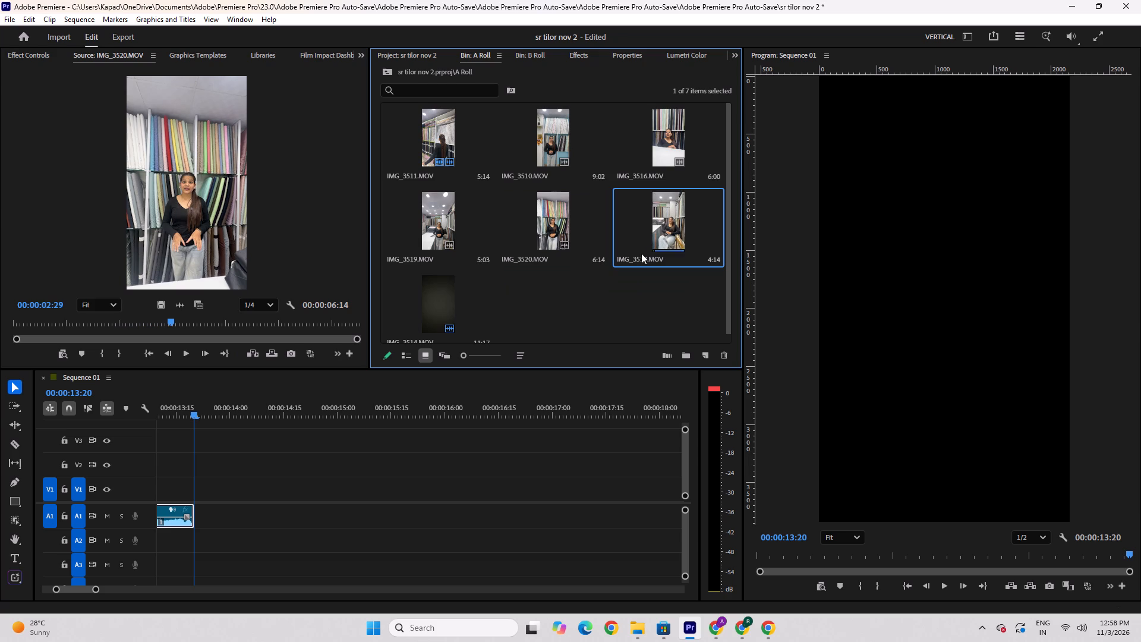
click(183, 353)
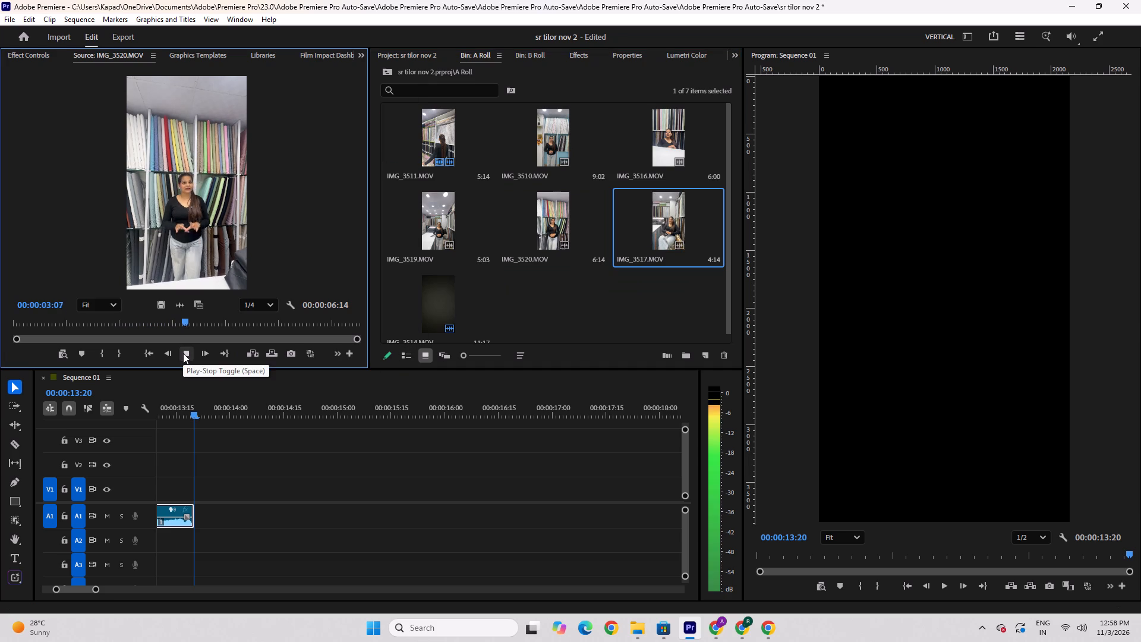
double_click(650, 231)
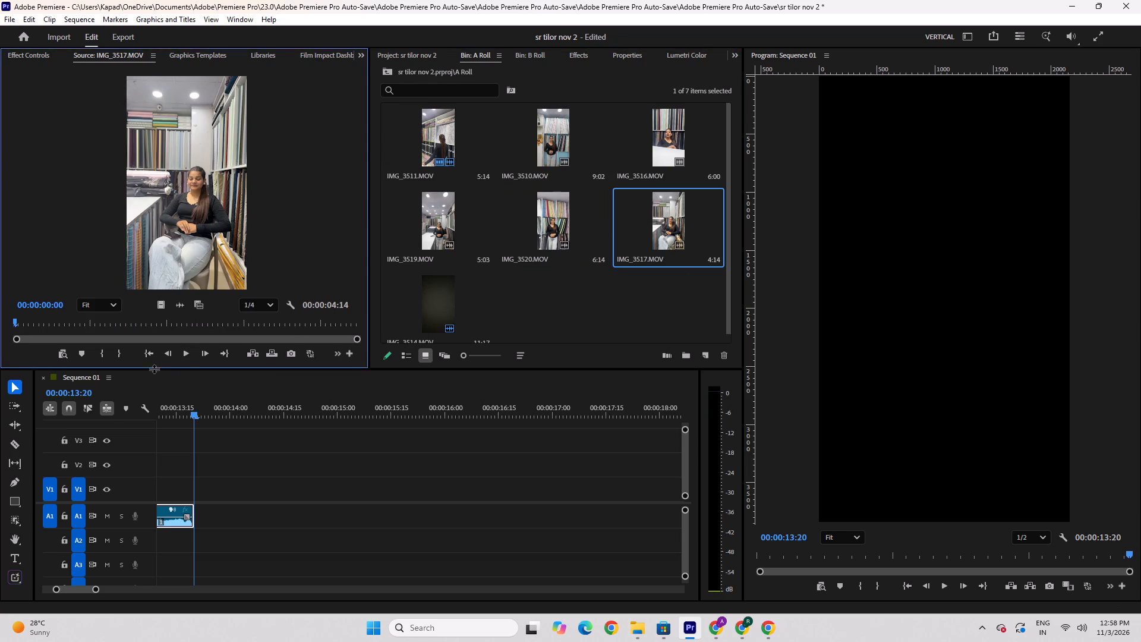
click(181, 356)
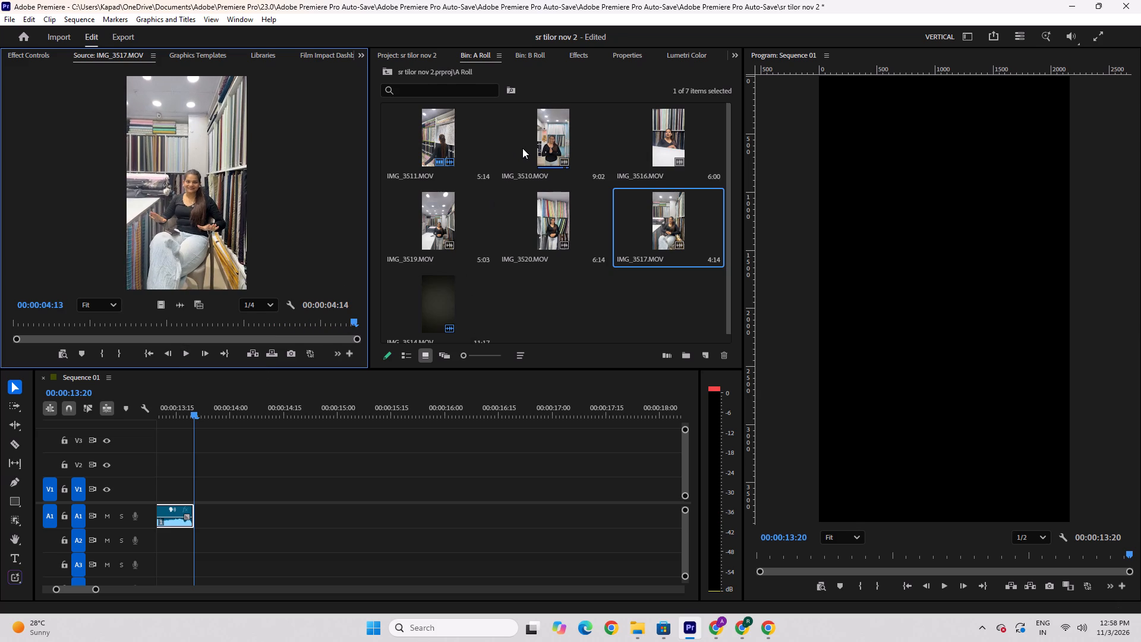
Preview the A Roll clips IMG_3516.MOV and IMG_3519.MOV, playing IMG_3519.MOV from its beginning.
double_click(658, 153)
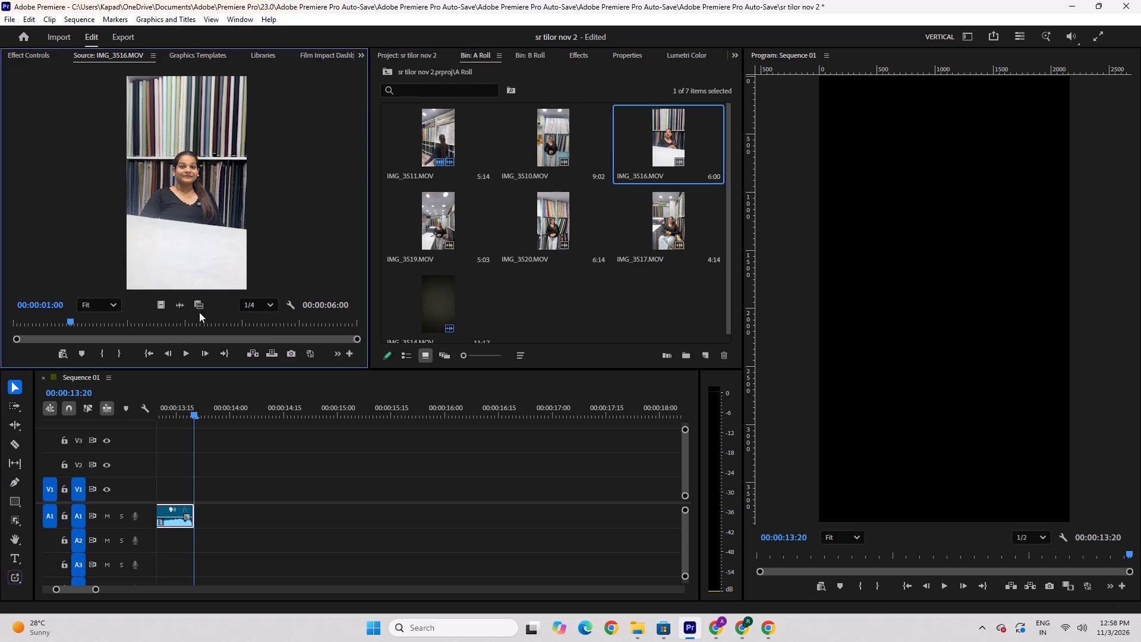
click(187, 346)
click(189, 352)
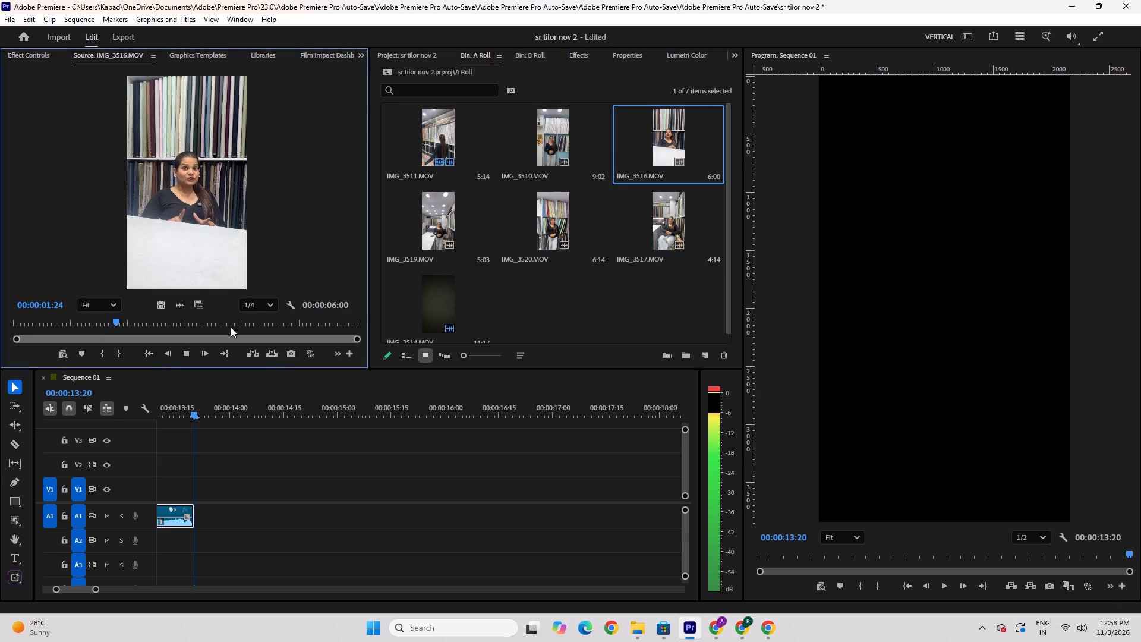
click(659, 216)
double_click(434, 229)
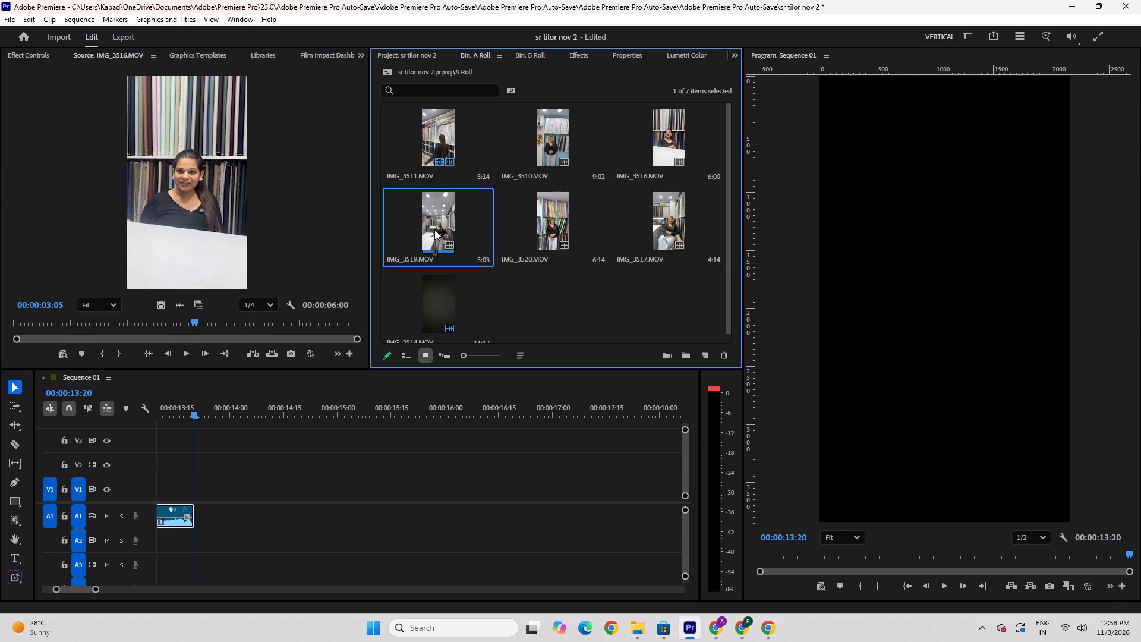
click(187, 355)
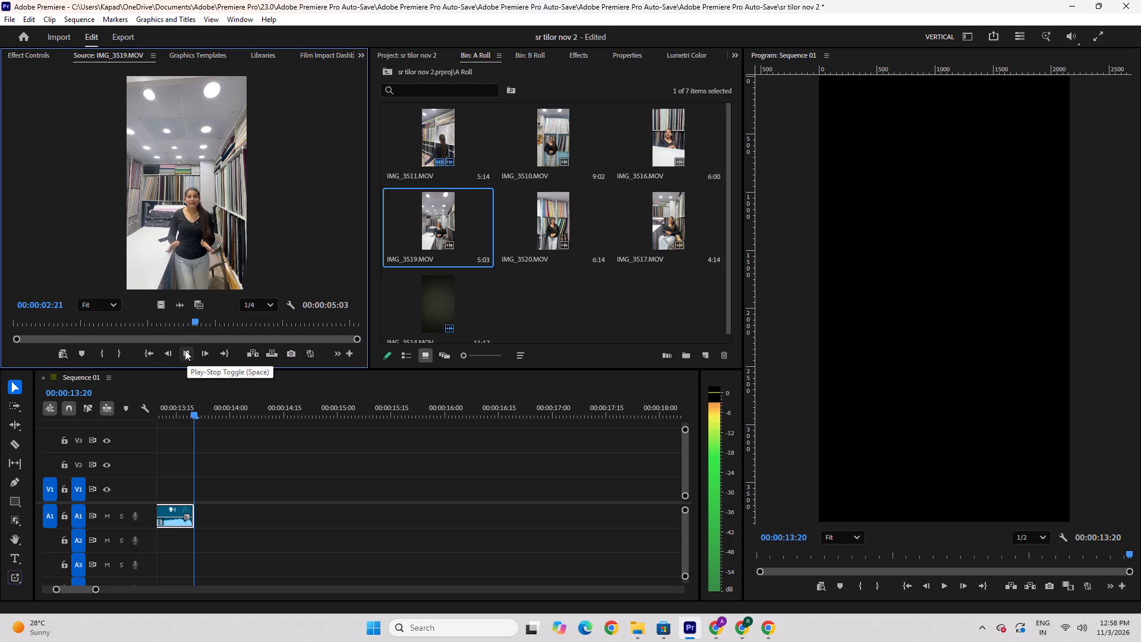
drag(201, 317, 0, 328)
click(181, 357)
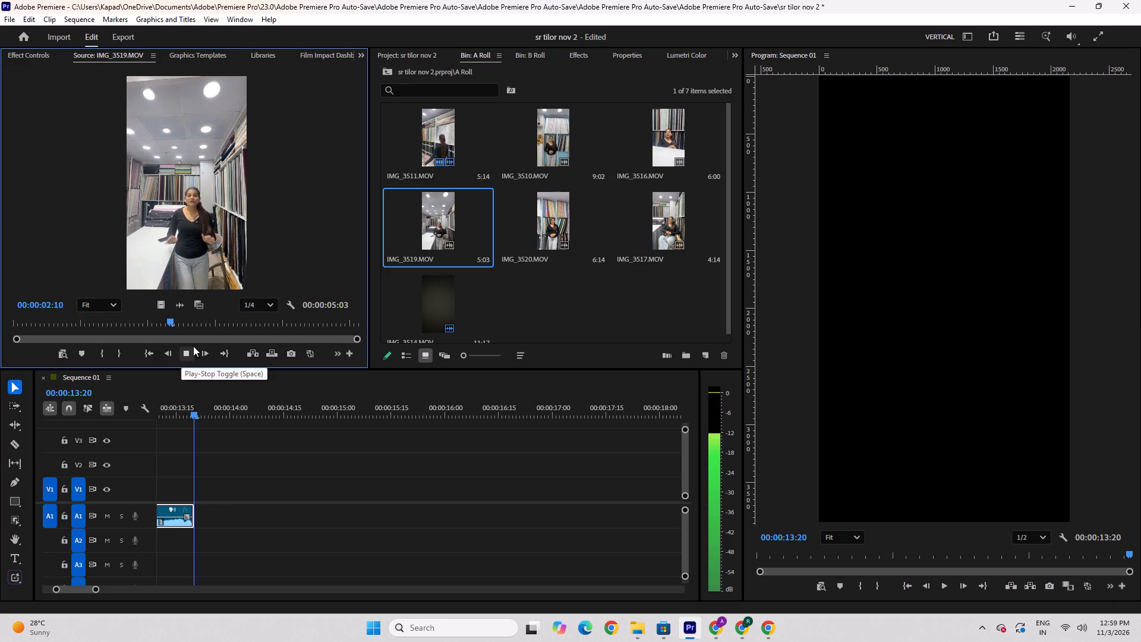
Preview the A Roll clip IMG_3520.MOV, playing it from its beginning.
double_click(522, 225)
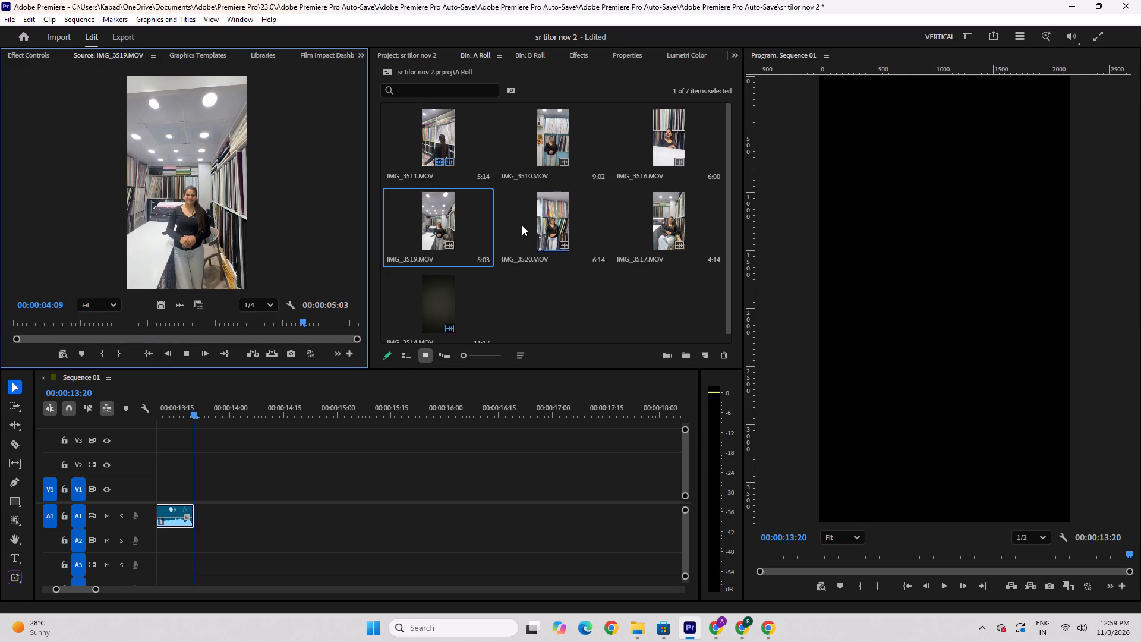
click(184, 351)
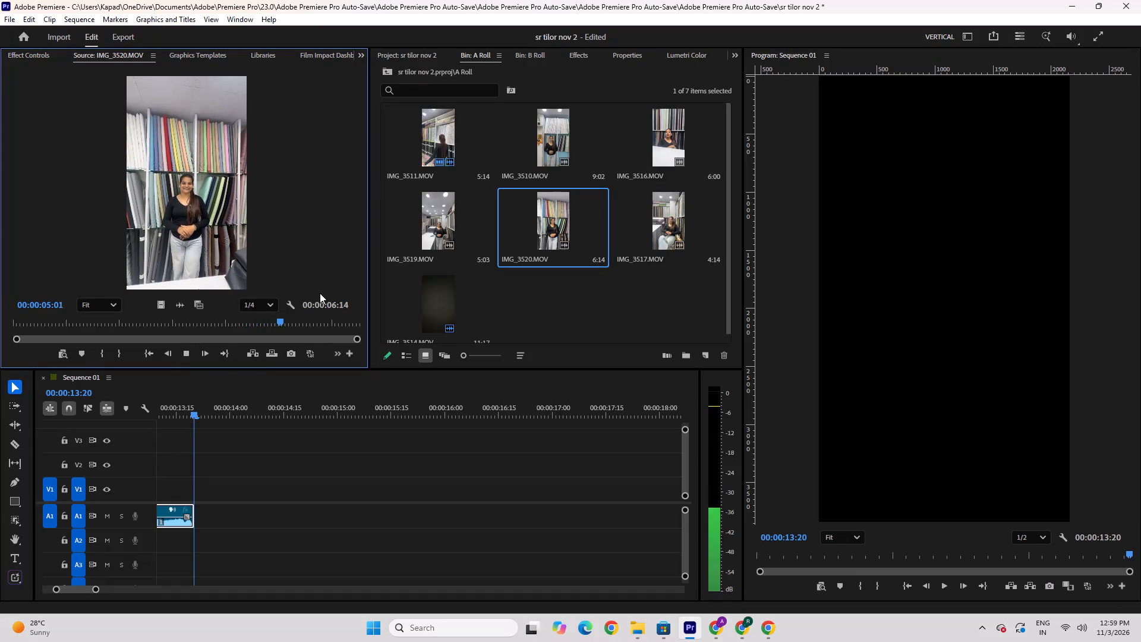
drag(300, 328, 0, 363)
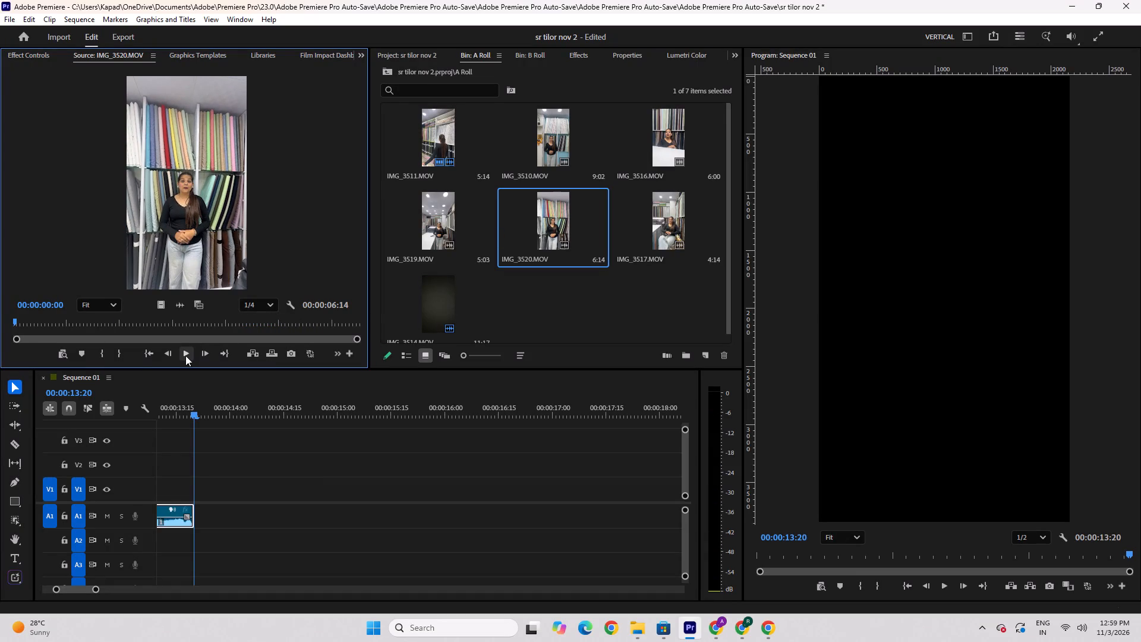
click(185, 355)
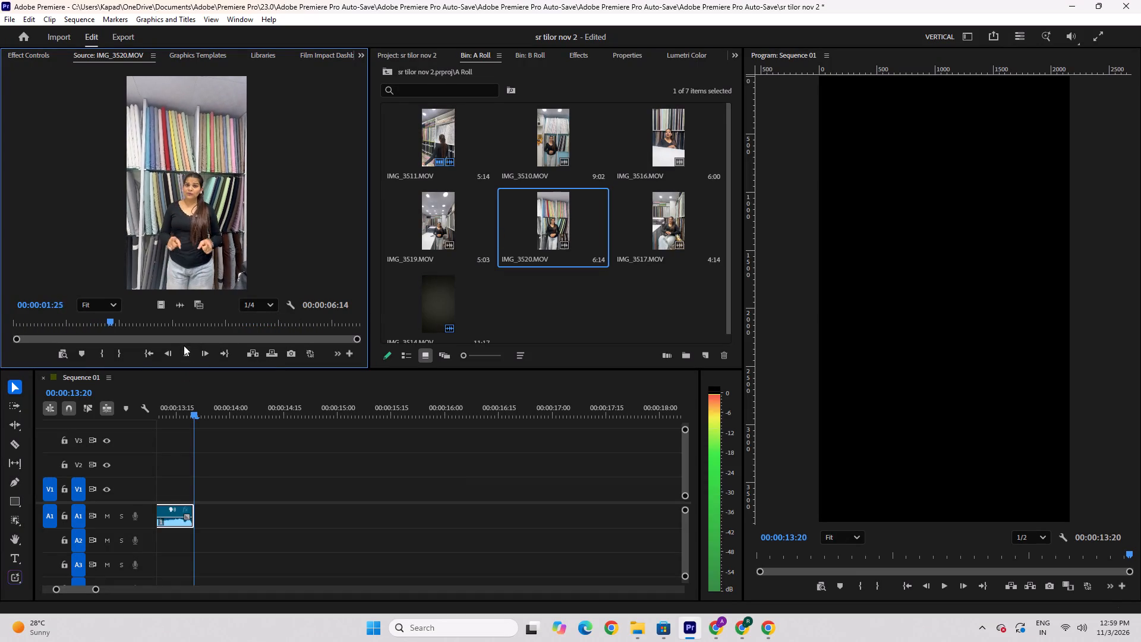
click(184, 349)
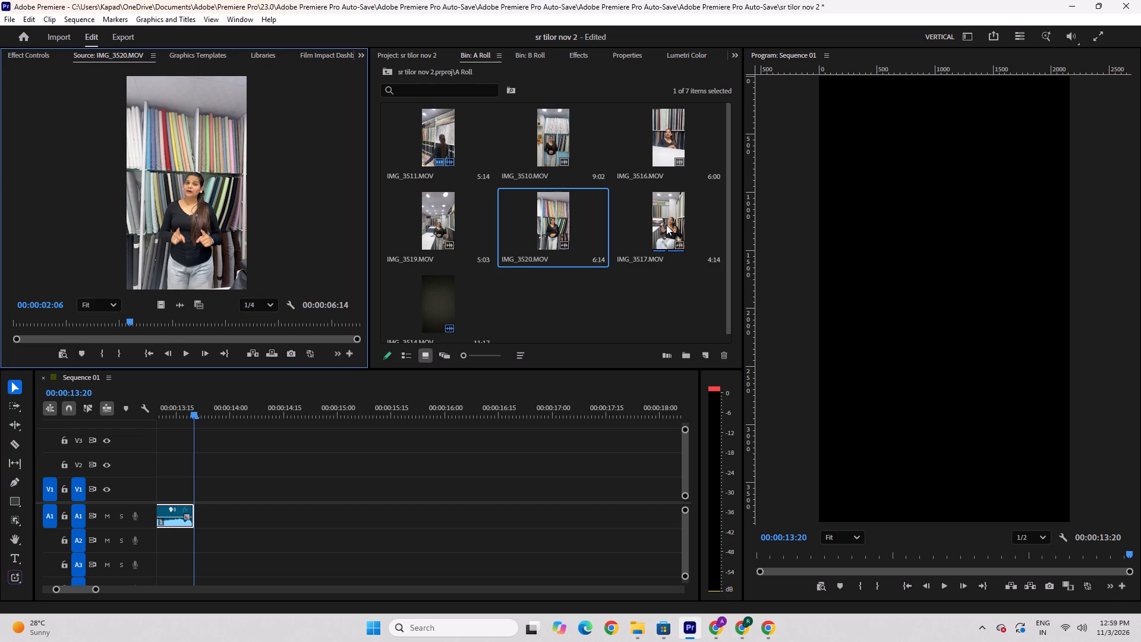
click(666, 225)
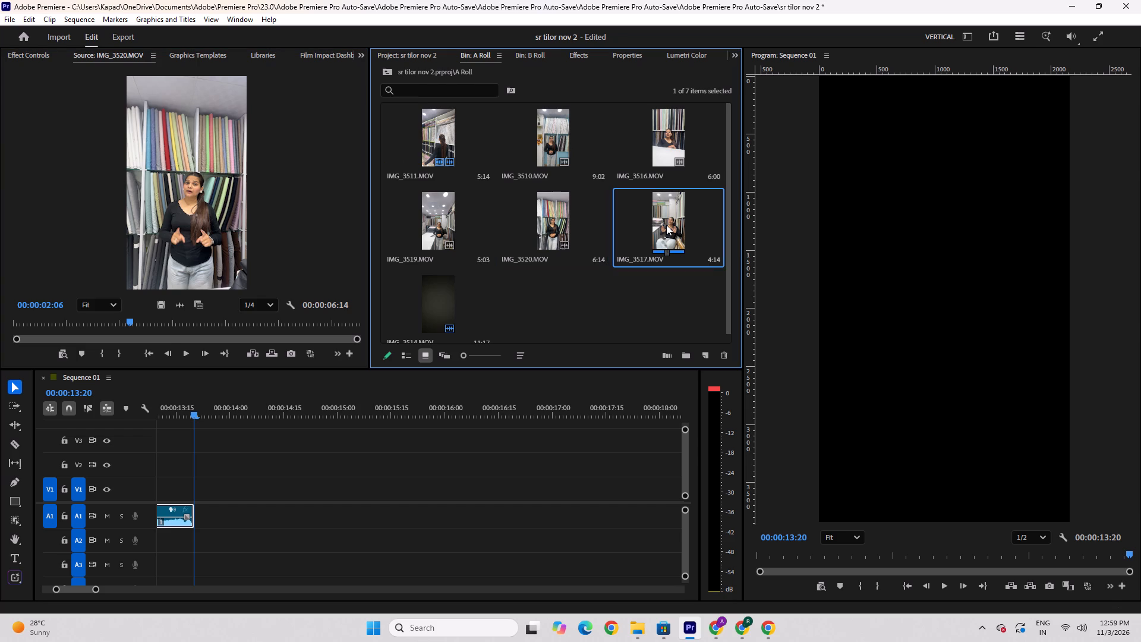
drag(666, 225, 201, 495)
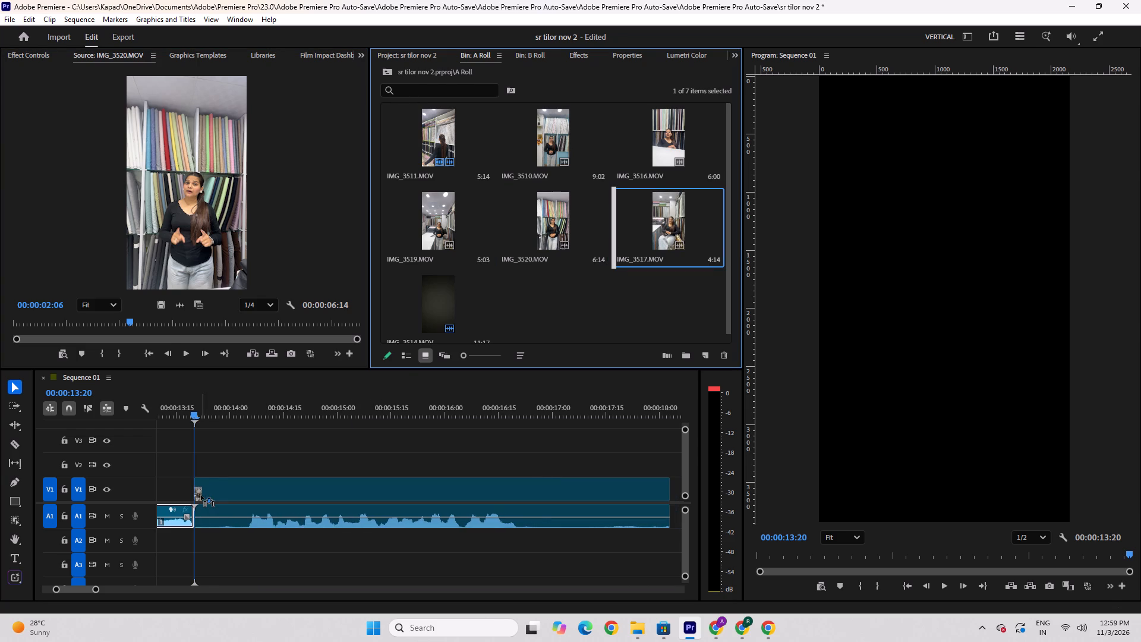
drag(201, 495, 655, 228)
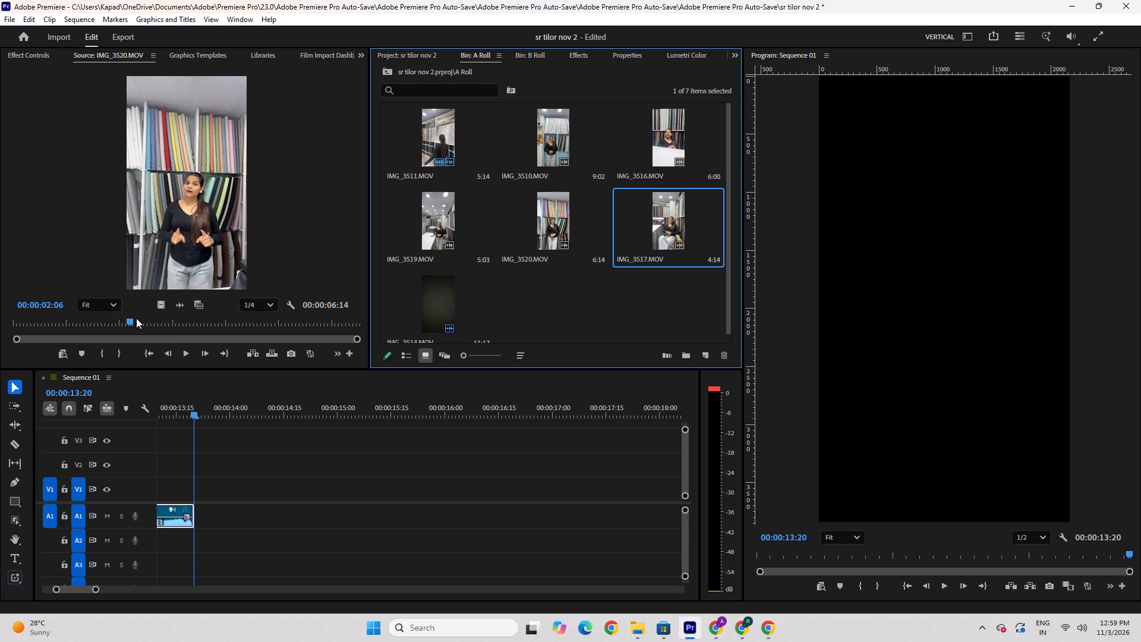
Replay the opening of the source clip IMG_3520.MOV from its first frame.
drag(131, 321, 6, 331)
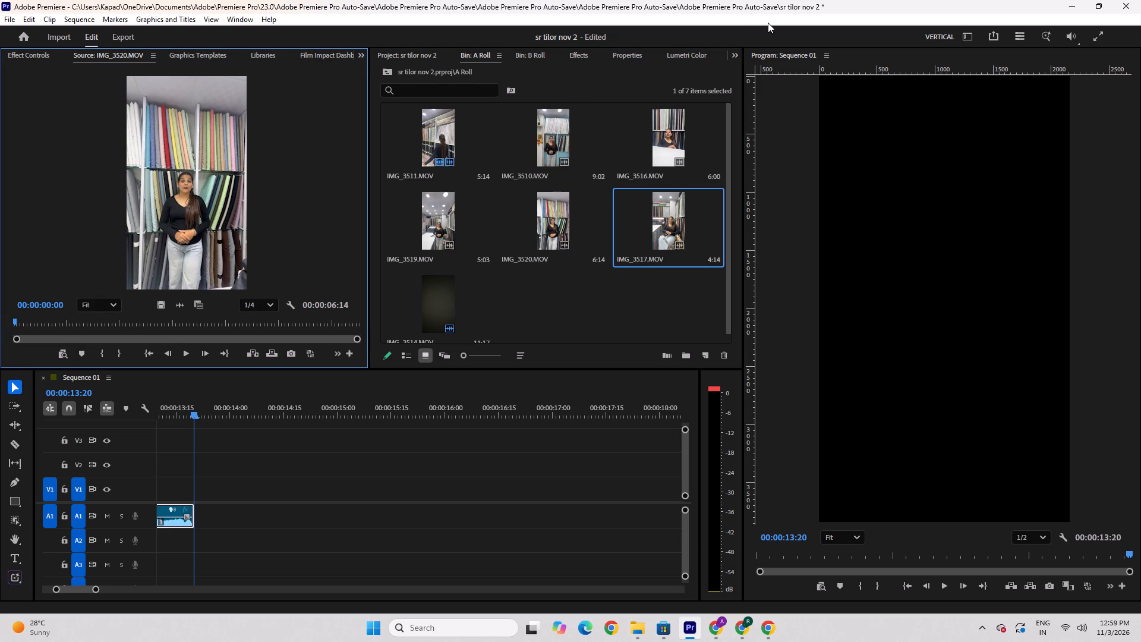
key(space)
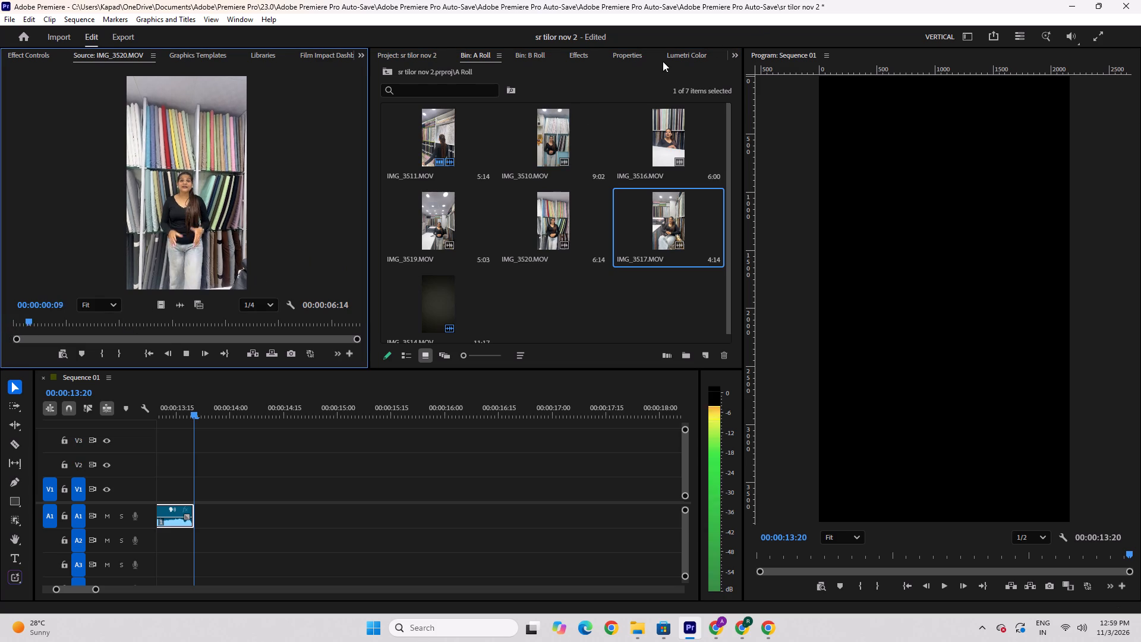
key(space)
key(space)
key(space)
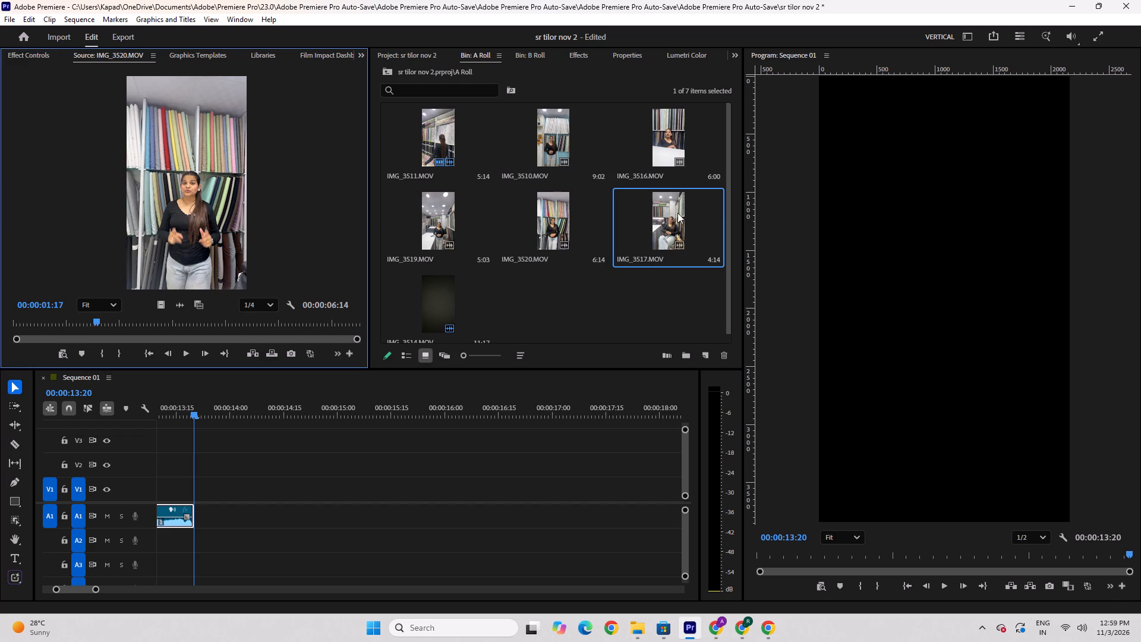
Open IMG_3517.MOV as the source clip and replay it from its beginning.
double_click(674, 213)
key(space)
key(space)
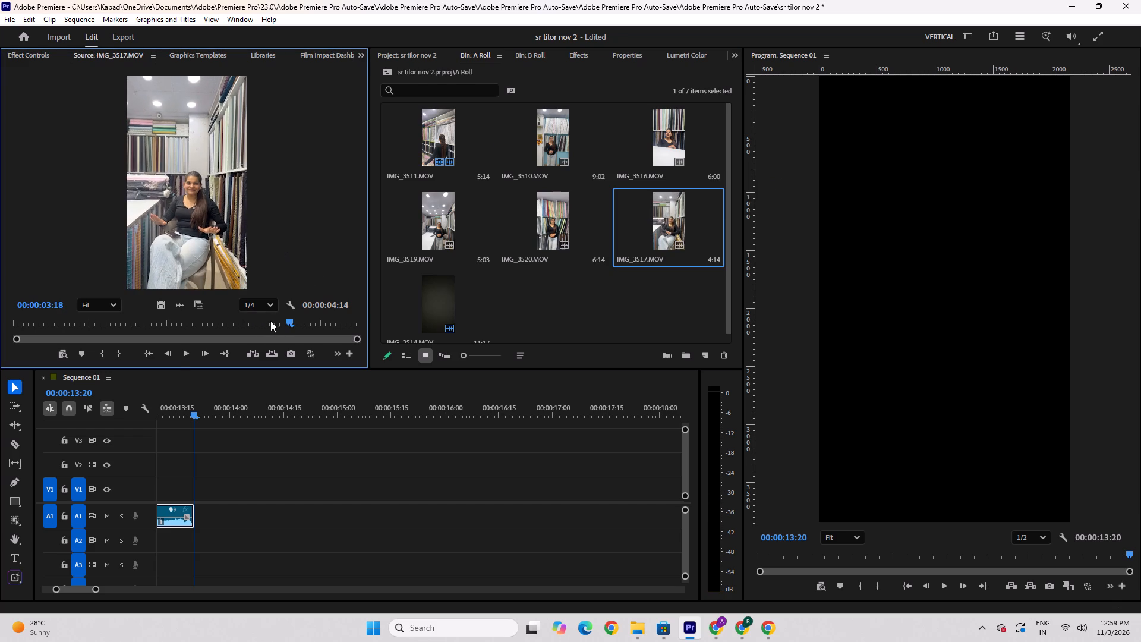
drag(291, 322, 0, 367)
key(space)
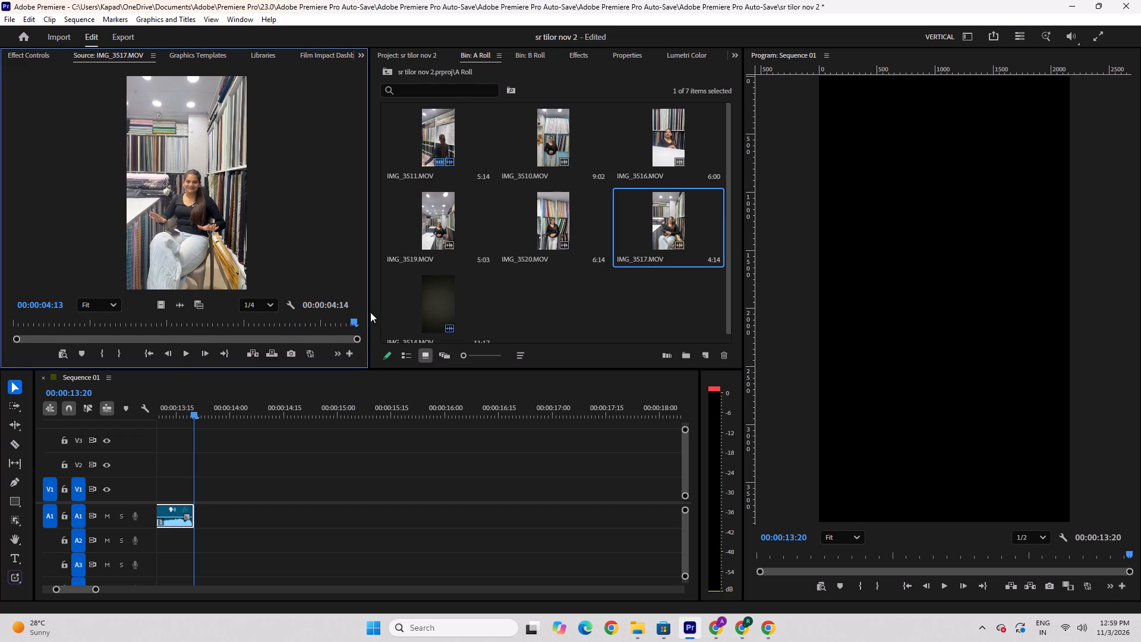
drag(349, 316, 1, 378)
key(space)
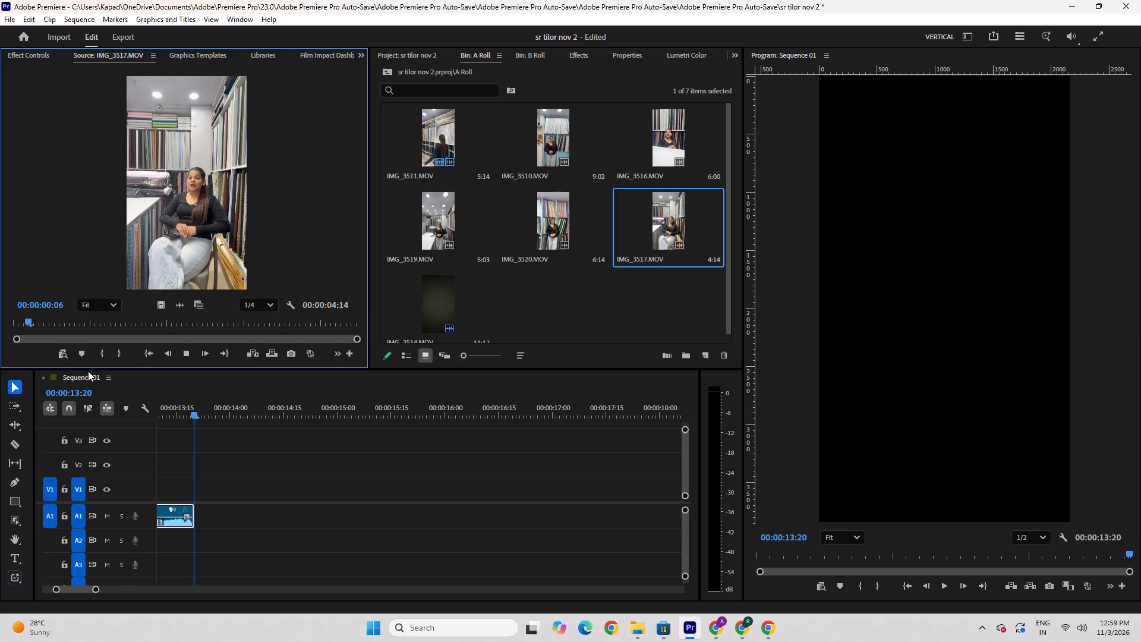
key(space)
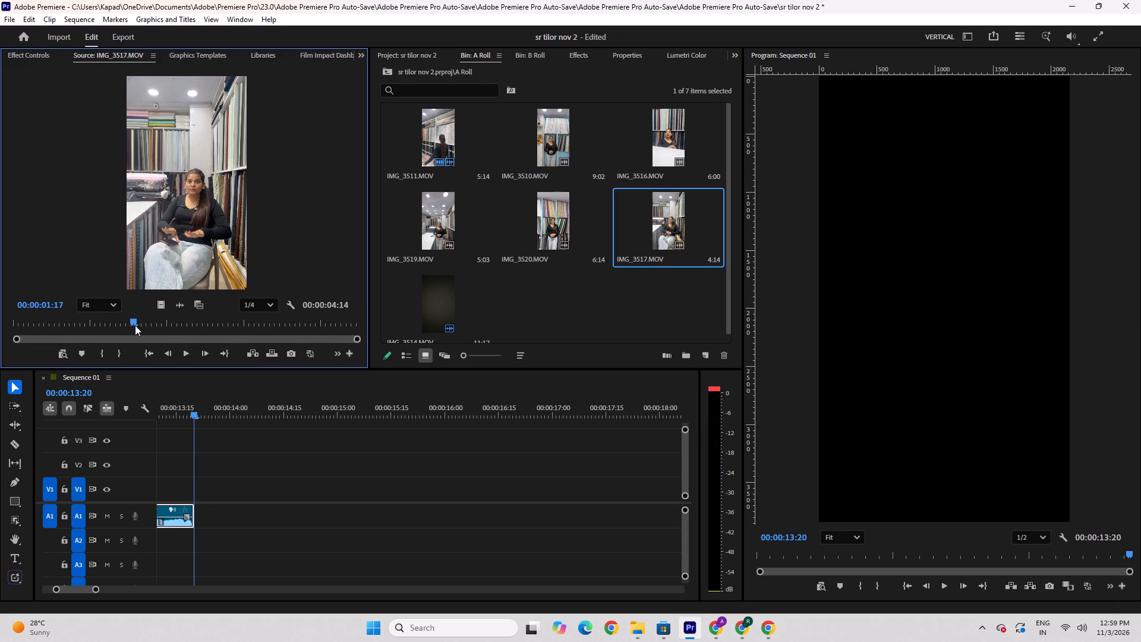
Place IMG_3517.MOV with its audio on V1 and A1 at 00:00:13:20, directly after the existing voice audio.
drag(135, 325, 0, 366)
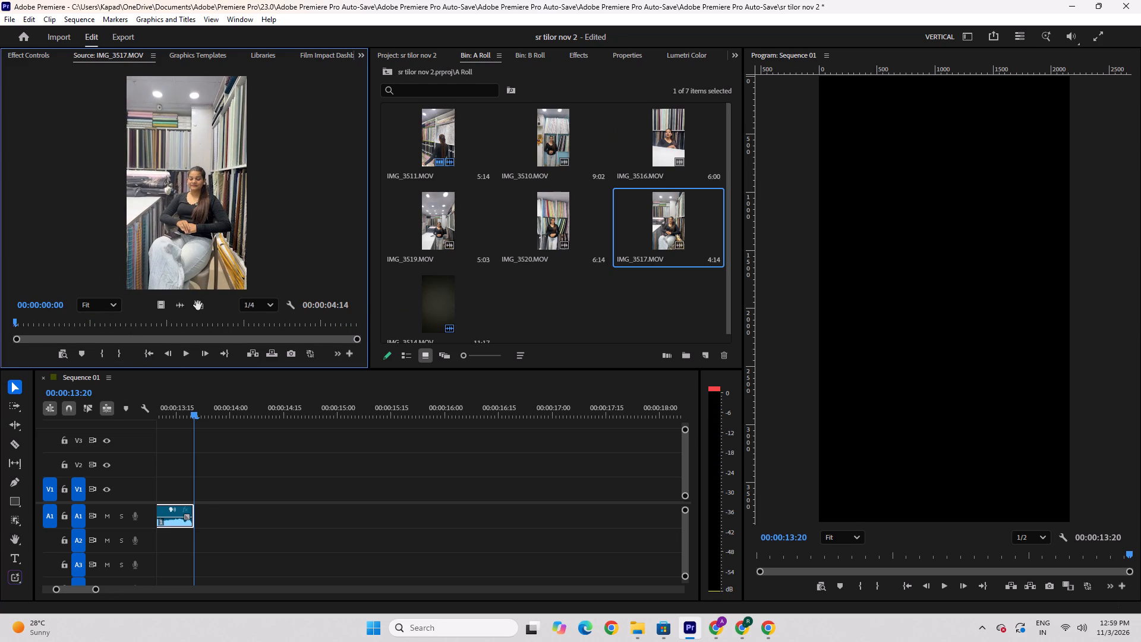
drag(198, 306, 190, 526)
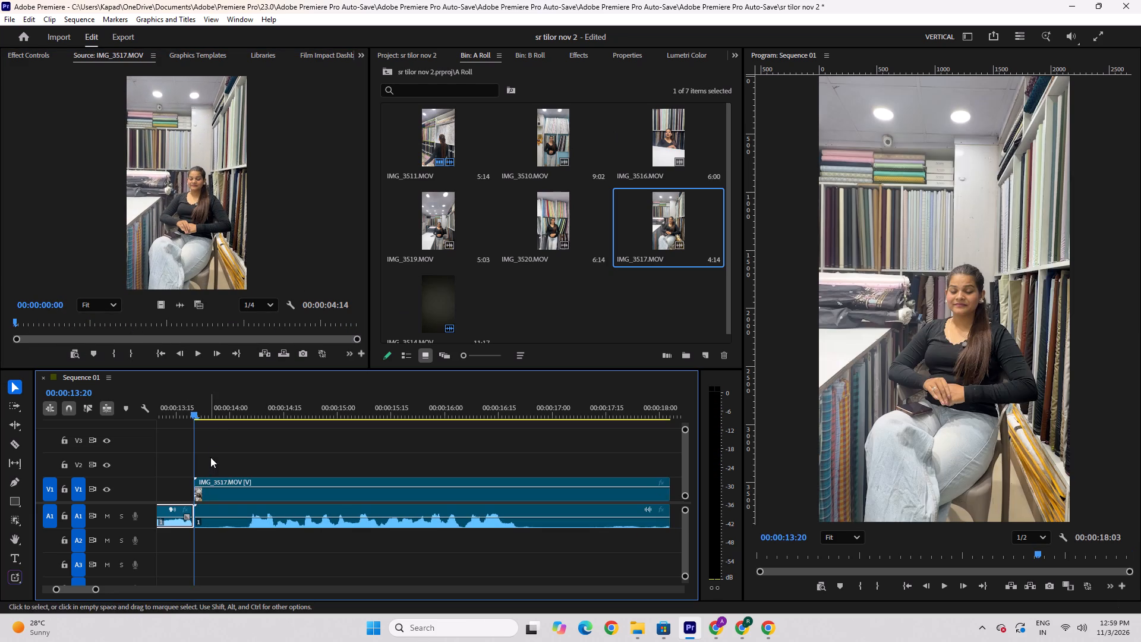
Play the start of the placed IMG_3517.MOV clip and set the sequence playhead to 00:00:14:01, just before the speech begins.
key(space)
key(space)
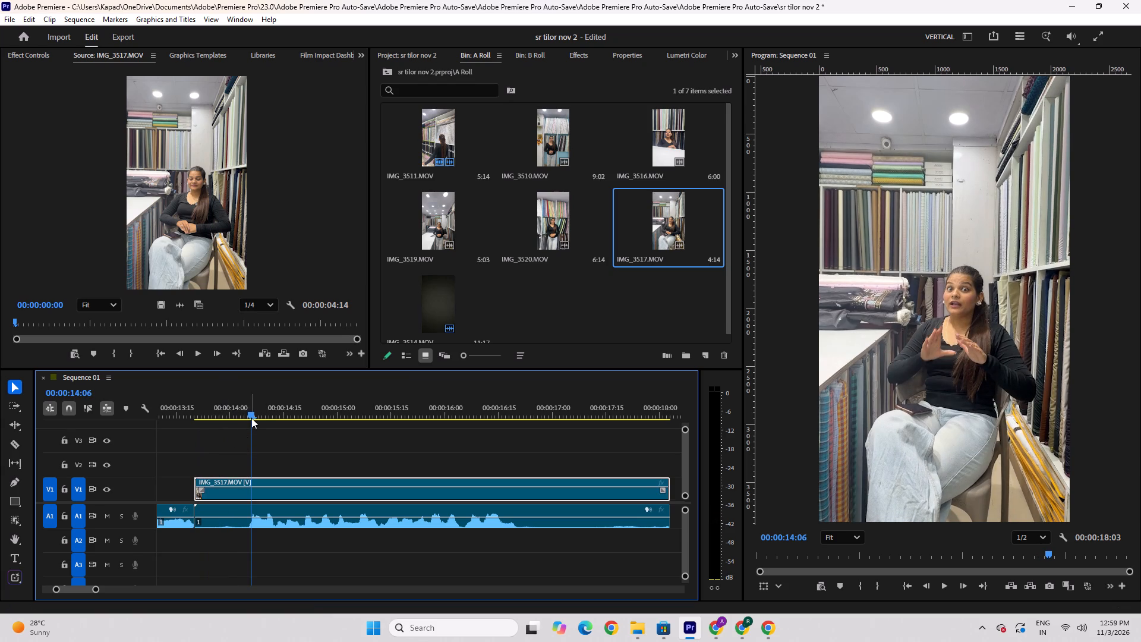
drag(251, 418, 214, 432)
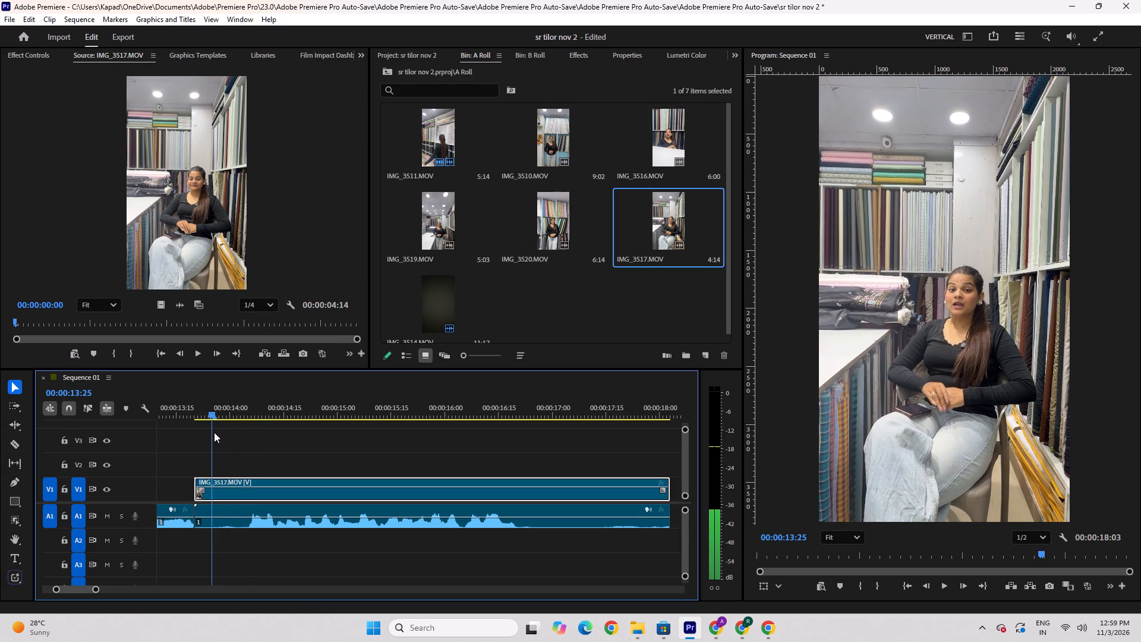
drag(214, 432, 230, 451)
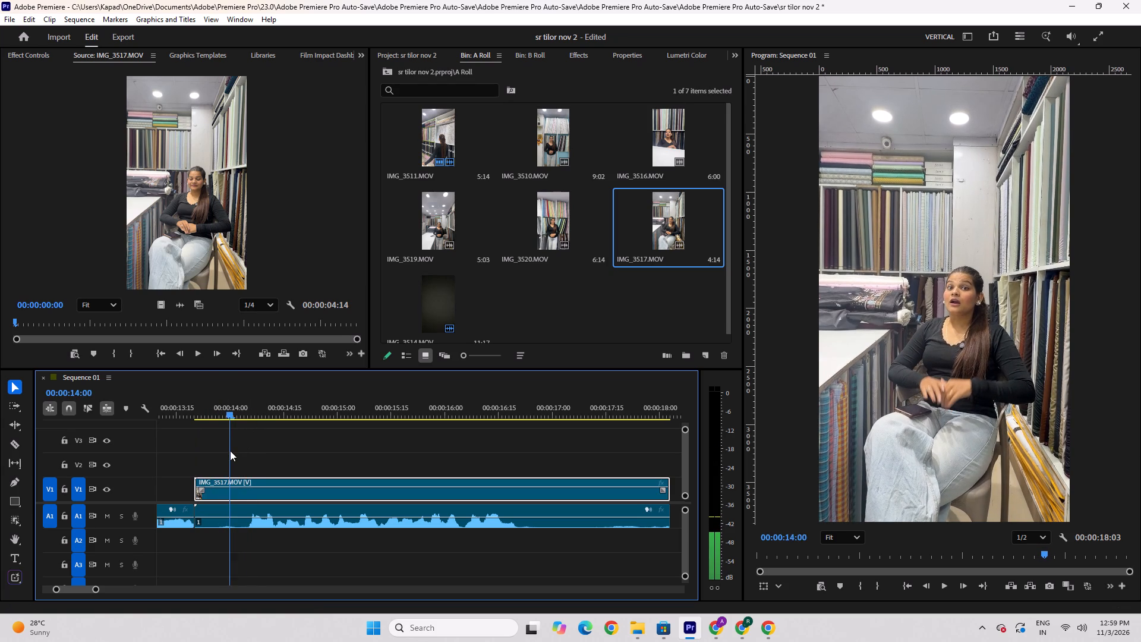
drag(230, 451, 234, 451)
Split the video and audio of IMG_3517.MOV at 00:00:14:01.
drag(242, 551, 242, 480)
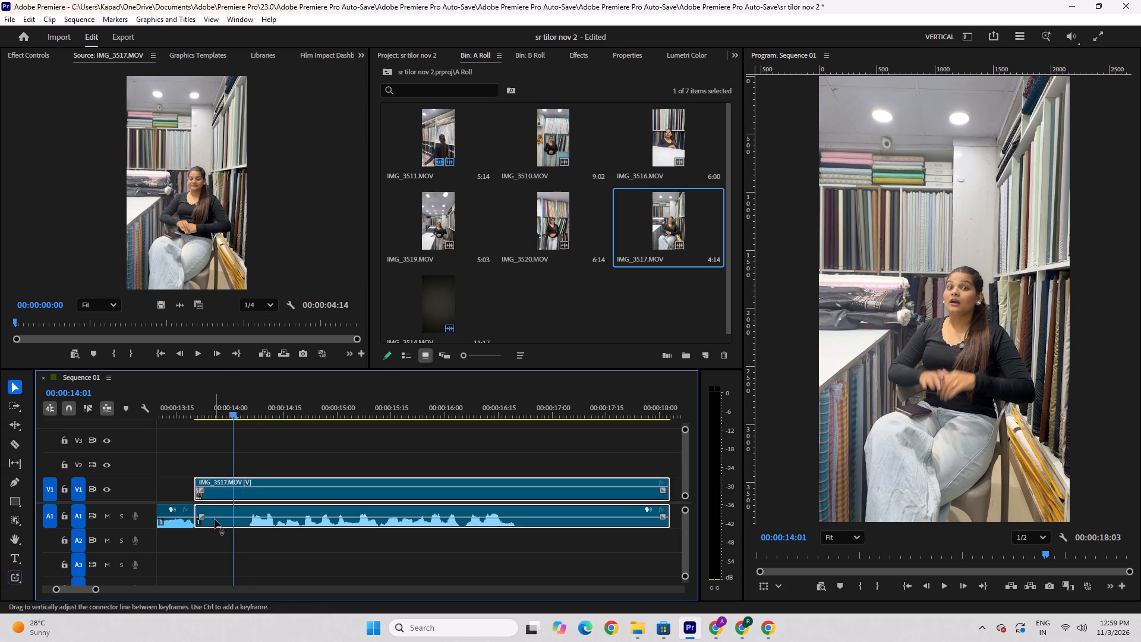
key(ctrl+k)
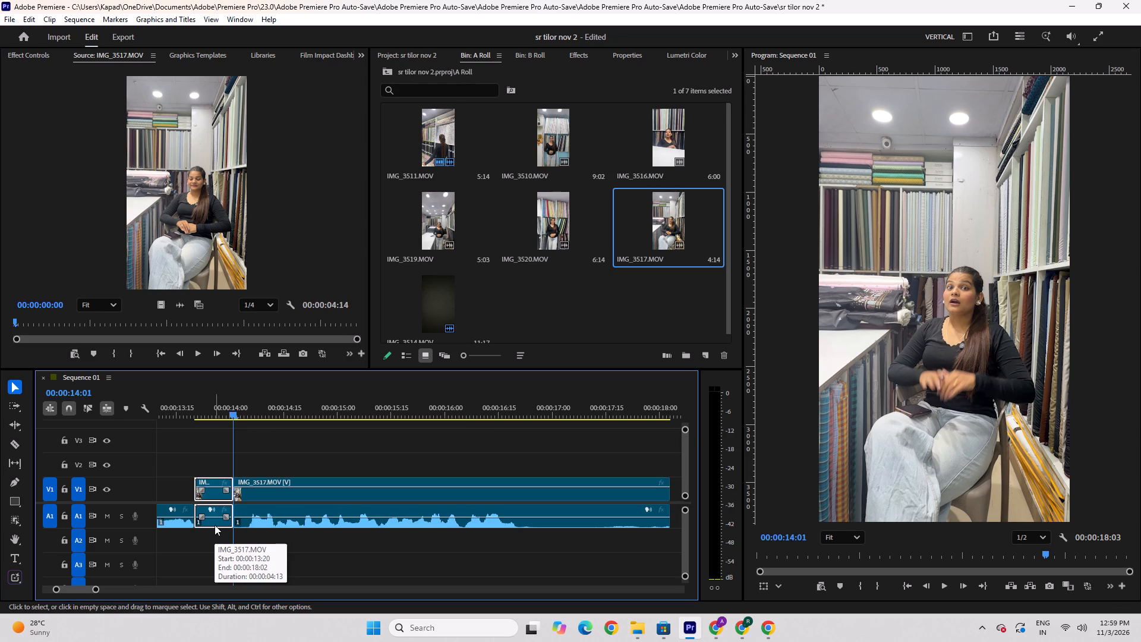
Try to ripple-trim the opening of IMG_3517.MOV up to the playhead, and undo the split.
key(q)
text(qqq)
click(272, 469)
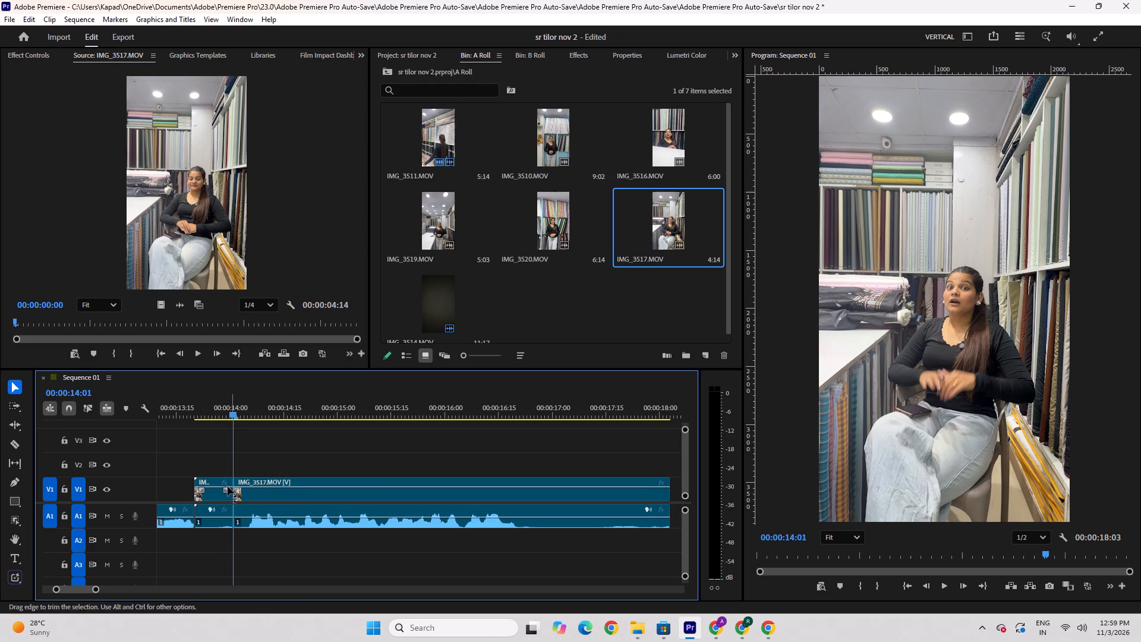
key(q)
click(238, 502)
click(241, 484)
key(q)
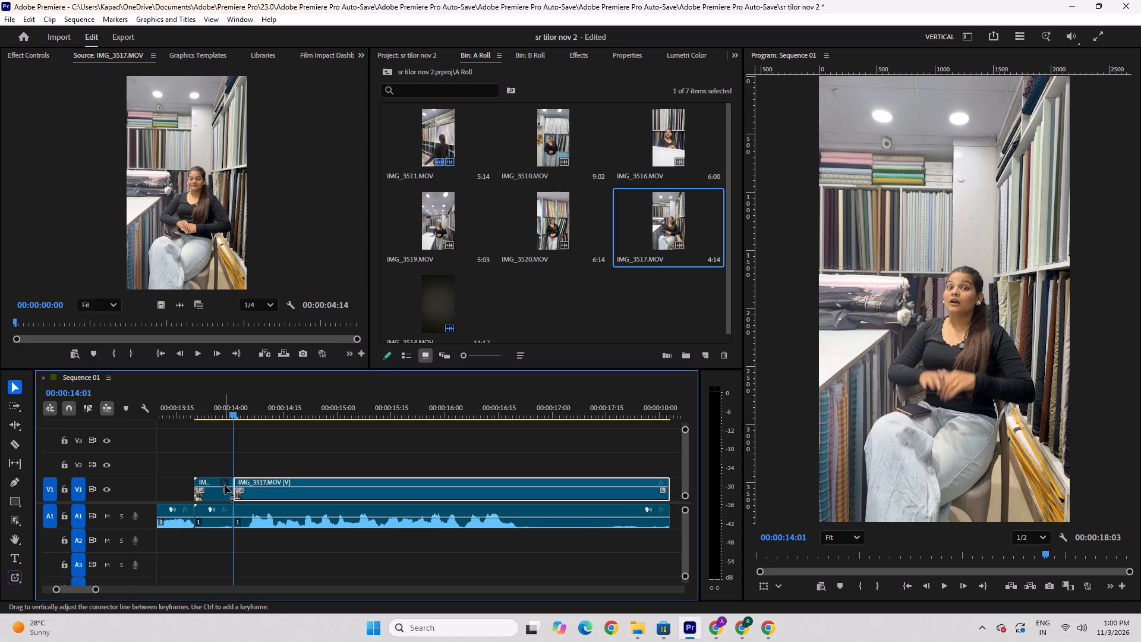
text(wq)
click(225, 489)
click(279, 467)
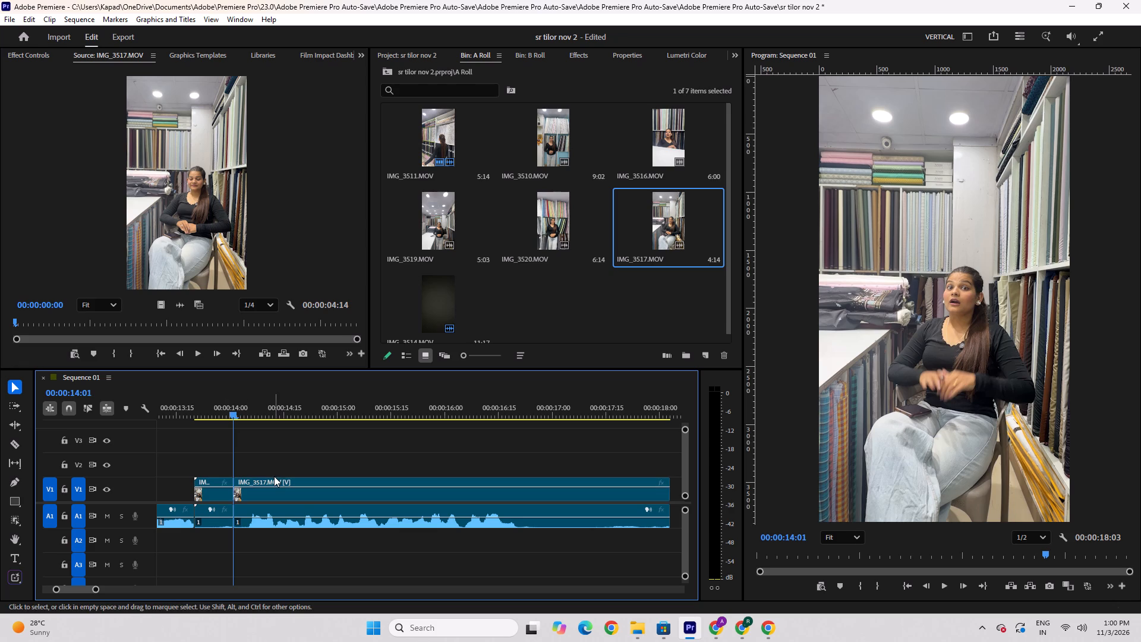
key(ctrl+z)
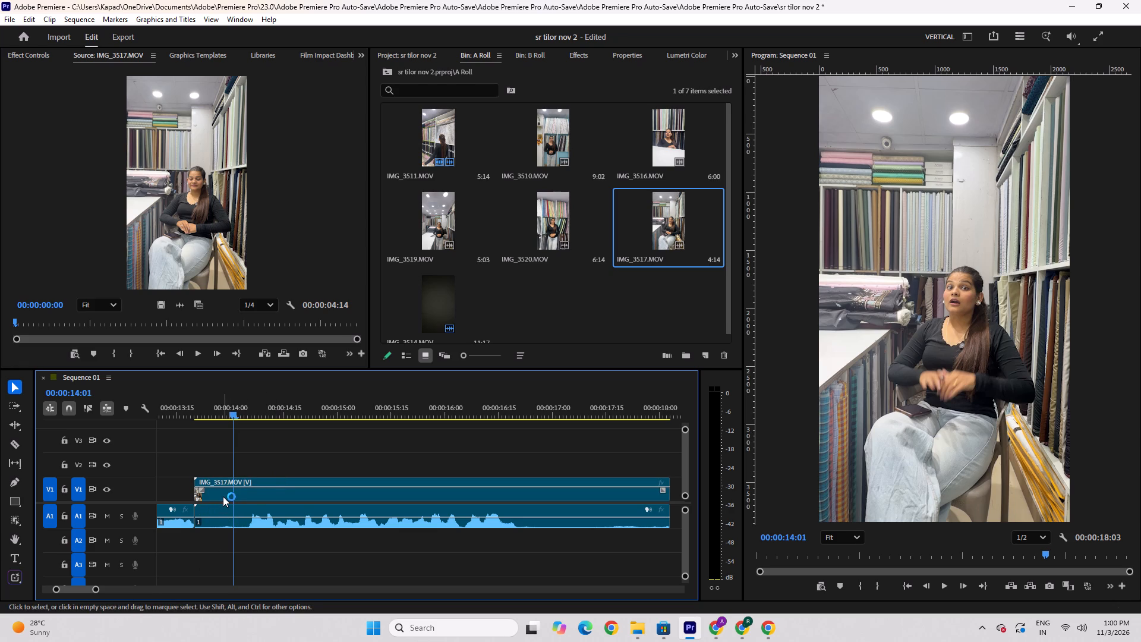
Split IMG_3517.MOV at 00:00:14:01 on V1 and A1, and delete the short video and audio segment before the cut.
key(ctrl+k)
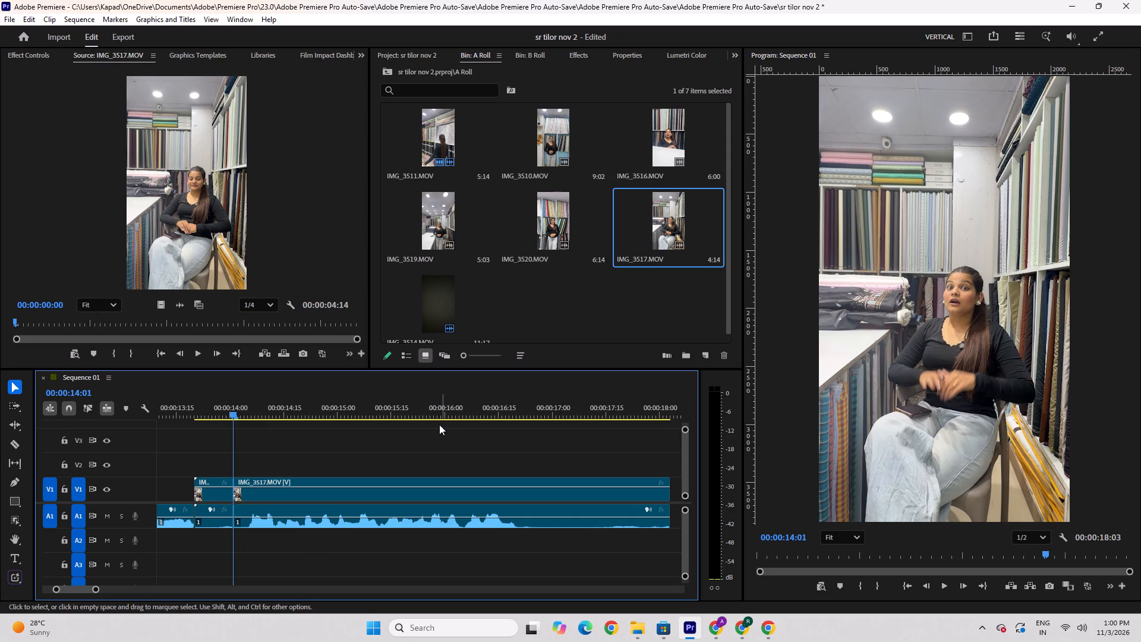
key(q)
drag(222, 534, 231, 461)
key(Delete)
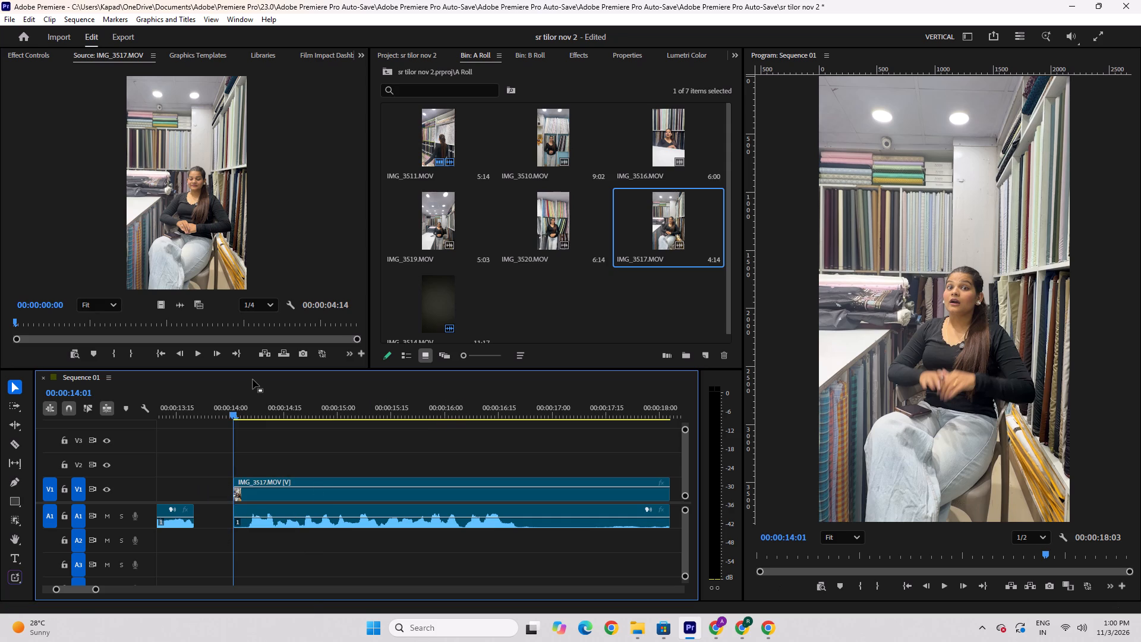
Restore the deleted opening segment of IMG_3517.MOV before 00:00:14:01 and ripple-delete its video and audio to close the gap.
key(ctrl+z)
drag(217, 558, 229, 422)
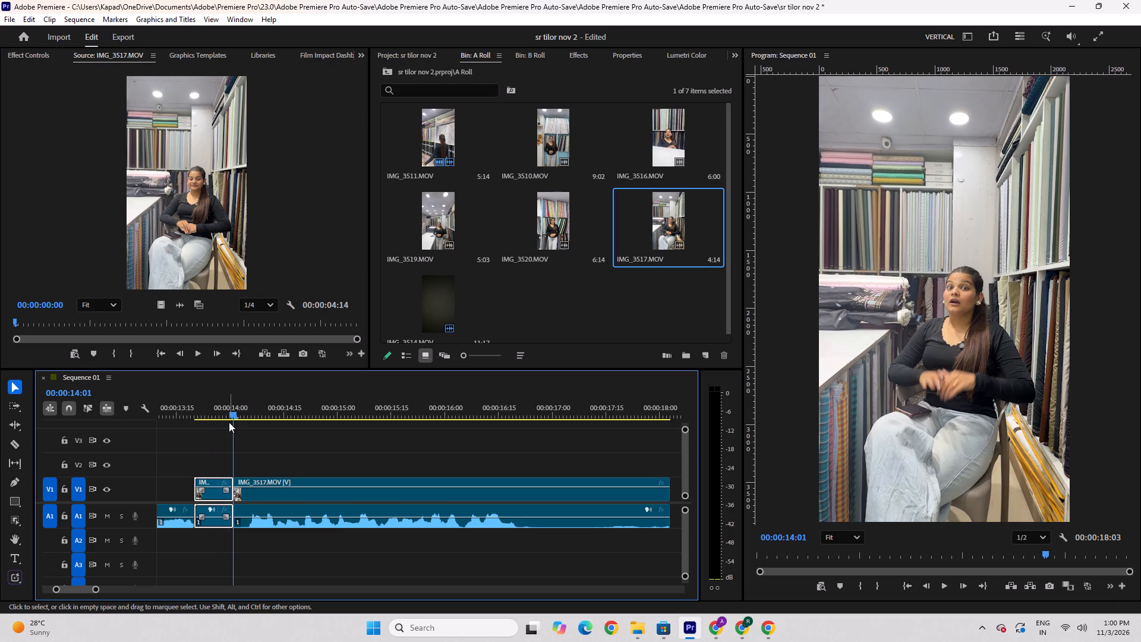
key(shift+Delete)
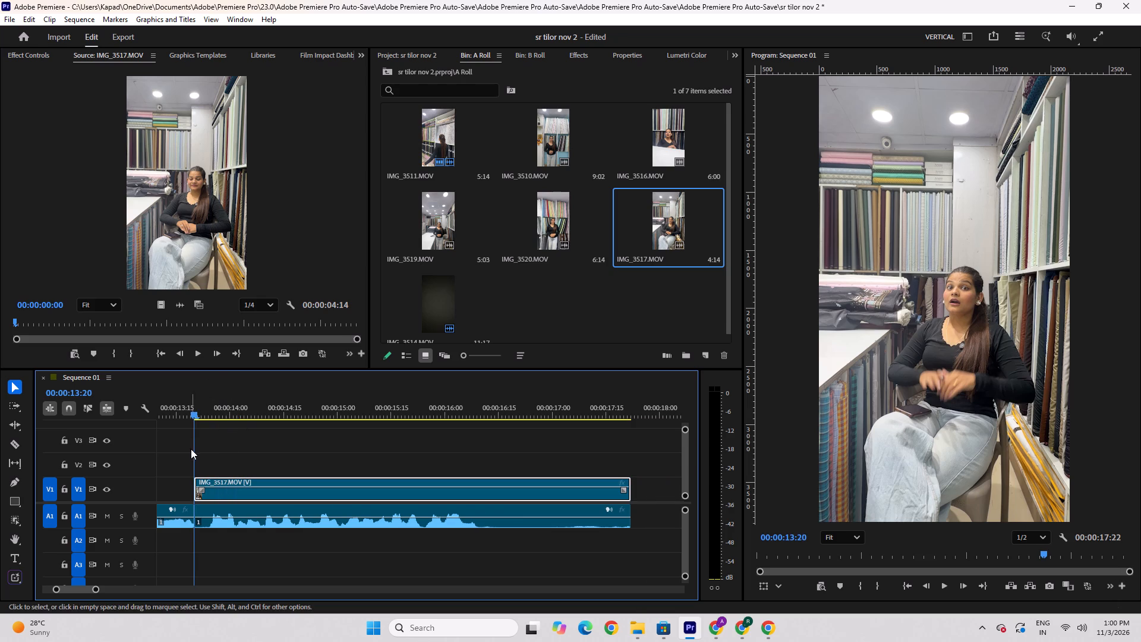
Play the sequence from the preceding voice audio through the end of the speech in IMG_3517.MOV to check the join.
key(Down)
key(Left)
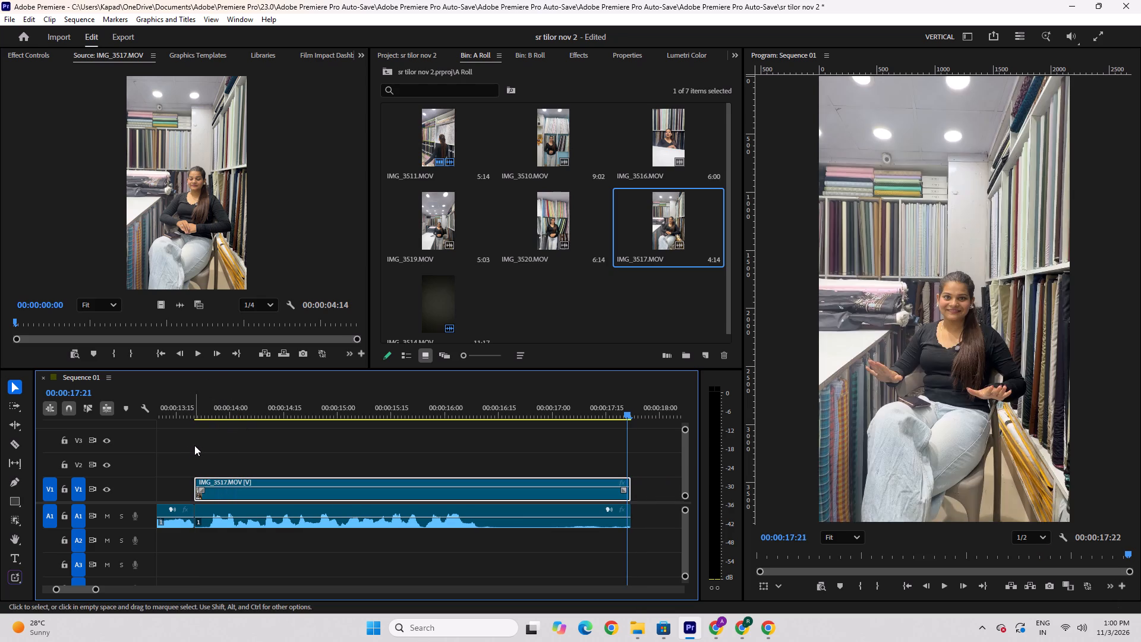
key(Right)
key(Right)
key(Right)
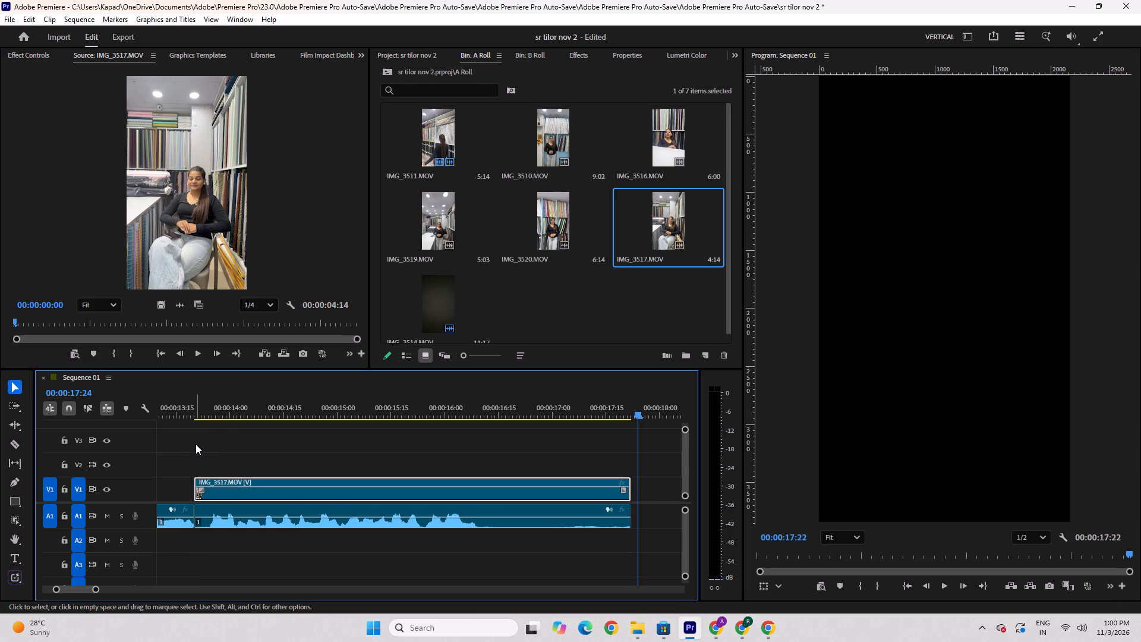
key(Left)
key(Down)
key(Down)
key(Up)
key(Up)
key(Up)
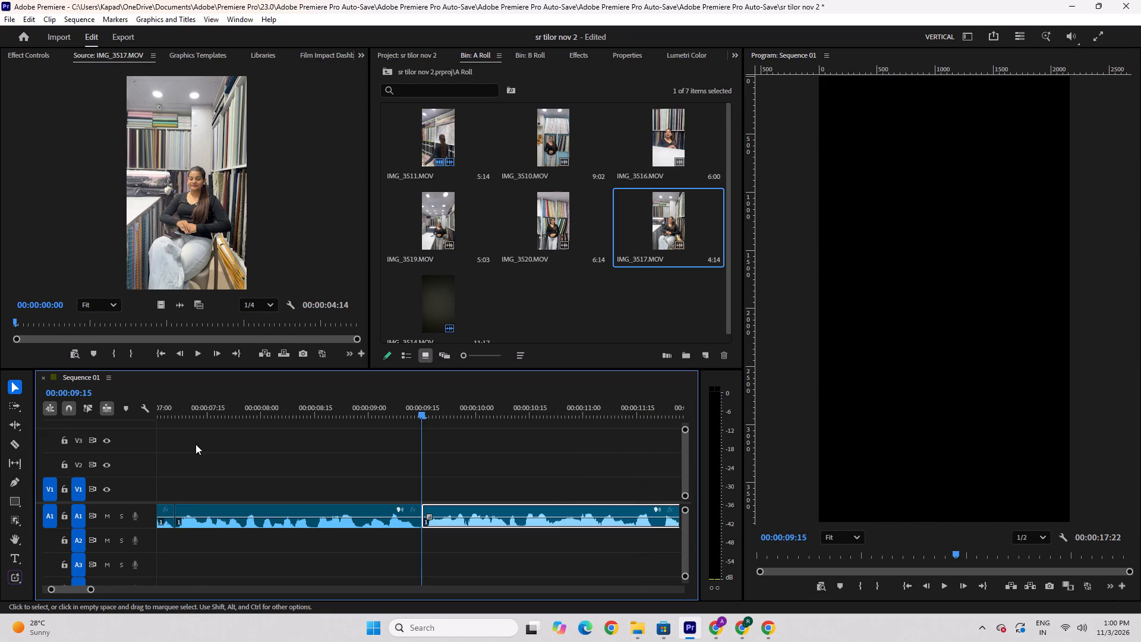
key(Down)
key(space)
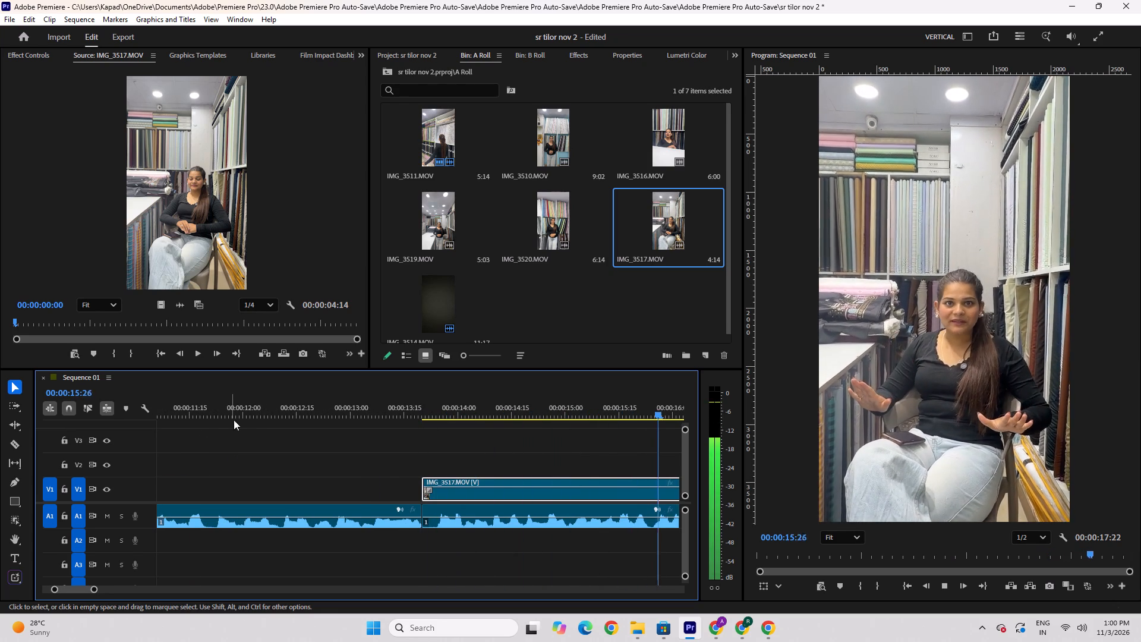
key(space)
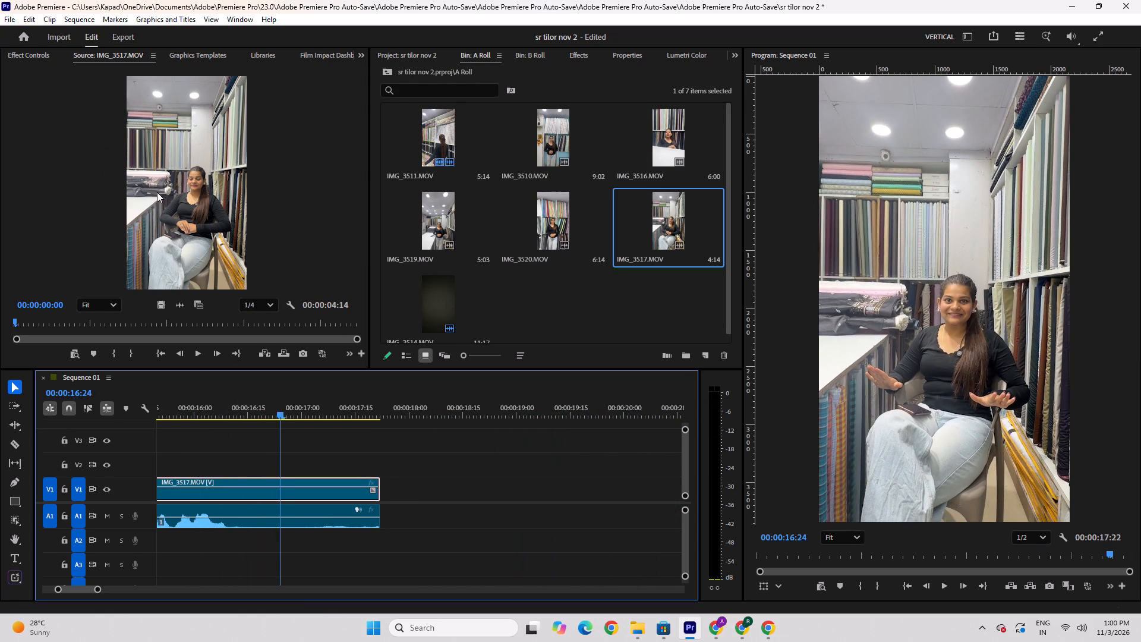
Split the V1 video of IMG_3517.MOV at 00:00:16:11, just after the speech ends.
key(Left)
key(Left)
key(Left)
key(Left)
key(Left)
key(Left)
key(Left)
key(Left)
key(Left)
key(Left)
key(Left)
key(Left)
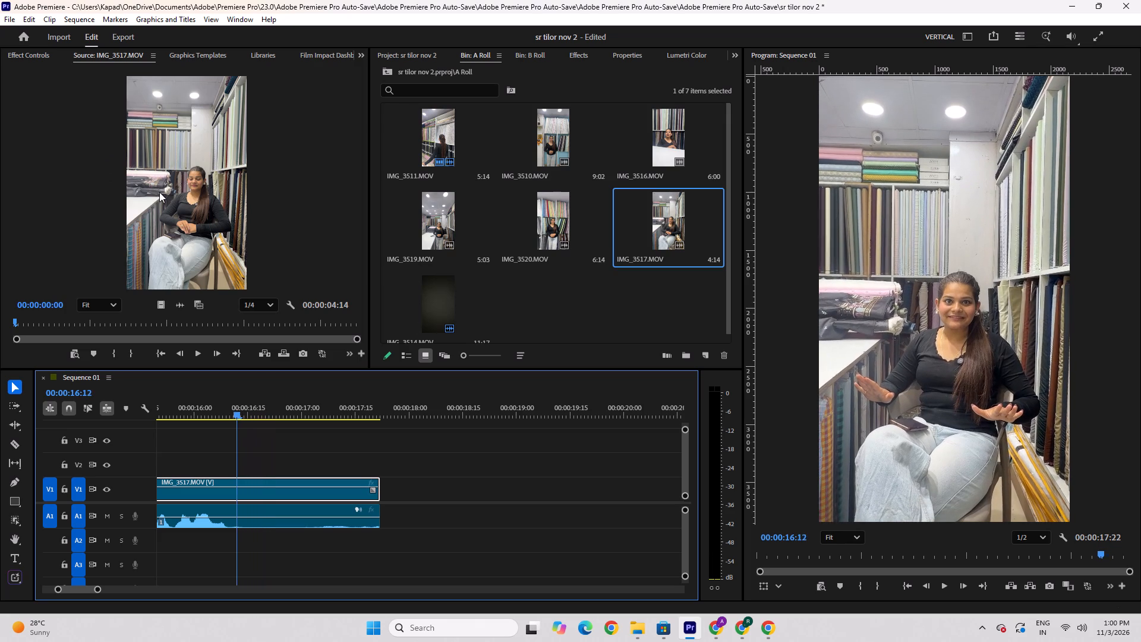
key(Left)
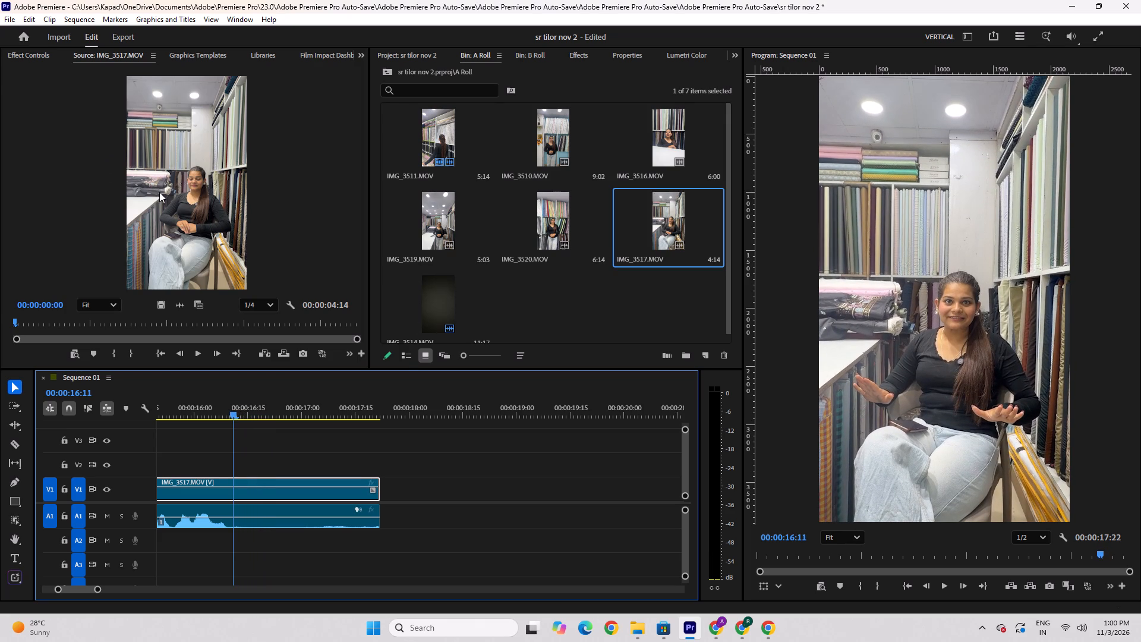
key(ctrl+k)
text(wwww)
click(425, 511)
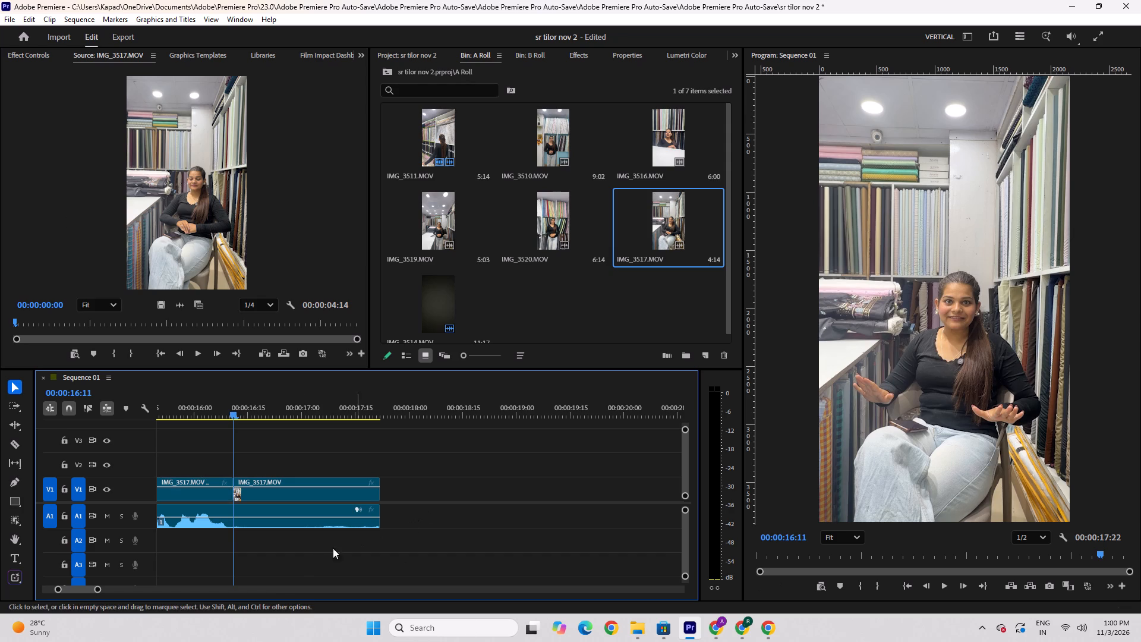
drag(256, 577, 286, 467)
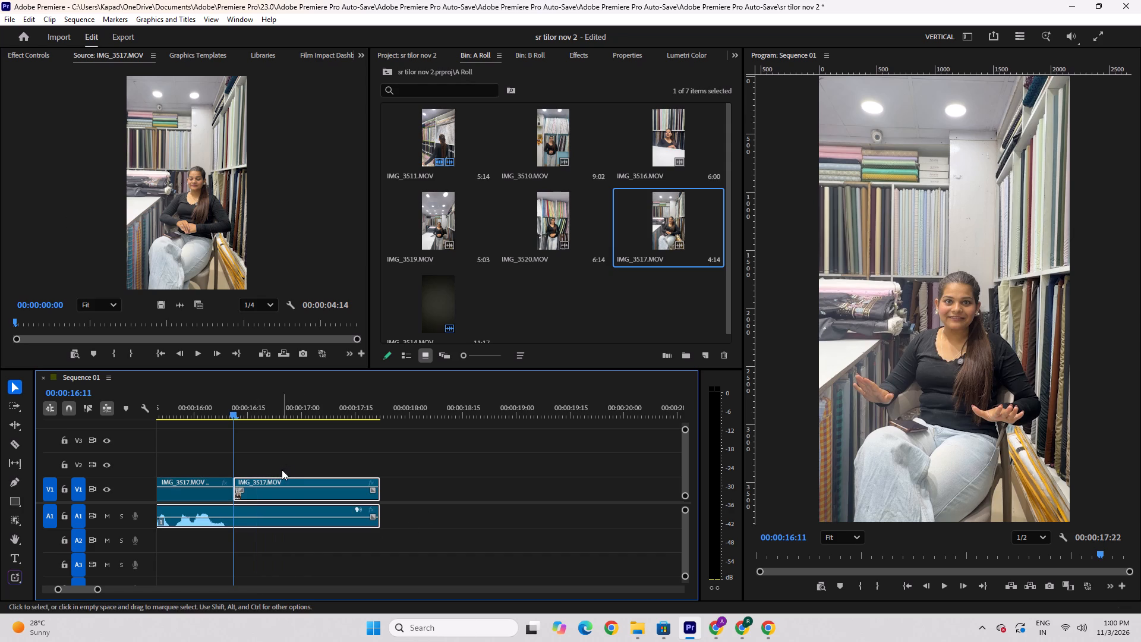
click(229, 513)
Split the A1 audio of IMG_3517.MOV at 00:00:16:11 to match the video cut, undoing any extra cut.
key(c)
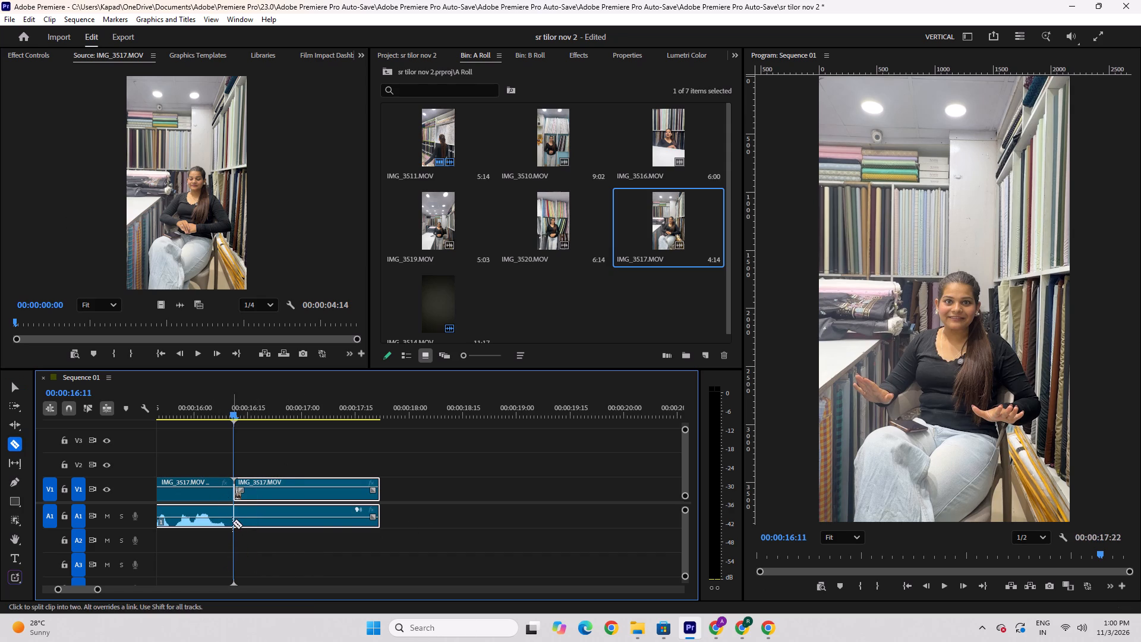
click(232, 523)
click(257, 522)
click(269, 549)
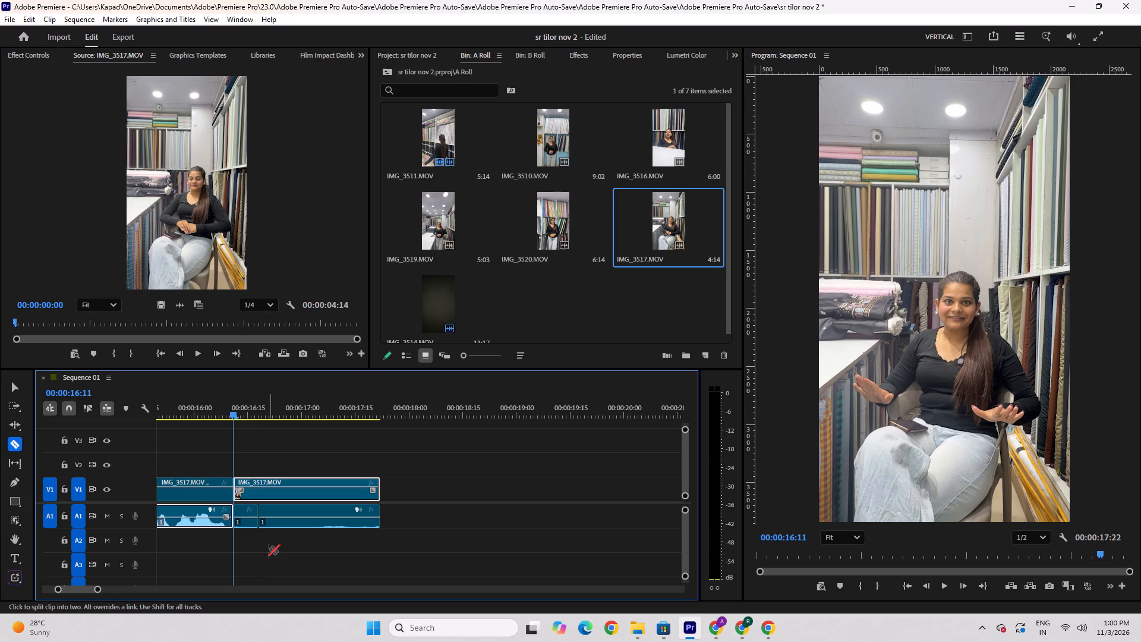
key(ctrl+z)
key(ctrl+x)
key(ctrl+z)
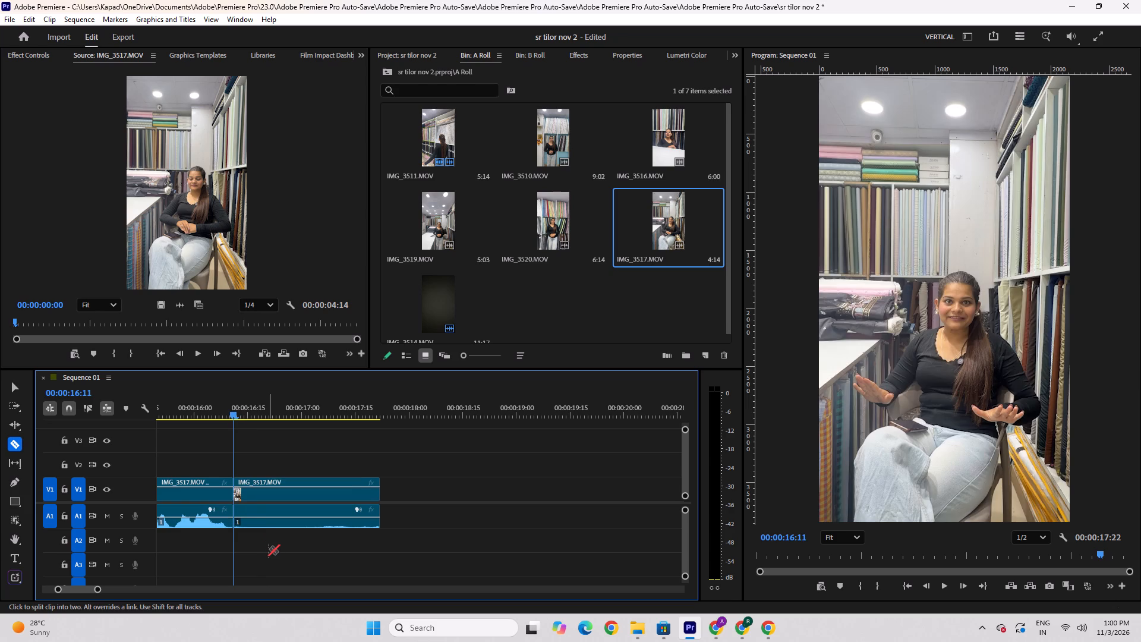
click(269, 549)
Ripple-delete the leftover video and audio of IMG_3517.MOV after 00:00:16:11.
key(v)
drag(269, 549, 282, 483)
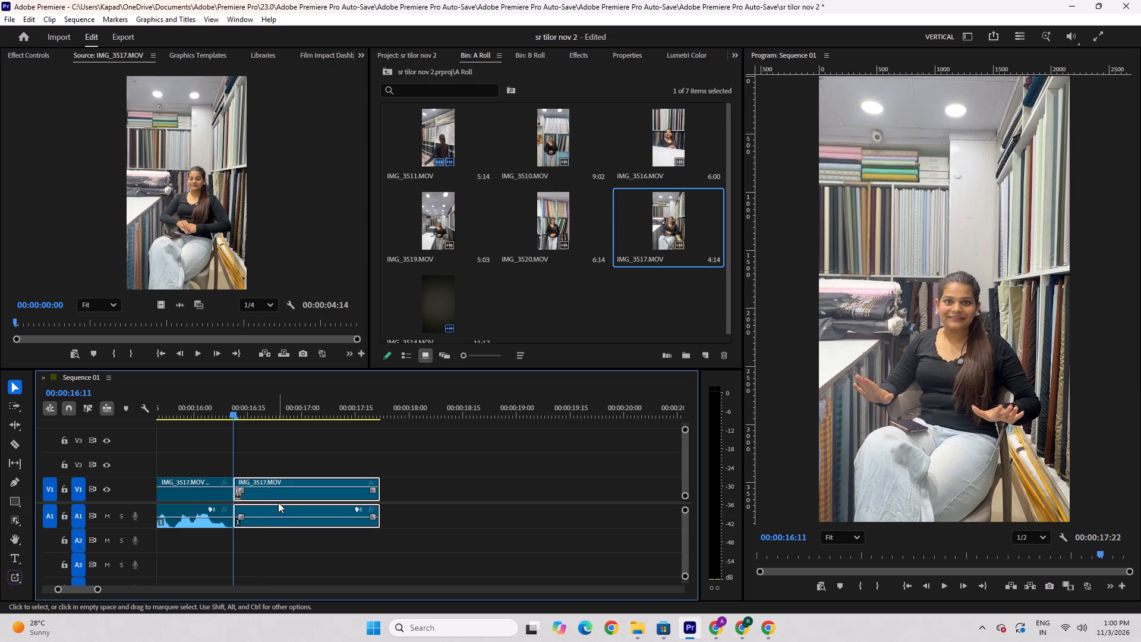
key(shift+Delete)
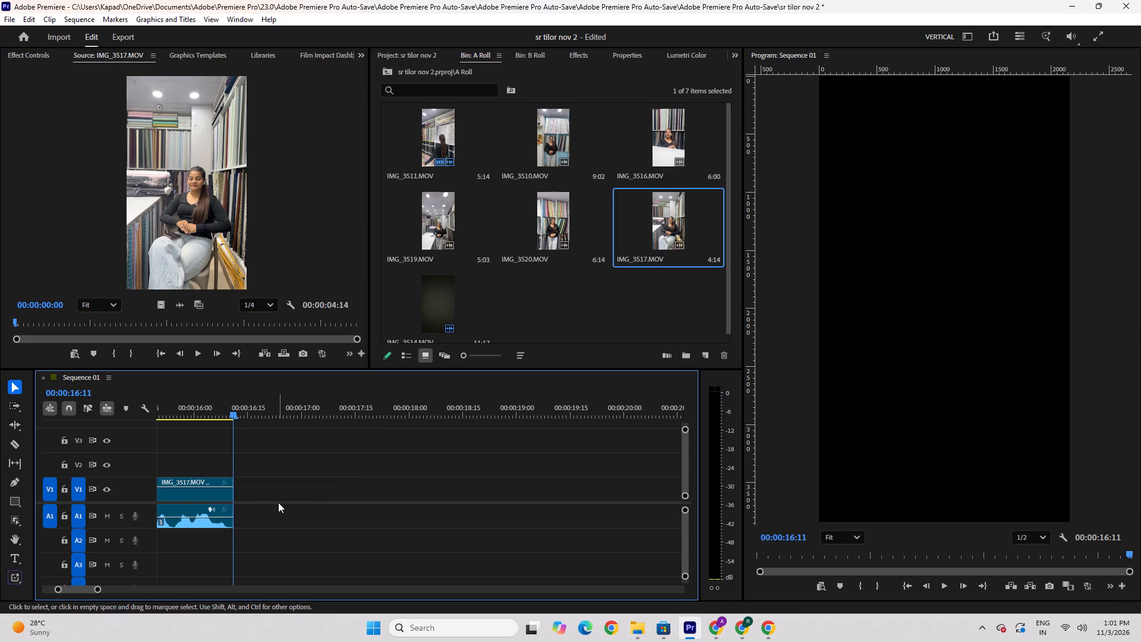
Play and scrub the trimmed IMG_3517.MOV clip on the timeline to check its ending up to 00:00:16:10.
key(Down)
key(Down)
key(Up)
key(space)
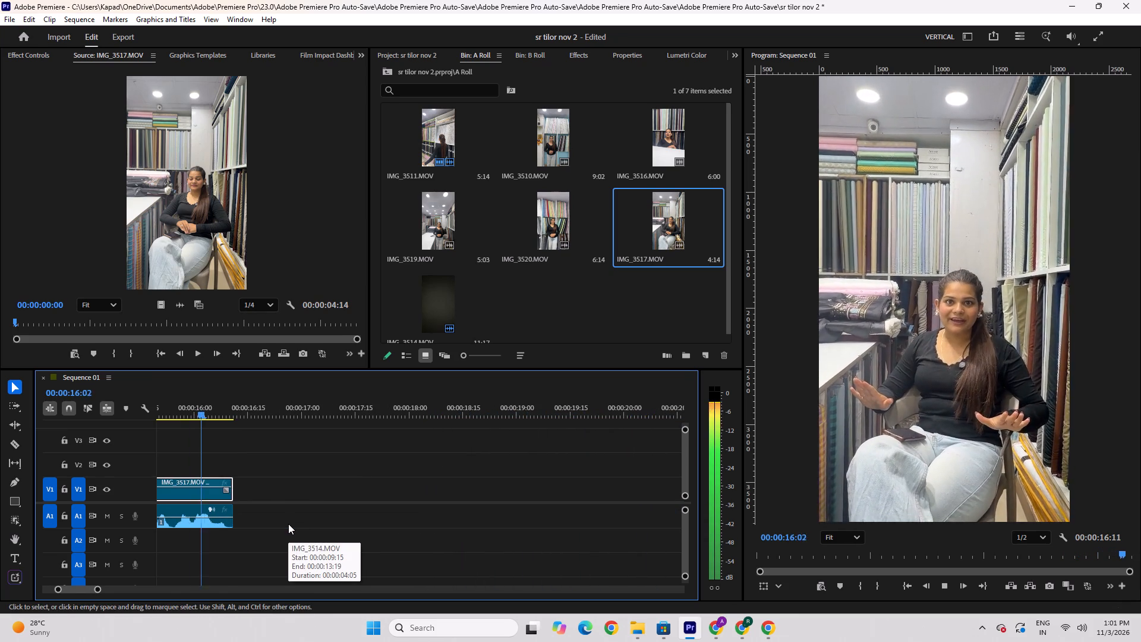
drag(232, 416, 222, 433)
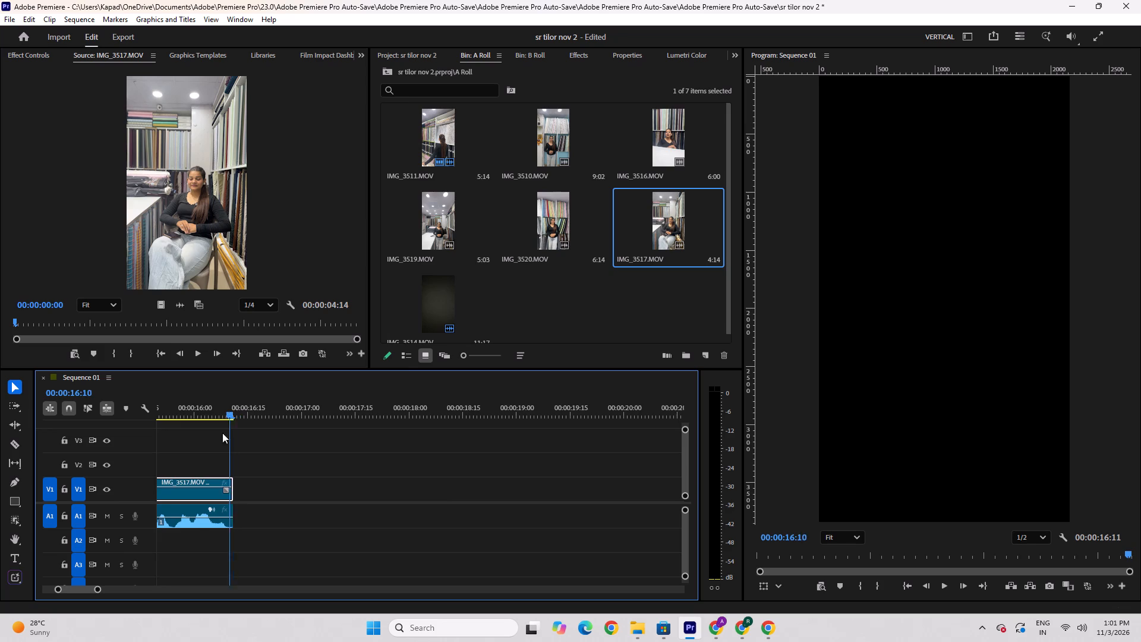
drag(222, 433, 524, 489)
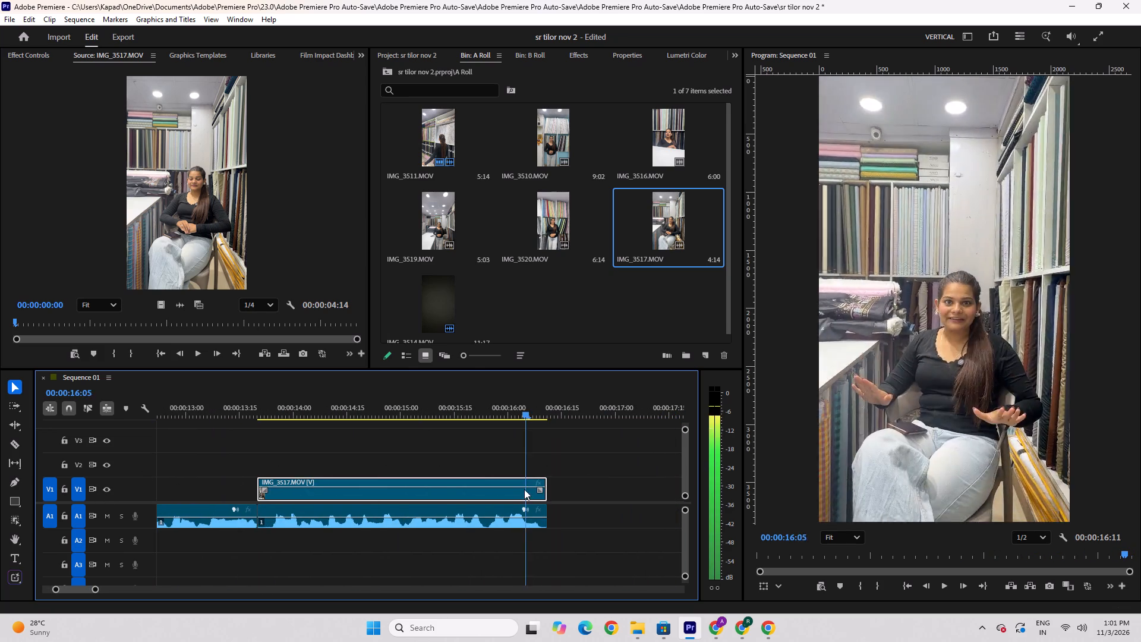
drag(524, 489, 544, 489)
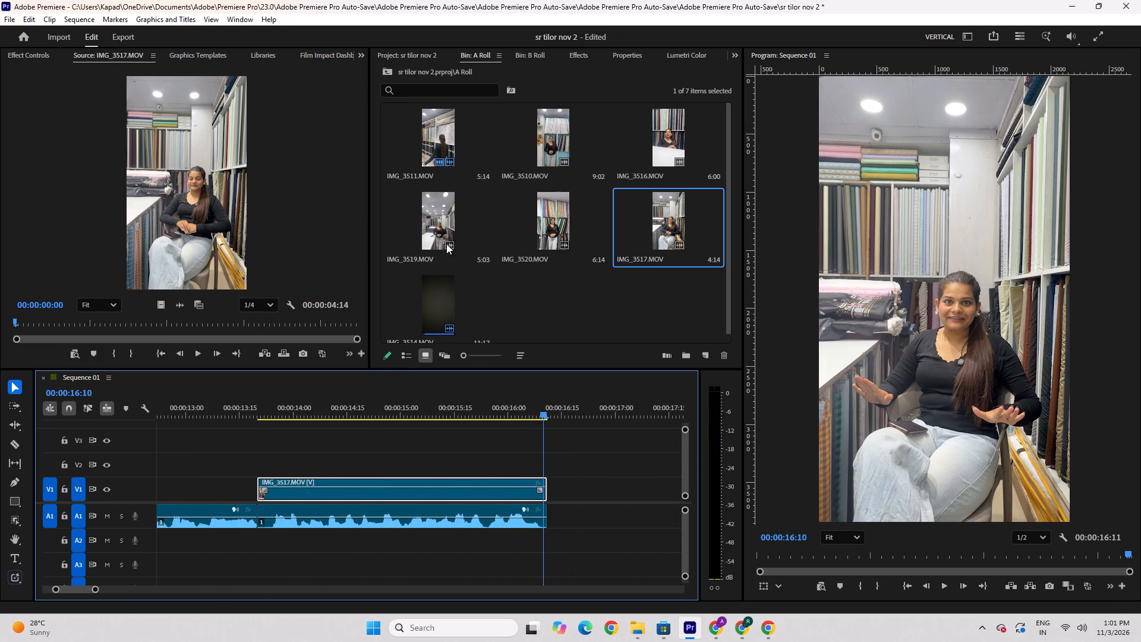
Preview IMG_3519.MOV and IMG_3510.MOV from the A Roll bin to find the clip that follows IMG_3517.MOV.
double_click(446, 244)
click(184, 352)
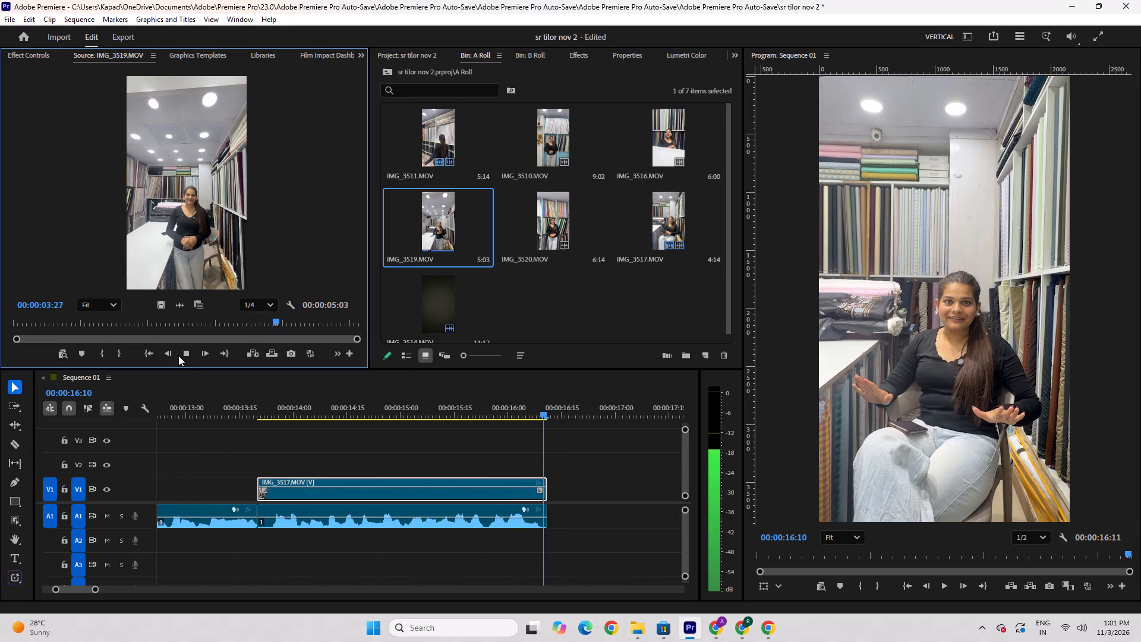
key(space)
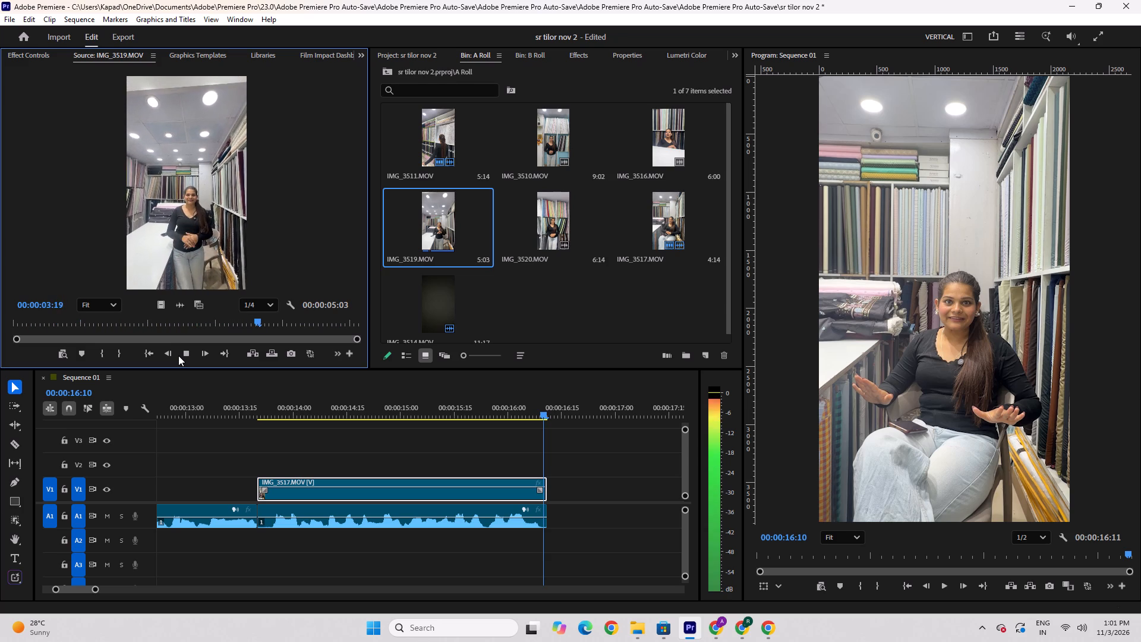
key(space)
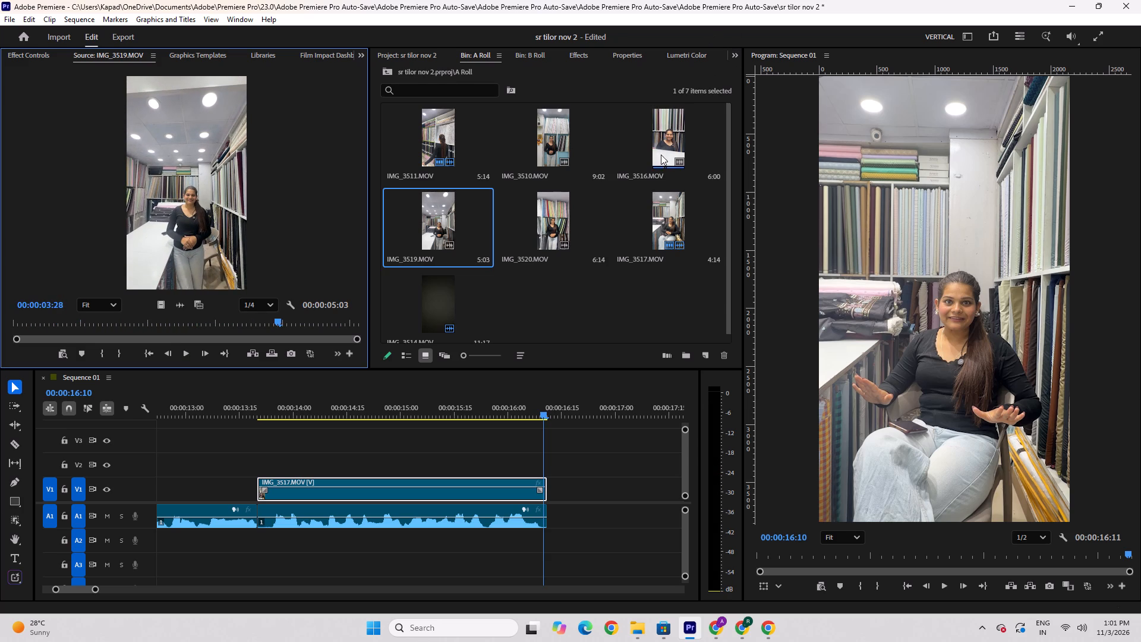
double_click(547, 153)
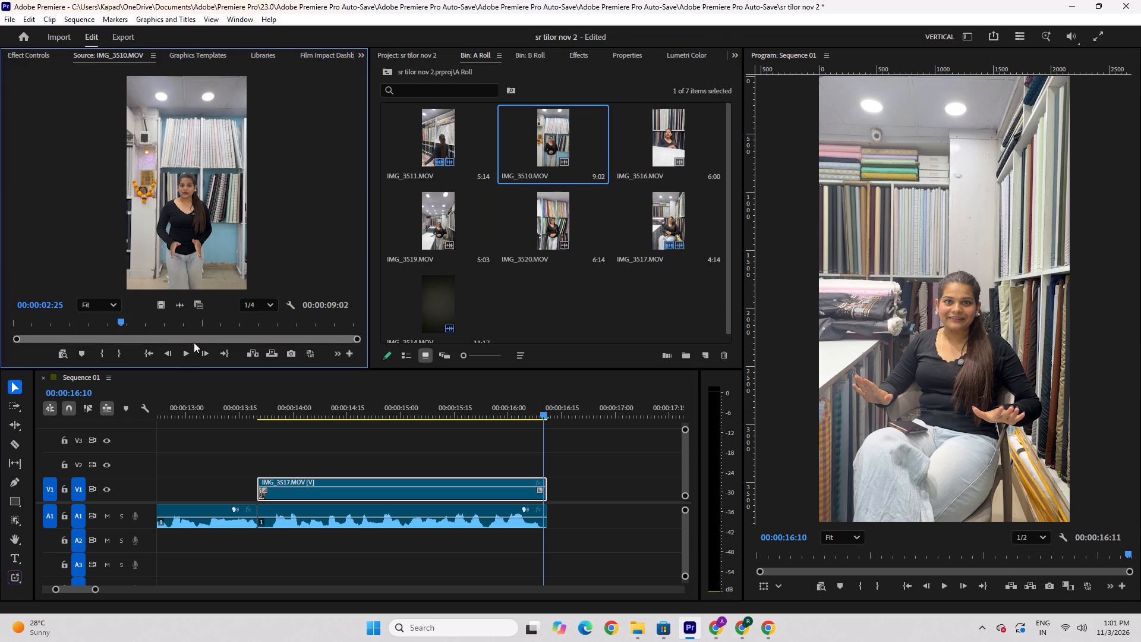
click(178, 354)
click(185, 352)
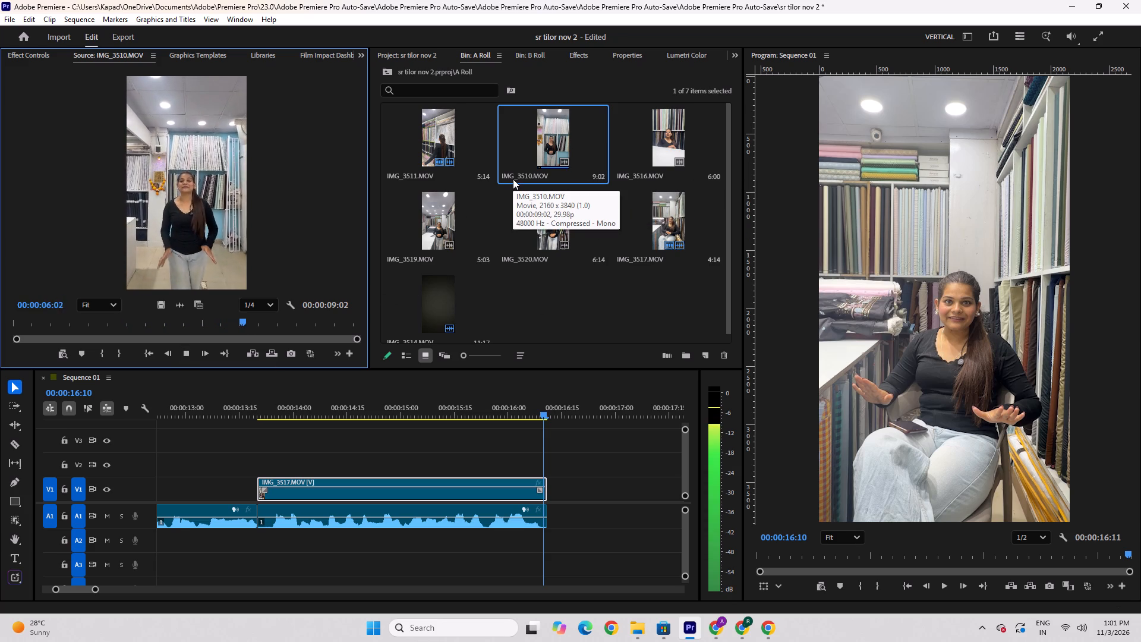
Replay IMG_3519.MOV from its beginning and place it on V1 and A1 directly after IMG_3517.MOV.
double_click(440, 225)
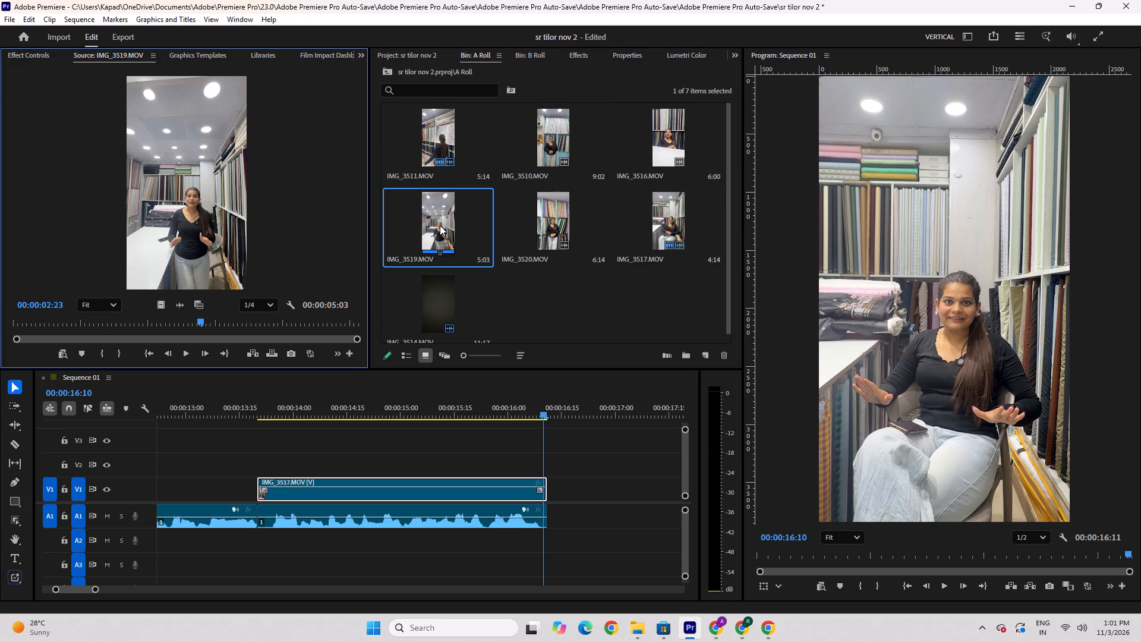
click(181, 355)
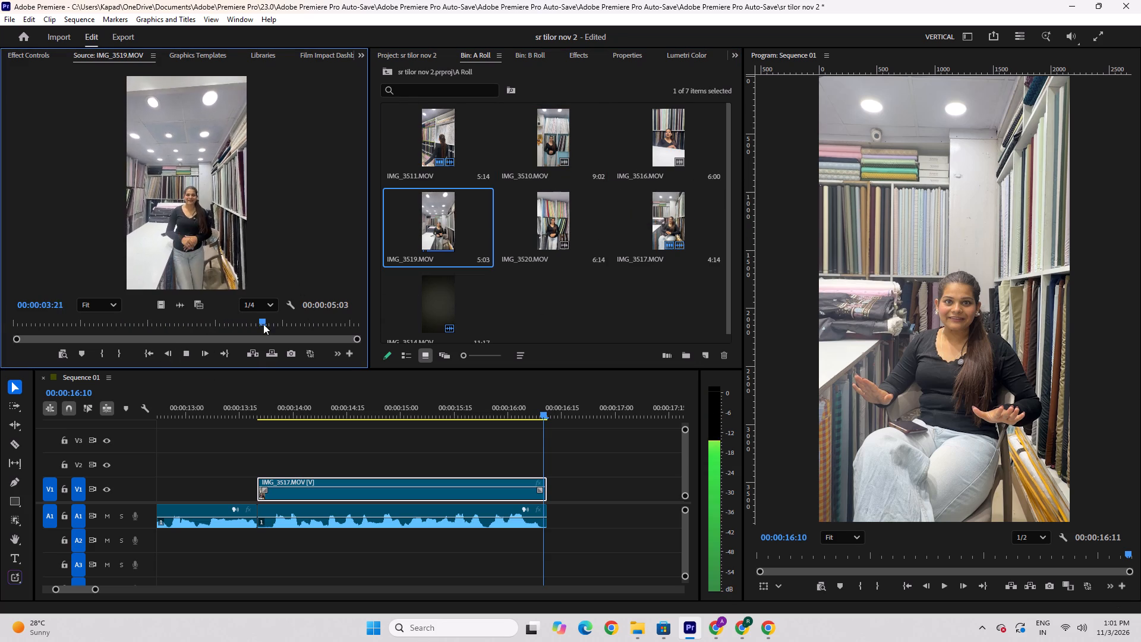
drag(263, 324, 0, 346)
key(space)
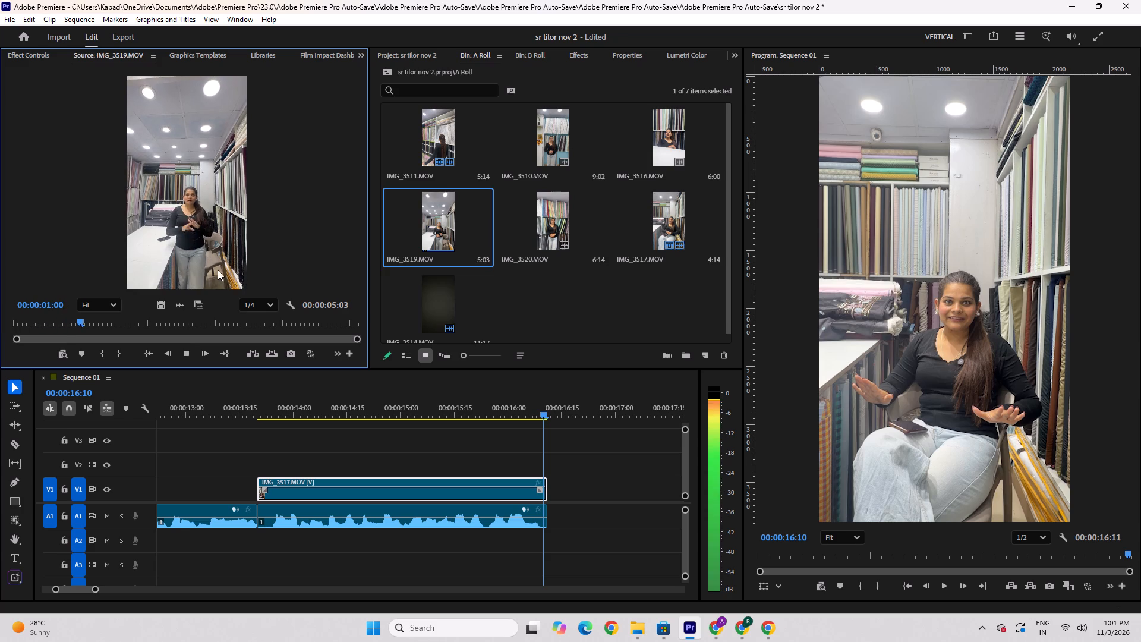
key(space)
drag(170, 191, 580, 480)
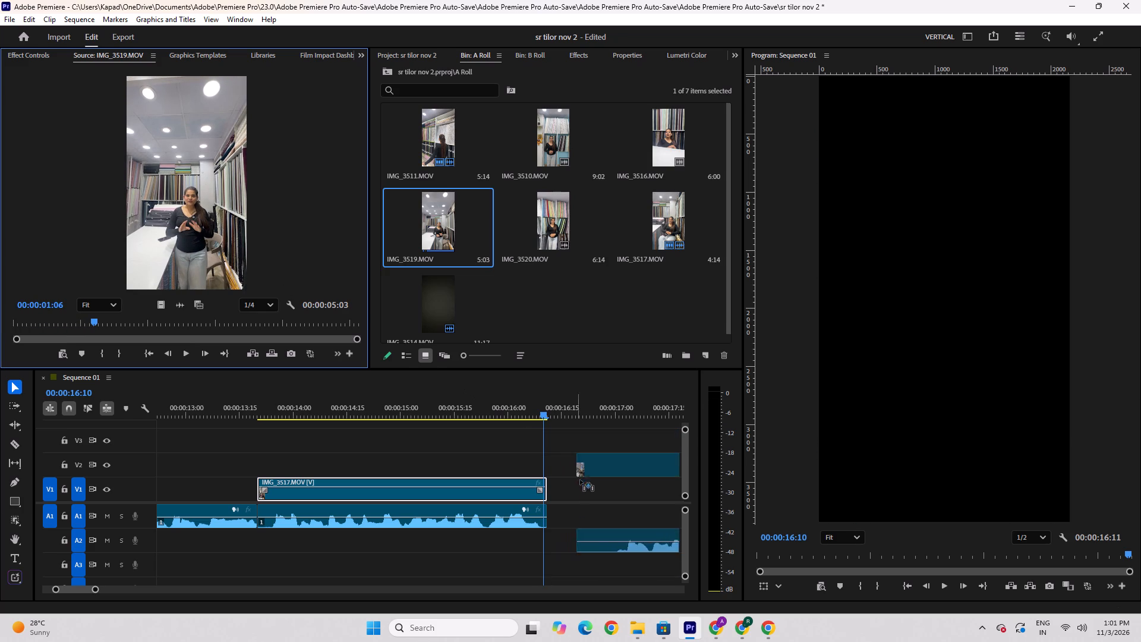
drag(580, 480, 548, 485)
Play the opening of IMG_3519.MOV on the timeline and ripple-trim its start up to 00:00:16:21.
key(space)
key(space)
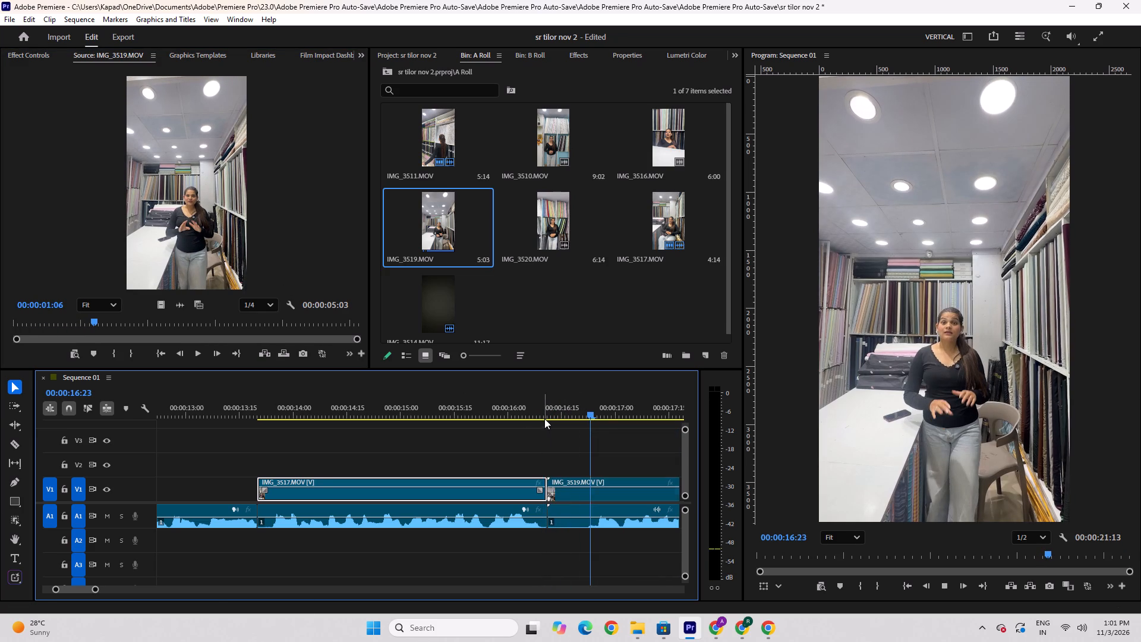
drag(591, 415, 582, 424)
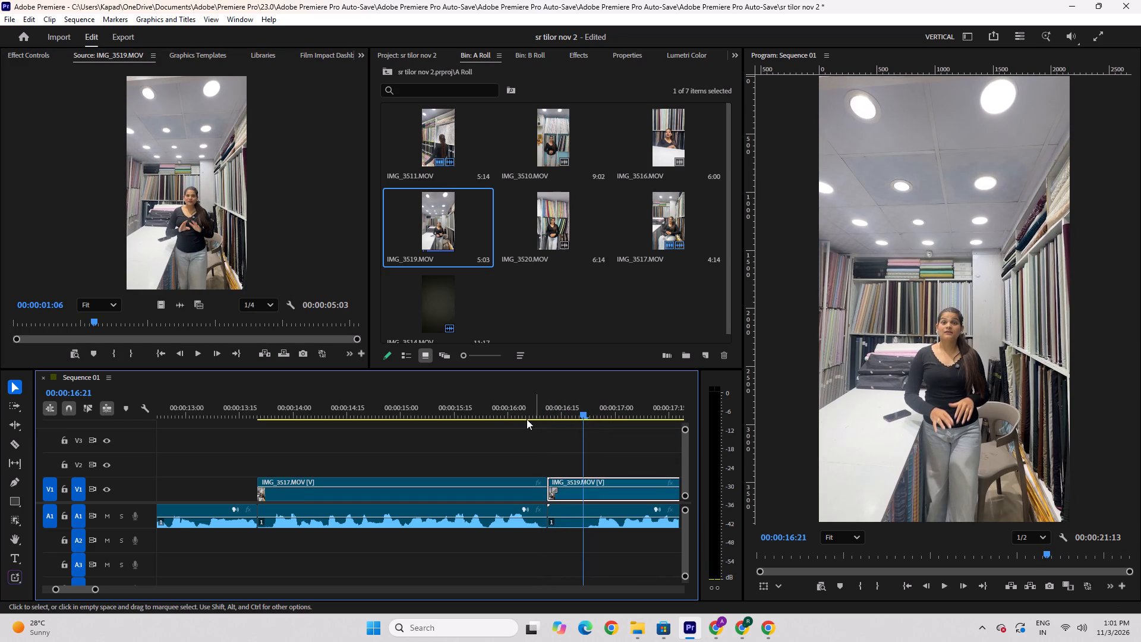
click(507, 419)
key(q)
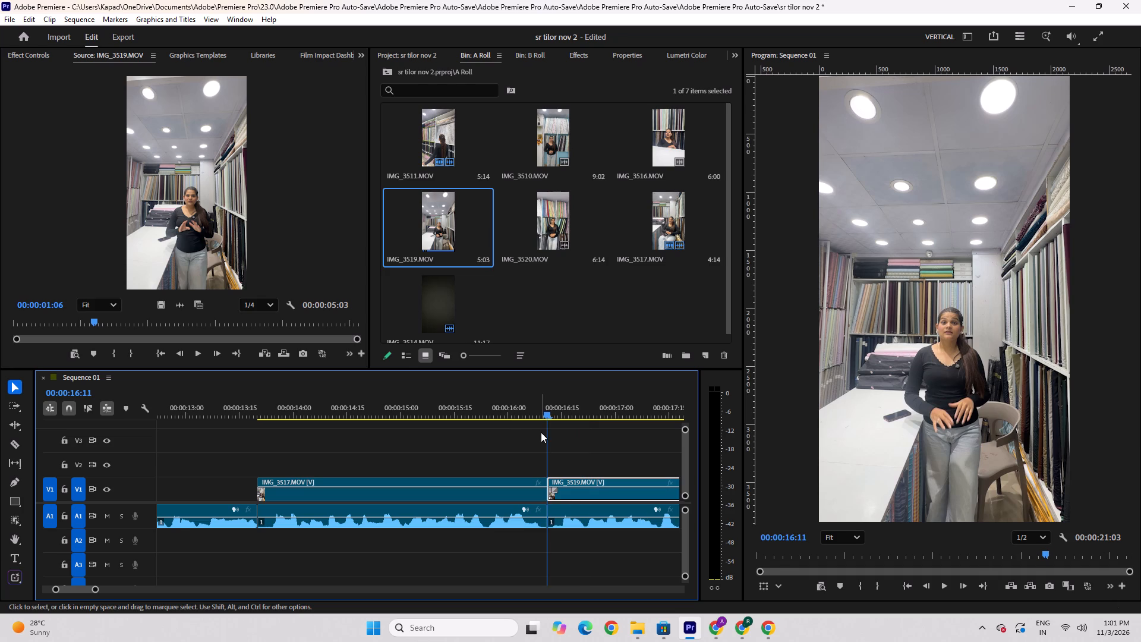
Play from 00:00:15:18 through IMG_3519.MOV and ripple-trim its video and audio end to 00:00:19:28.
drag(549, 418, 465, 439)
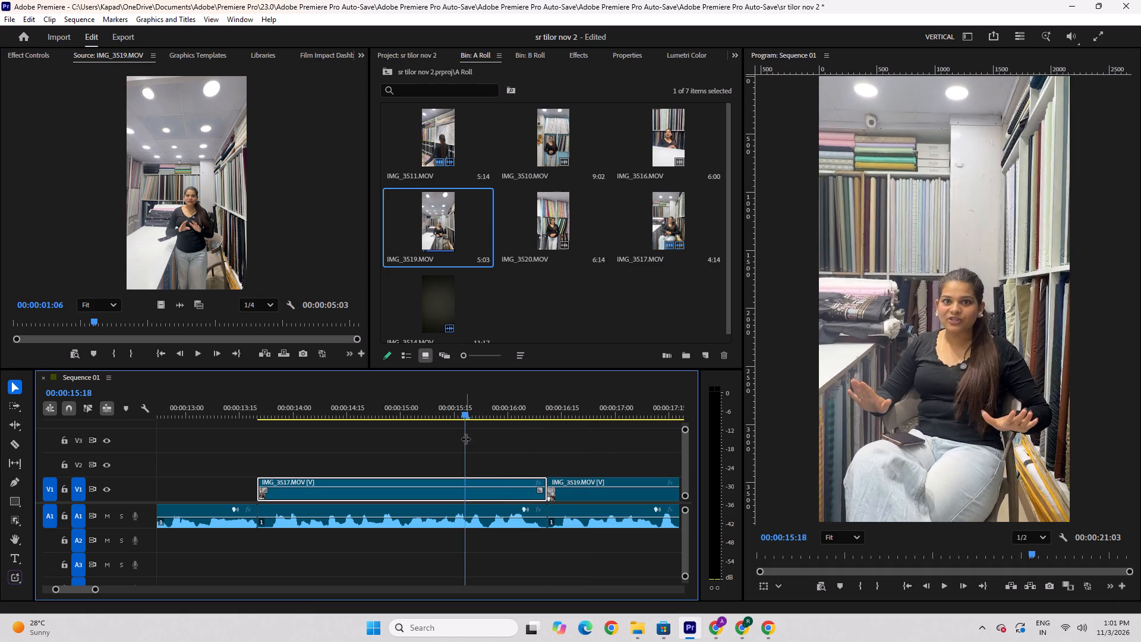
key(space)
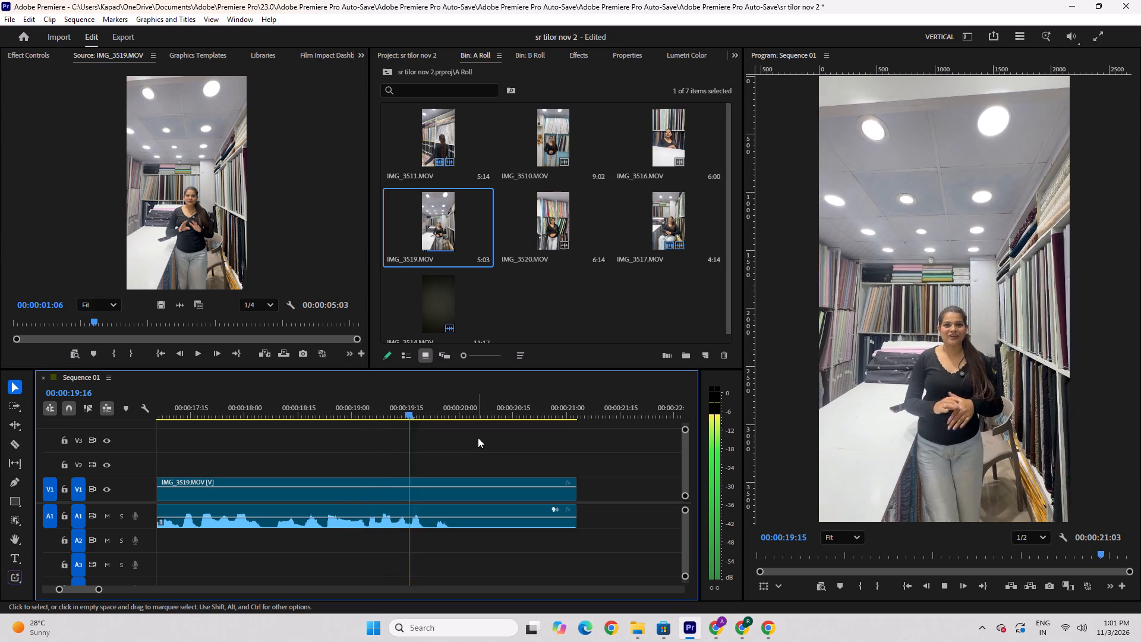
key(space)
drag(449, 416, 450, 425)
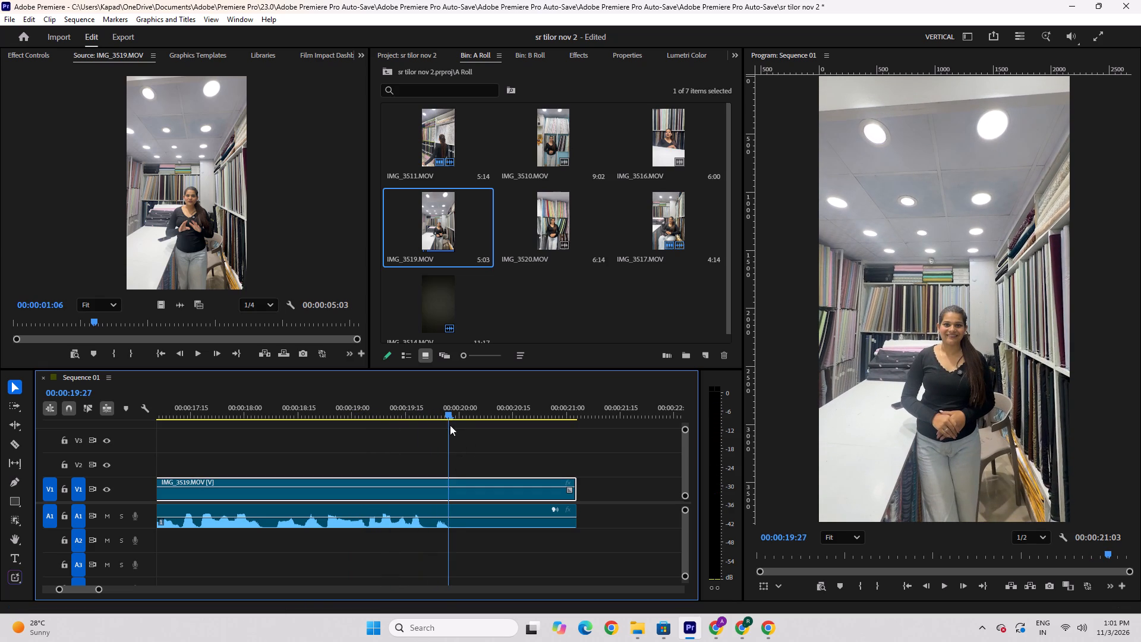
drag(450, 425, 453, 433)
drag(475, 579, 481, 489)
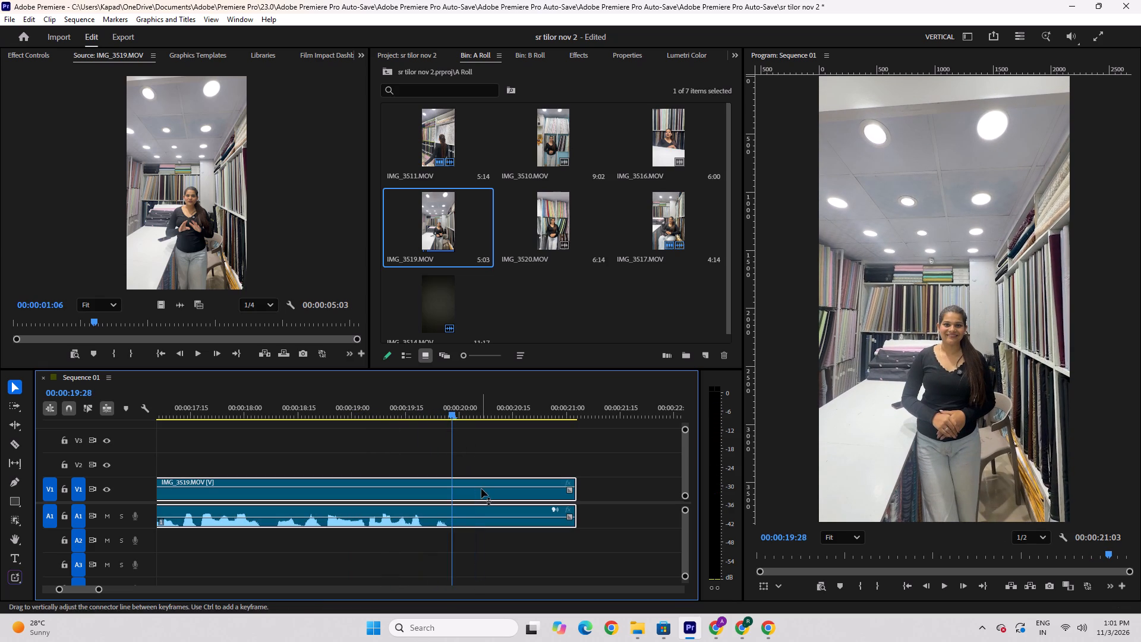
key(w)
Scrub and play back IMG_3517.MOV and the trimmed IMG_3519.MOV to check the cut between them and the ending.
drag(447, 412, 321, 458)
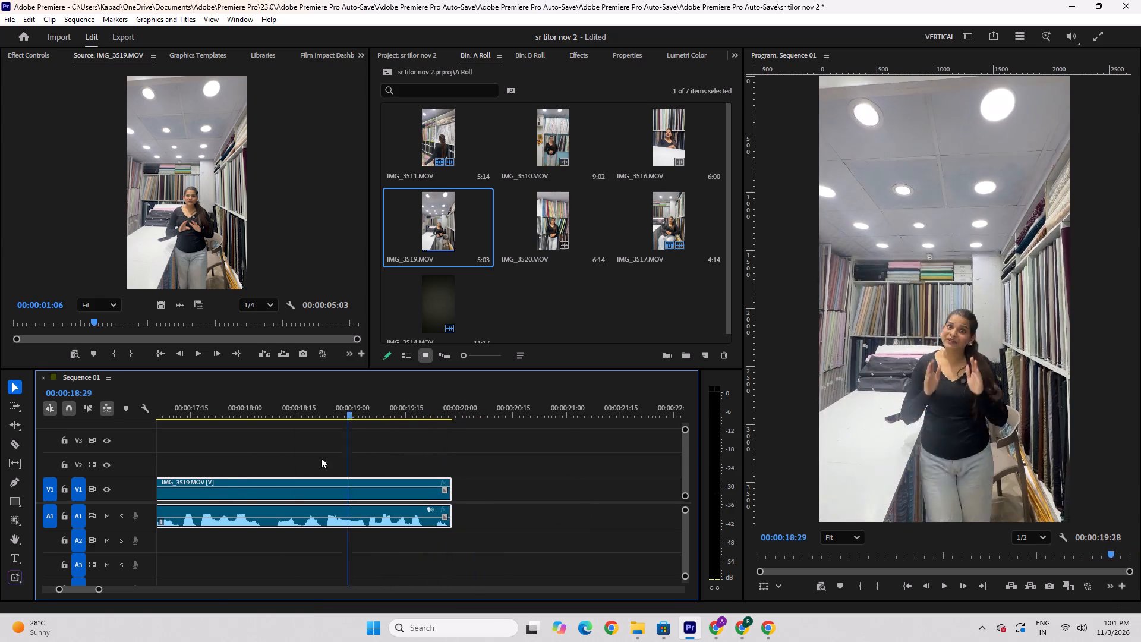
drag(321, 458, 187, 483)
drag(184, 415, 326, 452)
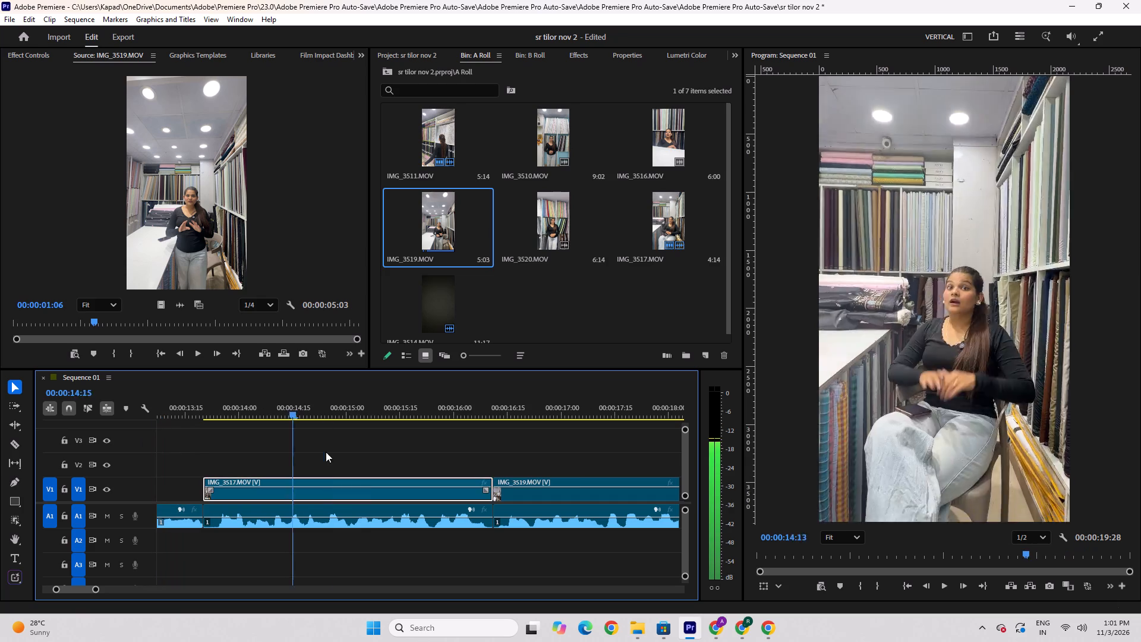
drag(326, 452, 500, 442)
key(space)
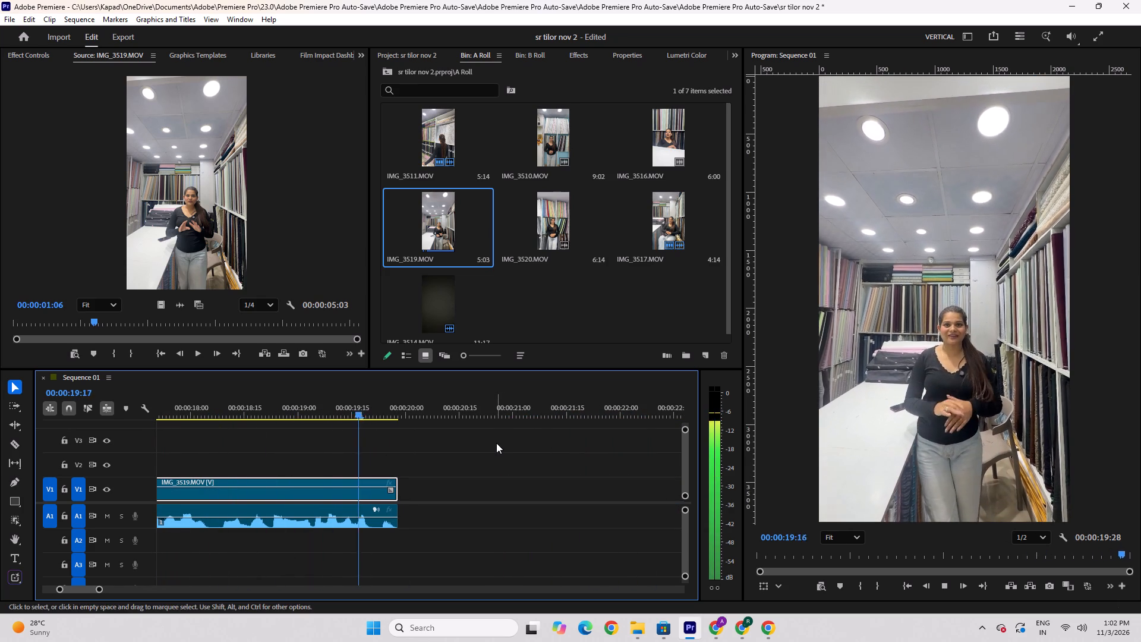
key(space)
key(space)
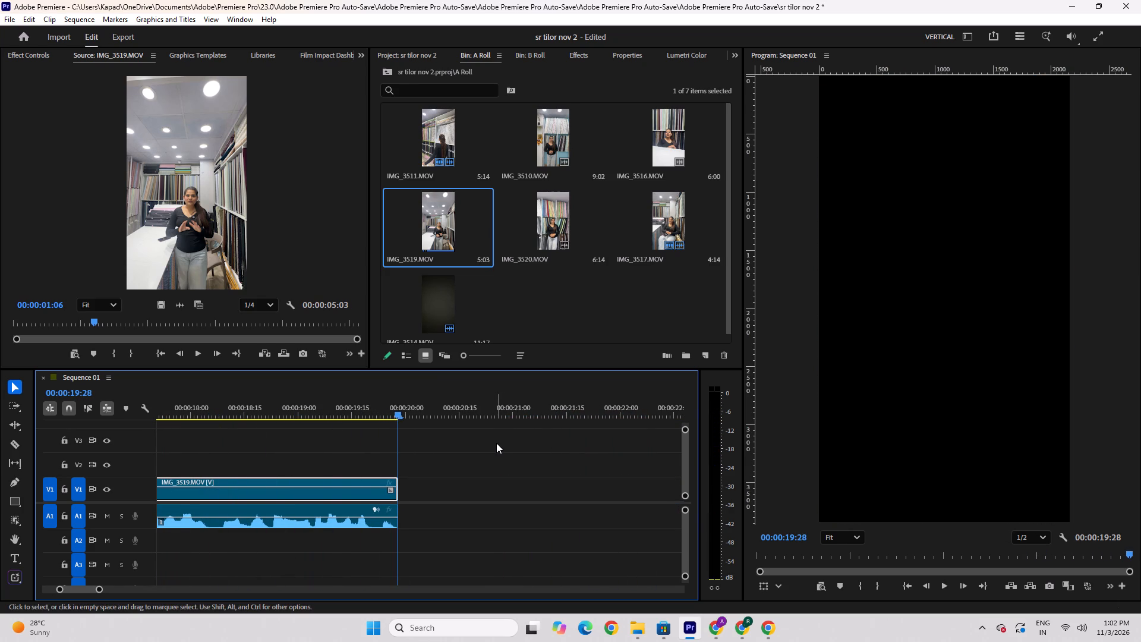
Preview IMG_3520.MOV from the A Roll bin and place it on V1 and A1 directly after IMG_3519.MOV.
double_click(544, 240)
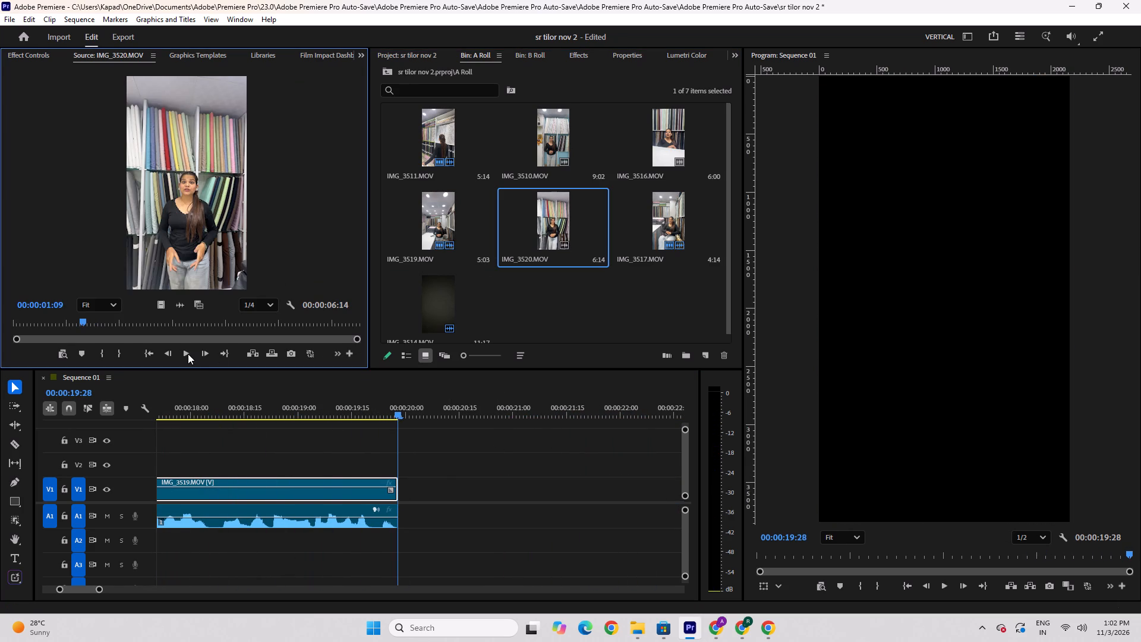
click(188, 354)
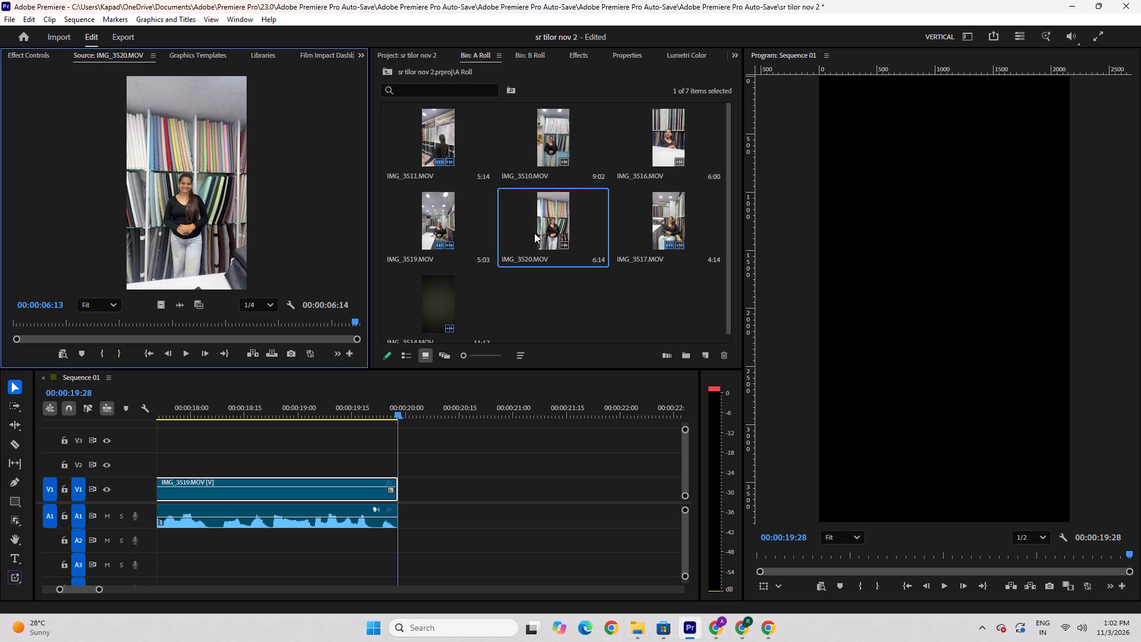
drag(534, 233, 391, 504)
Play through IMG_3520.MOV on the timeline and ripple-trim its video and audio end to 00:00:24:26.
click(351, 423)
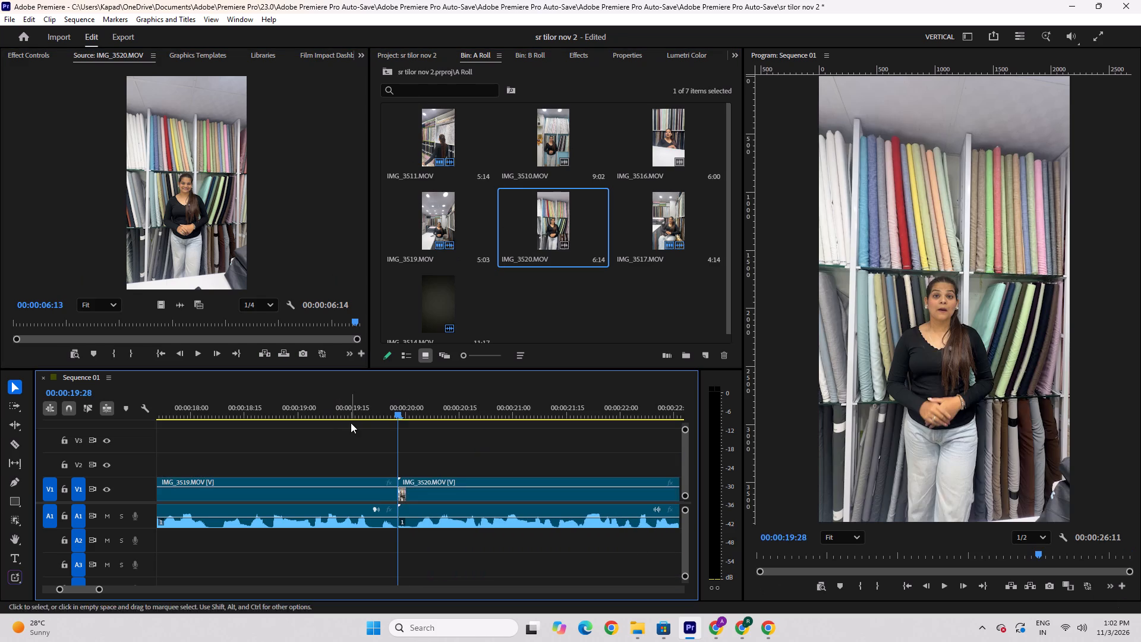
click(351, 417)
key(space)
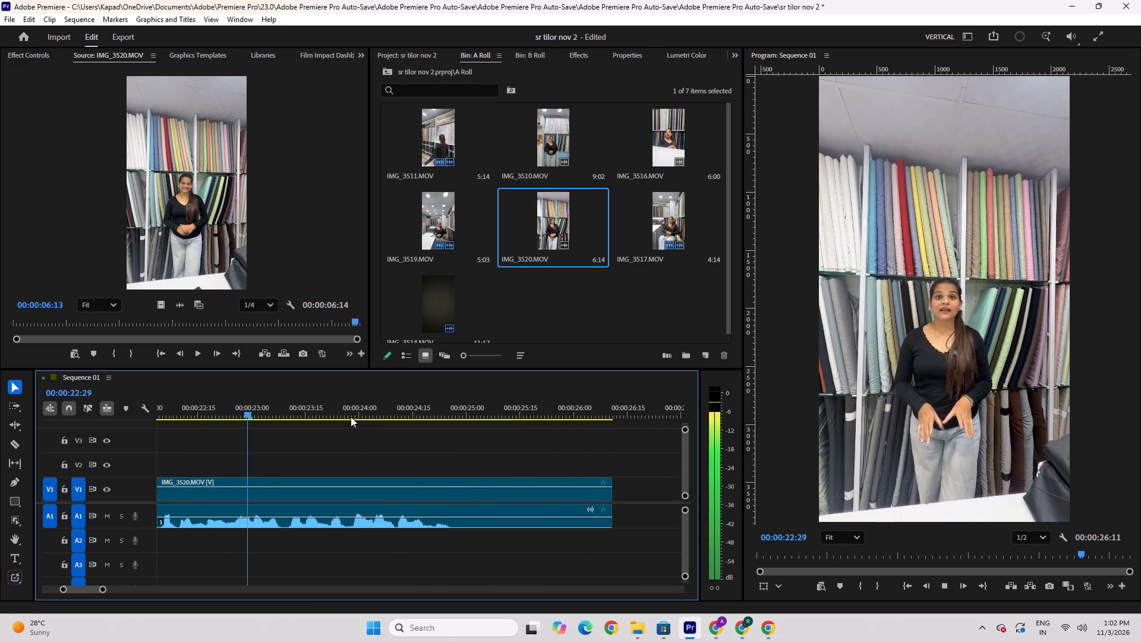
key(space)
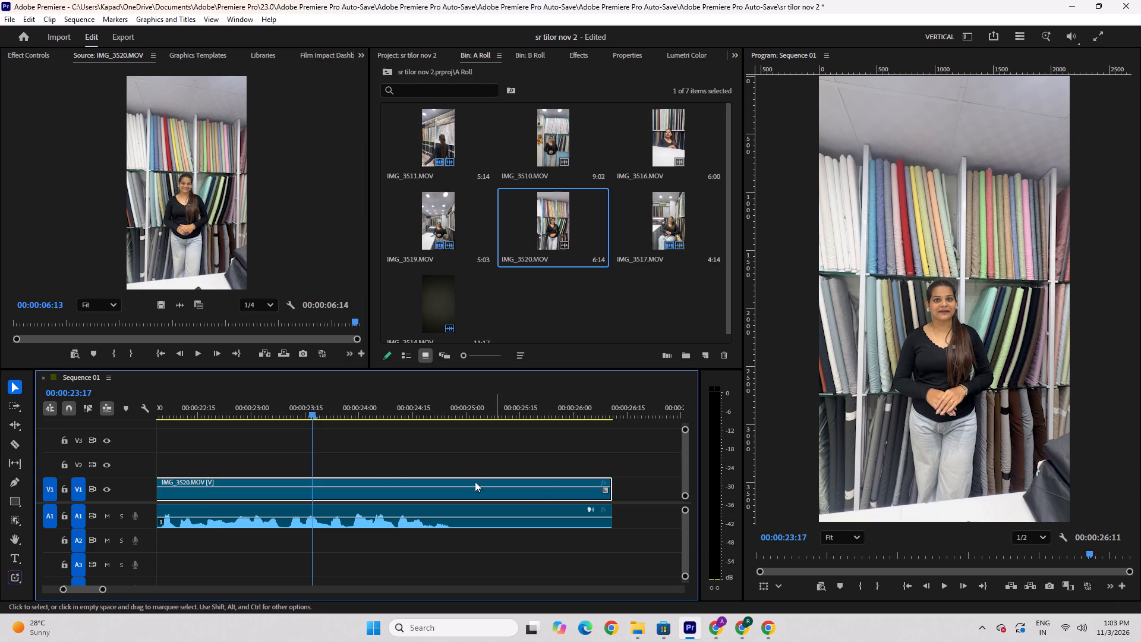
key(space)
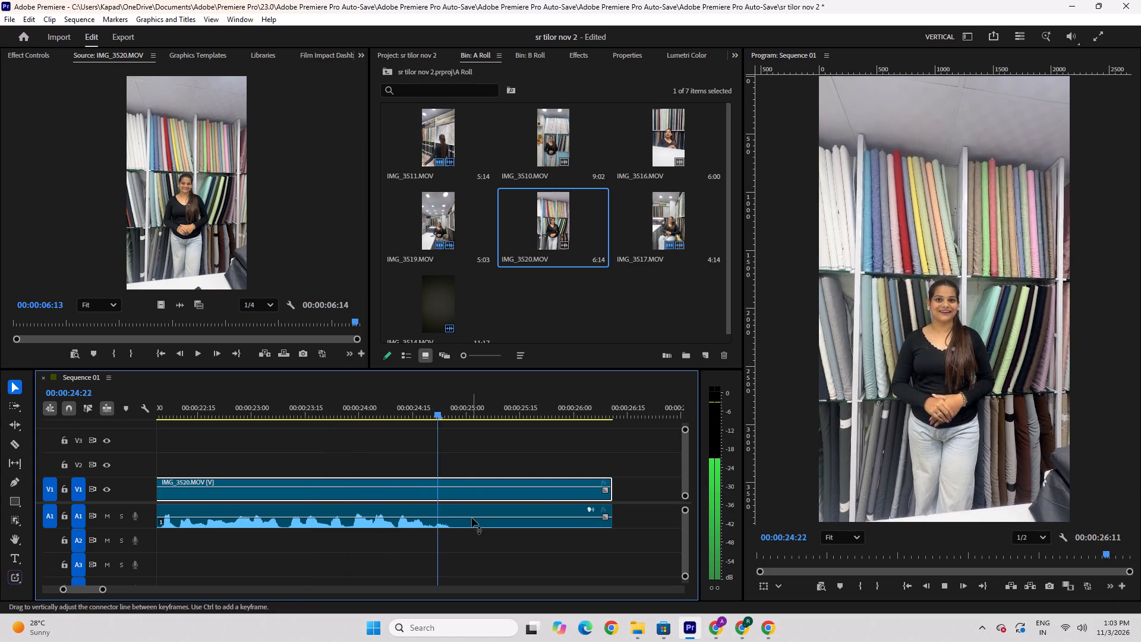
key(space)
key(Left)
key(Left)
key(Left)
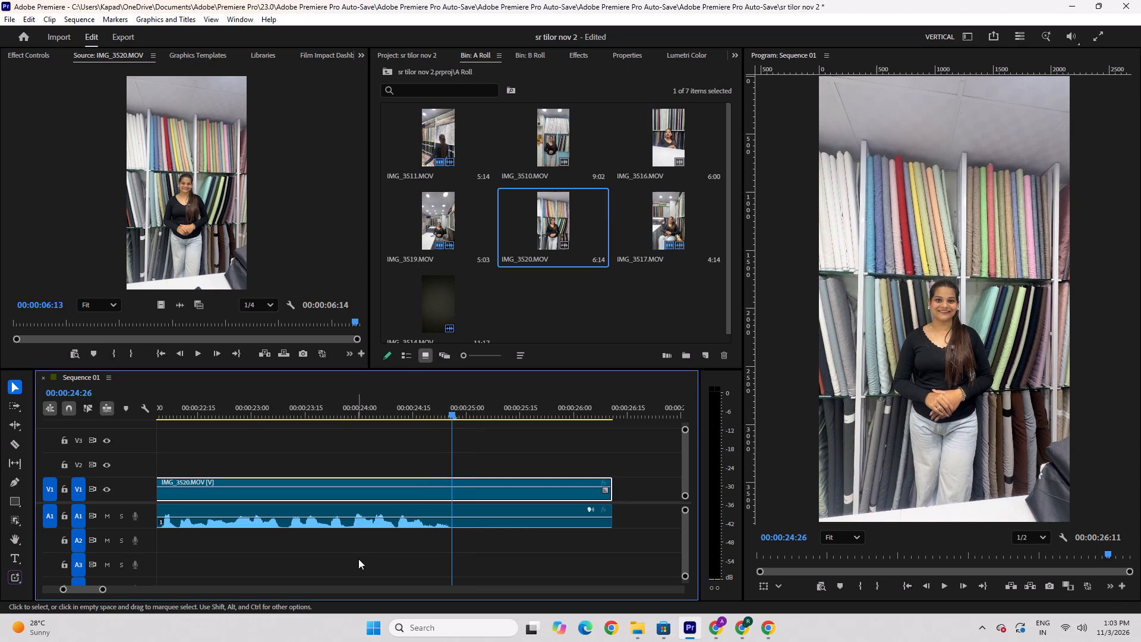
drag(455, 547, 447, 478)
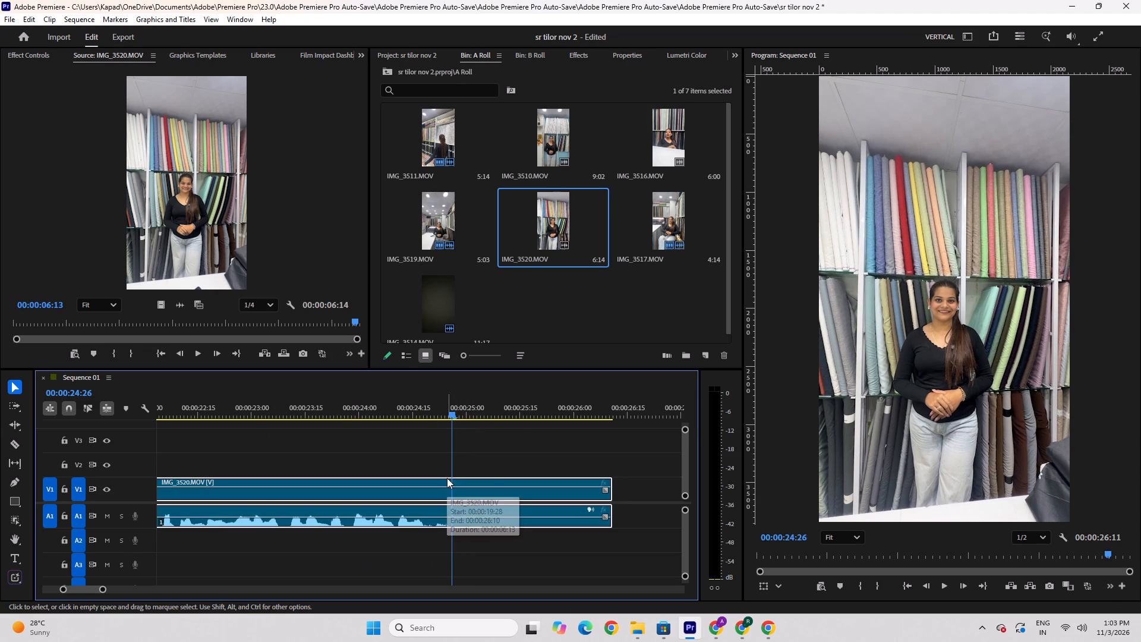
key(w)
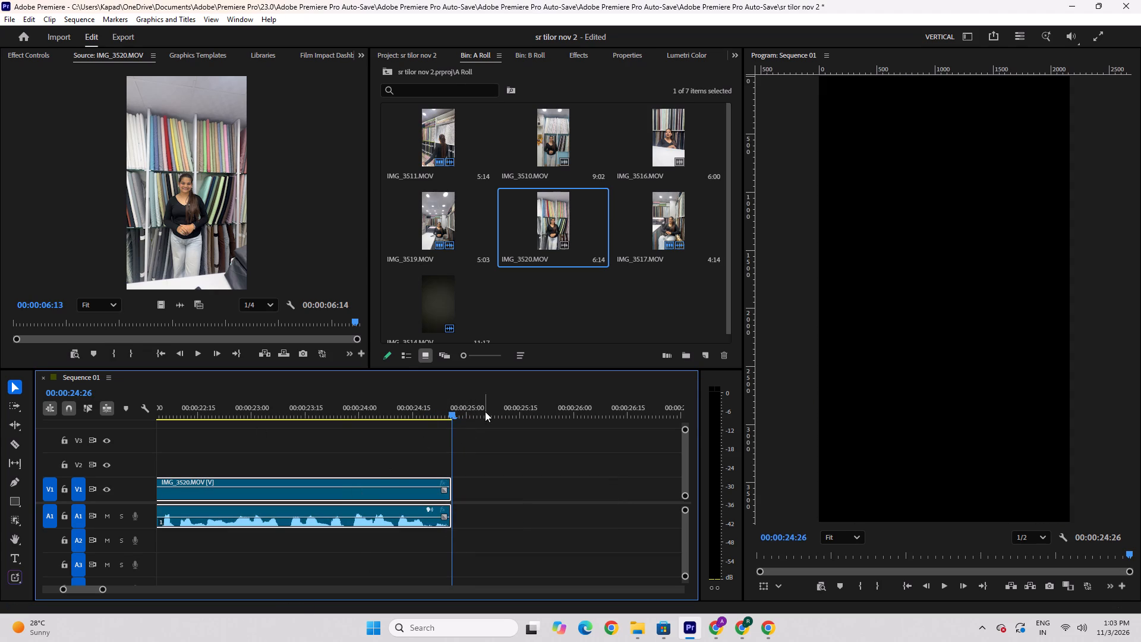
Scrub back through the sequence and play IMG_3520.MOV to its end to check the edit.
drag(452, 419, 258, 489)
drag(450, 416, 447, 417)
drag(447, 417, 0, 541)
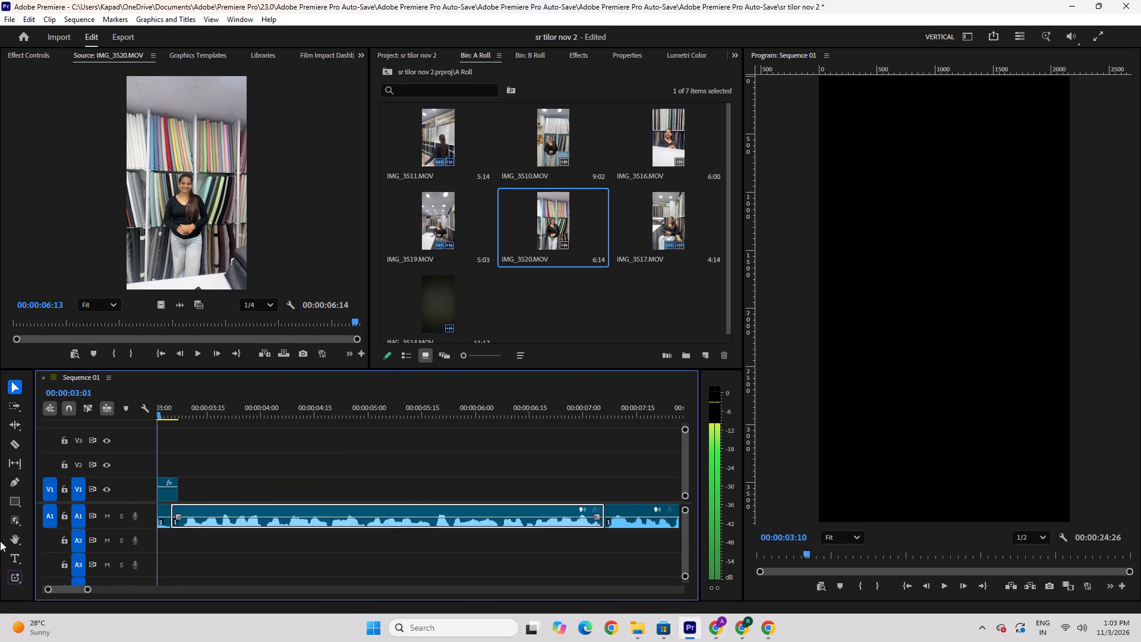
drag(0, 541, 761, 541)
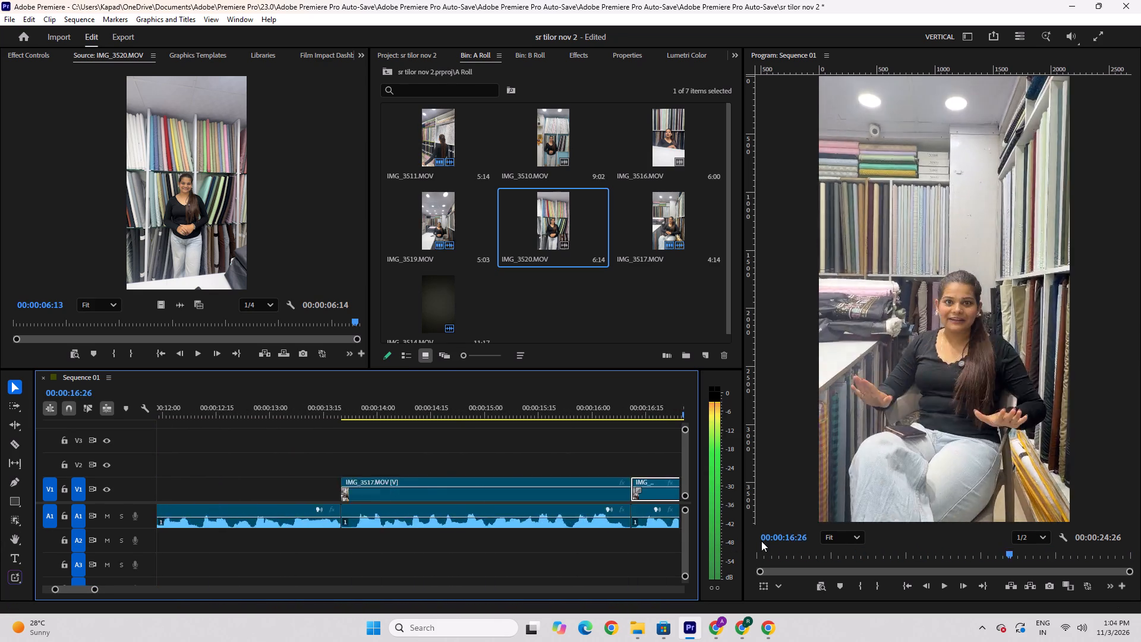
drag(761, 541, 309, 610)
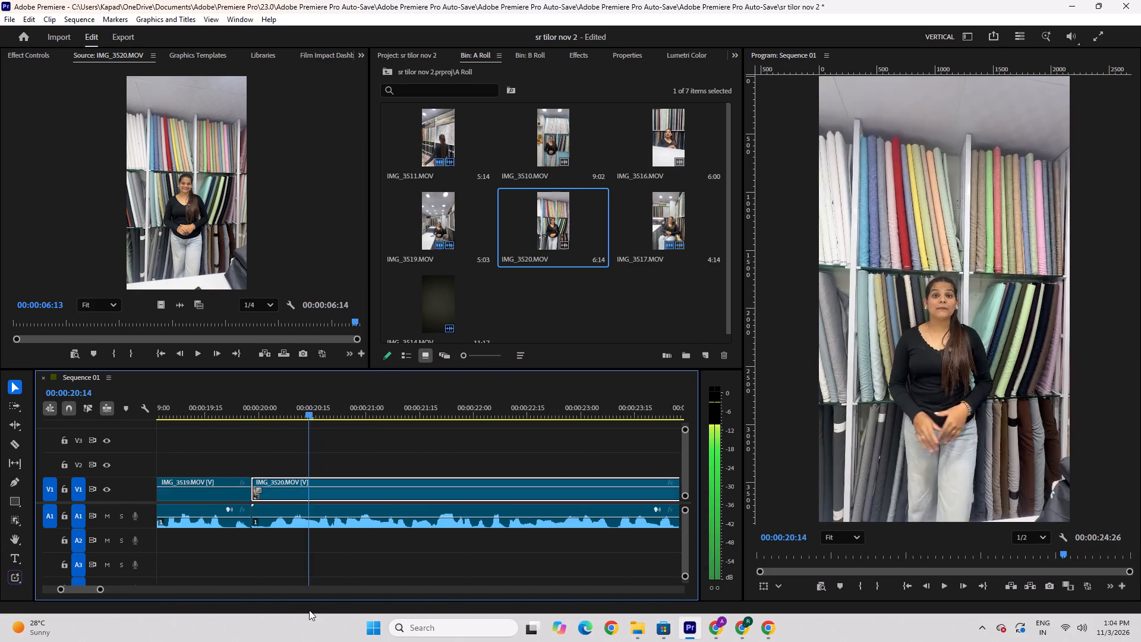
drag(309, 610, 310, 609)
key(space)
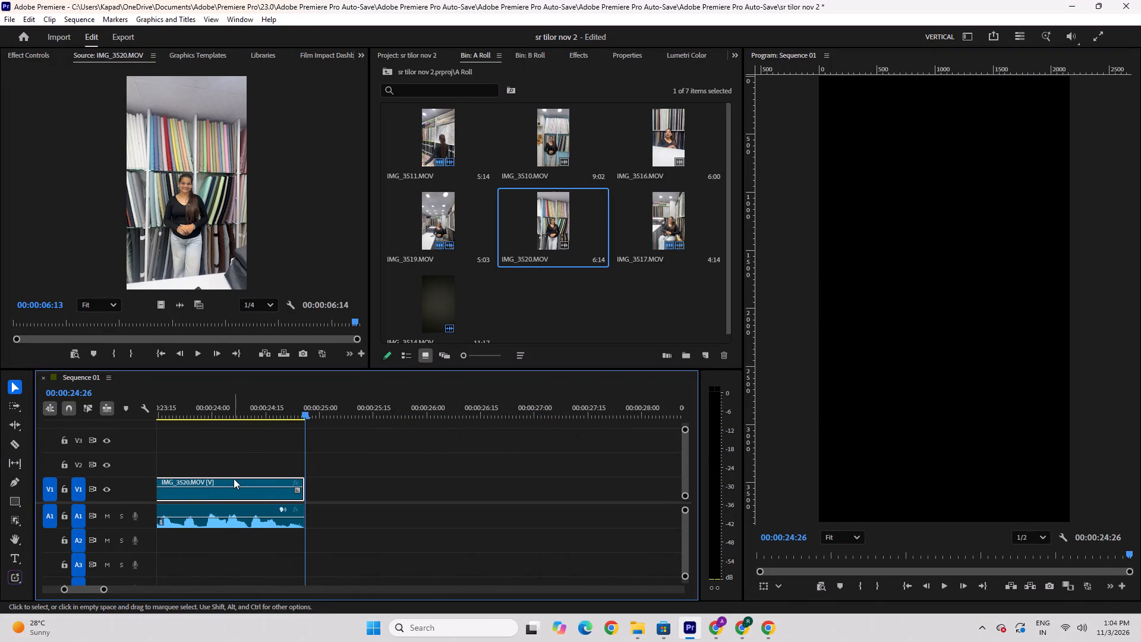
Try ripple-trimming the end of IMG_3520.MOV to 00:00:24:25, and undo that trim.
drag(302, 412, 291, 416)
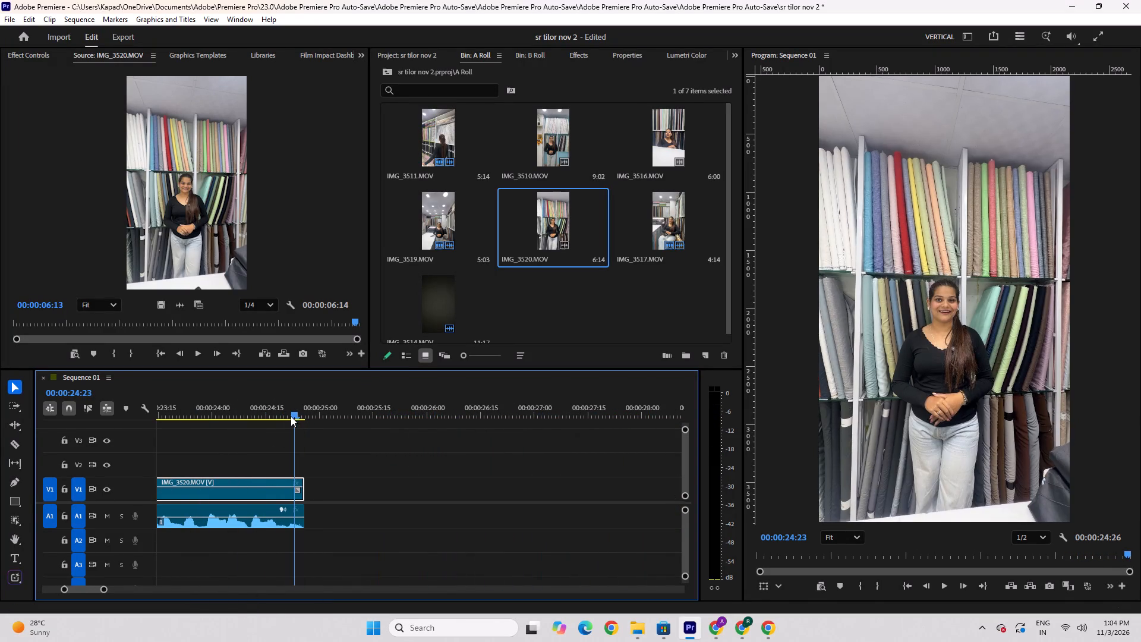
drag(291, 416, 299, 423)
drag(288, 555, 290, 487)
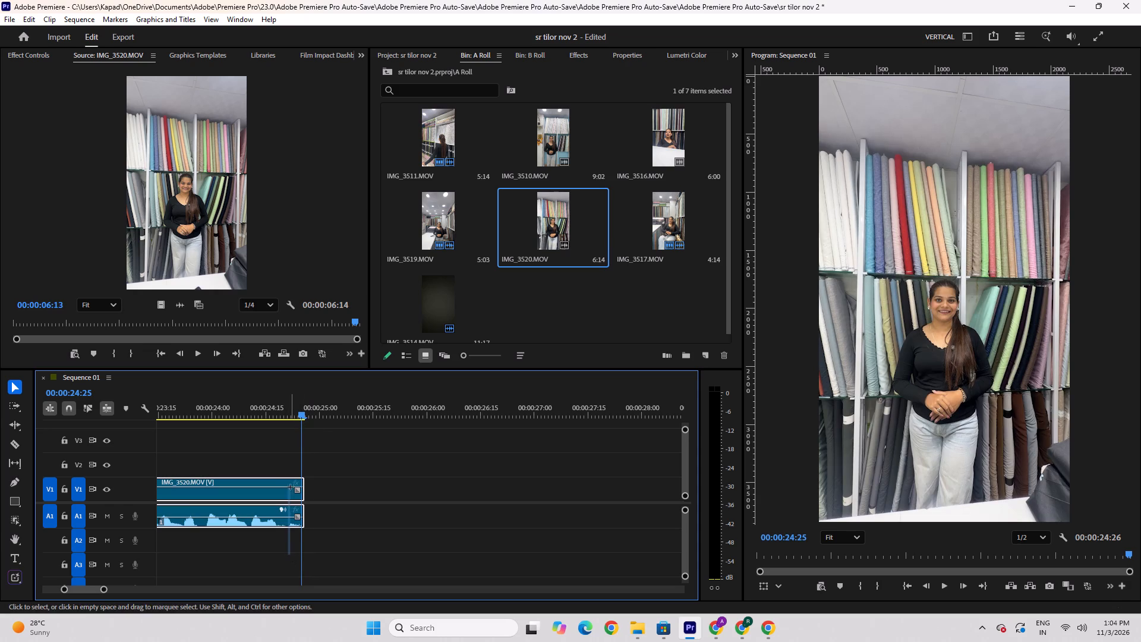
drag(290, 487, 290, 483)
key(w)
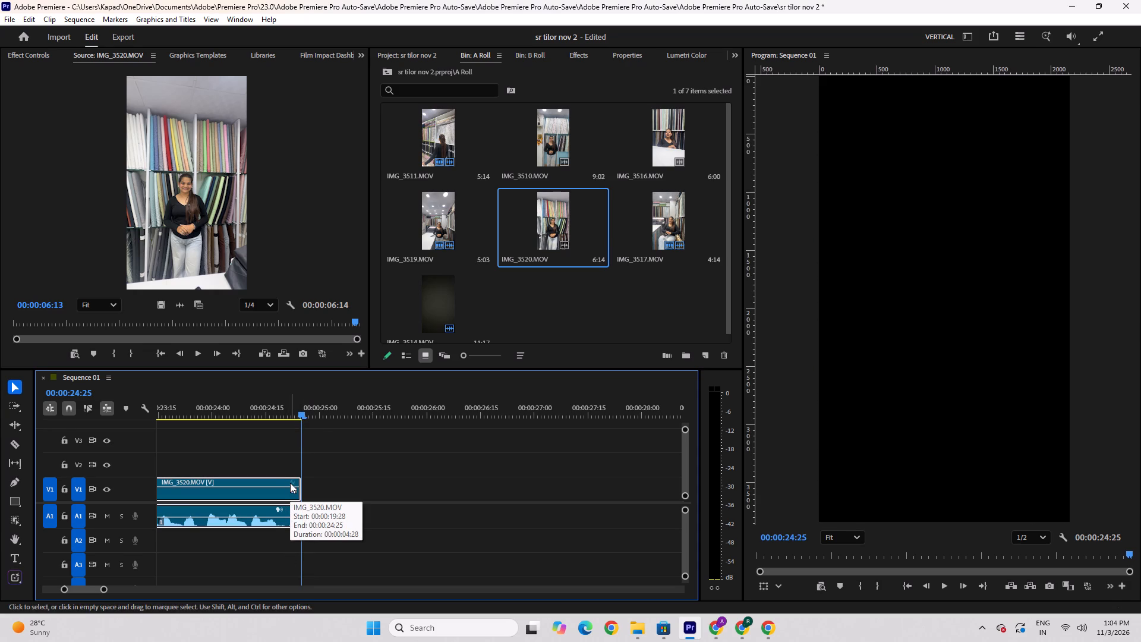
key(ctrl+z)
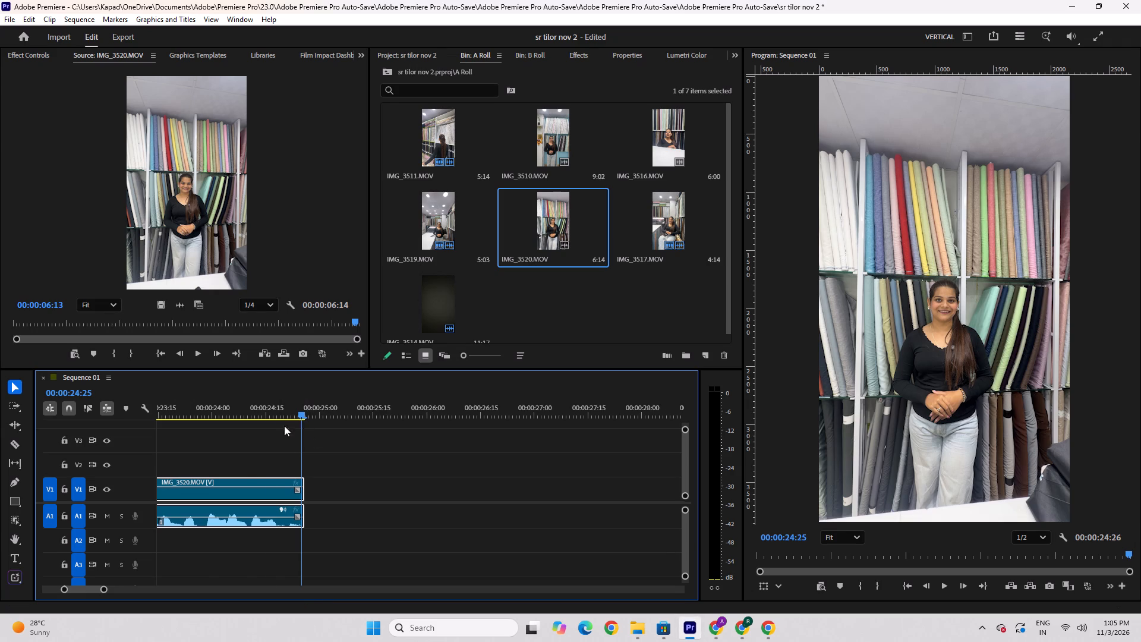
drag(284, 426, 0, 525)
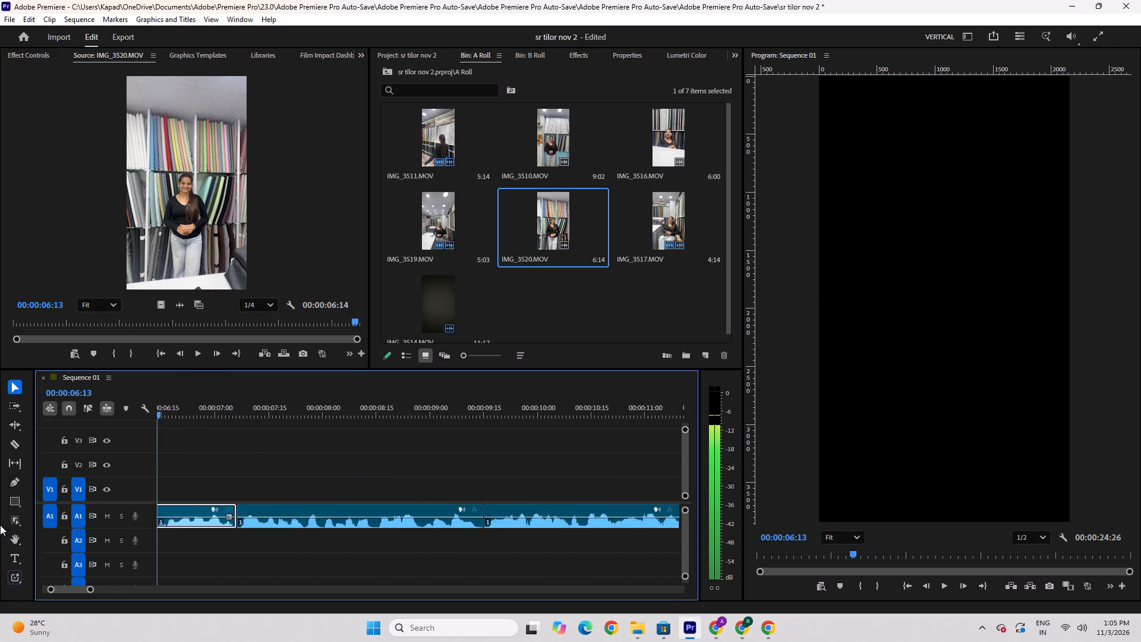
drag(0, 525, 429, 539)
alt+scroll(447, 555, down, 6)
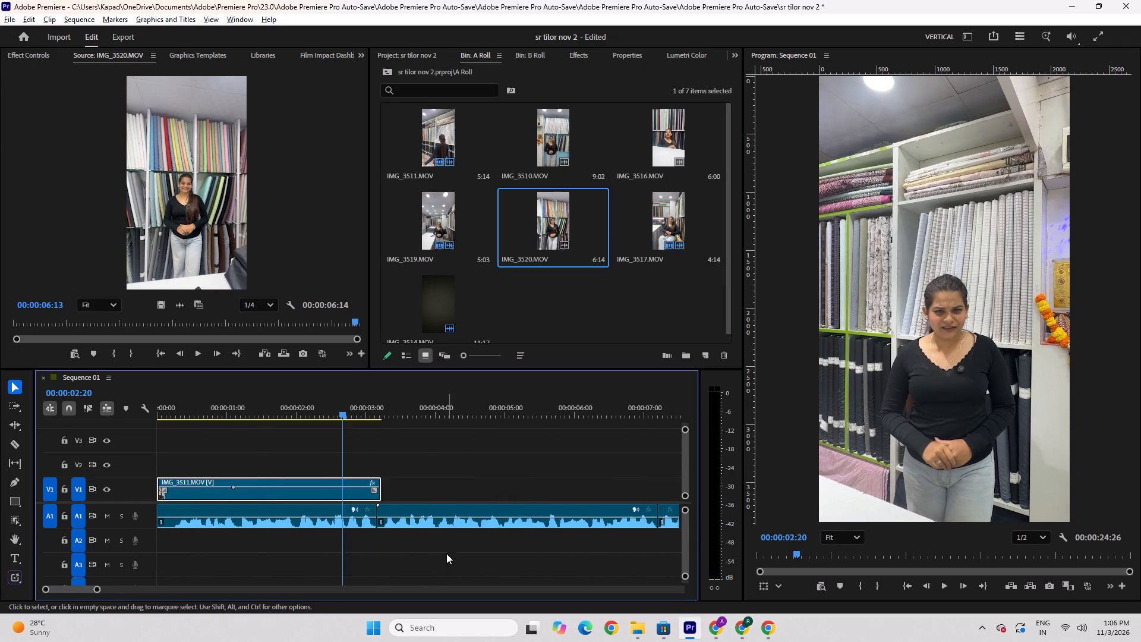
alt+scroll(446, 553, down, 4)
drag(251, 412, 275, 428)
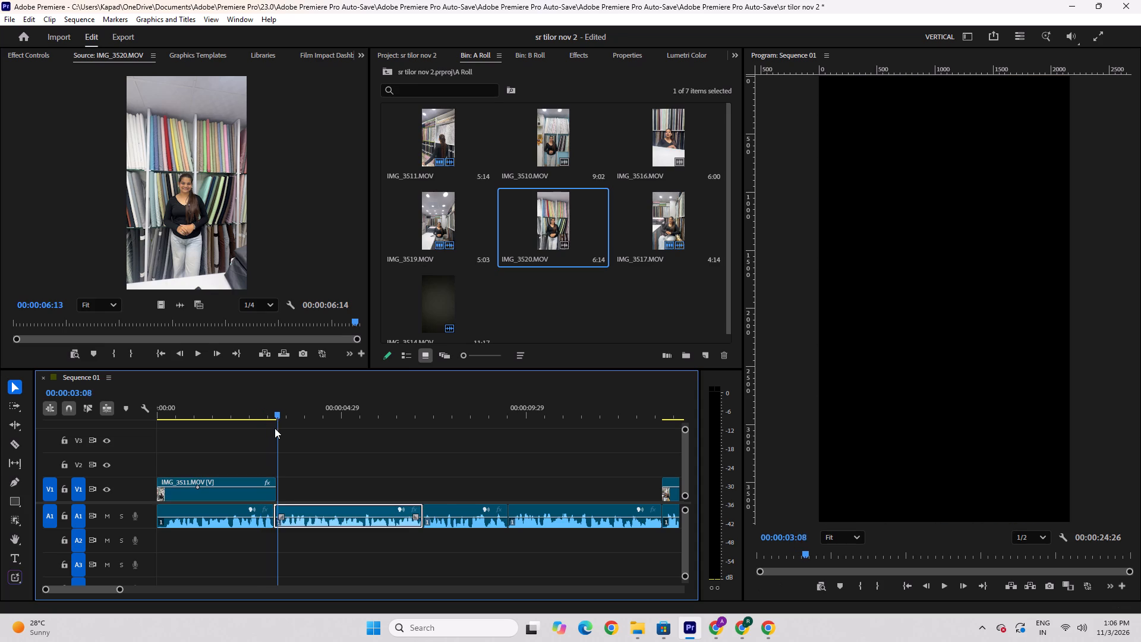
drag(275, 428, 276, 430)
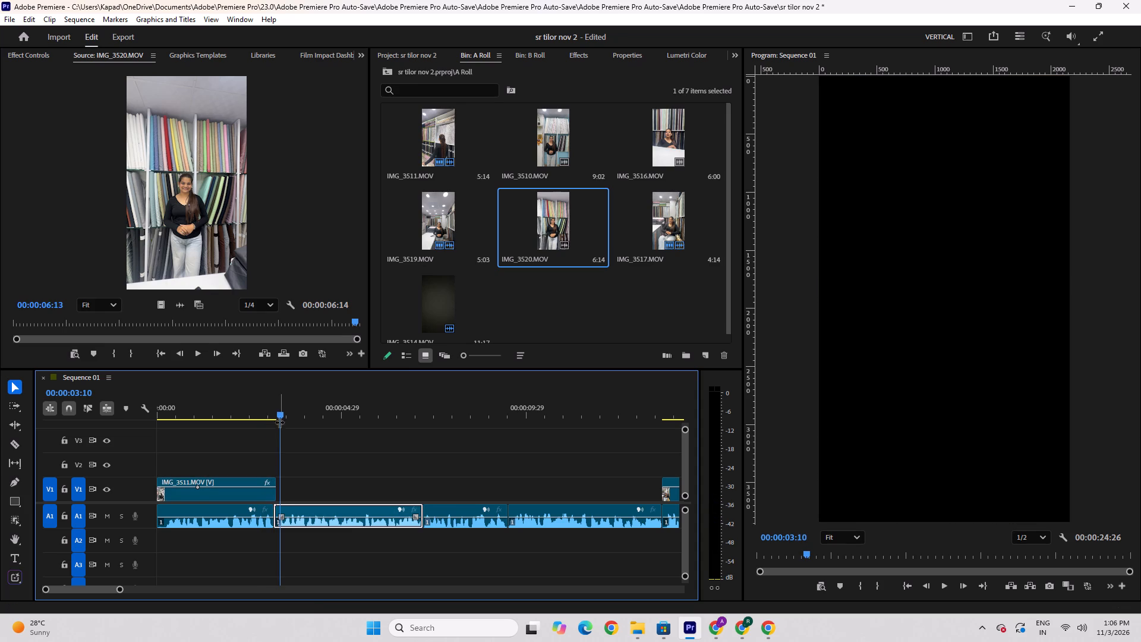
drag(280, 418, 274, 431)
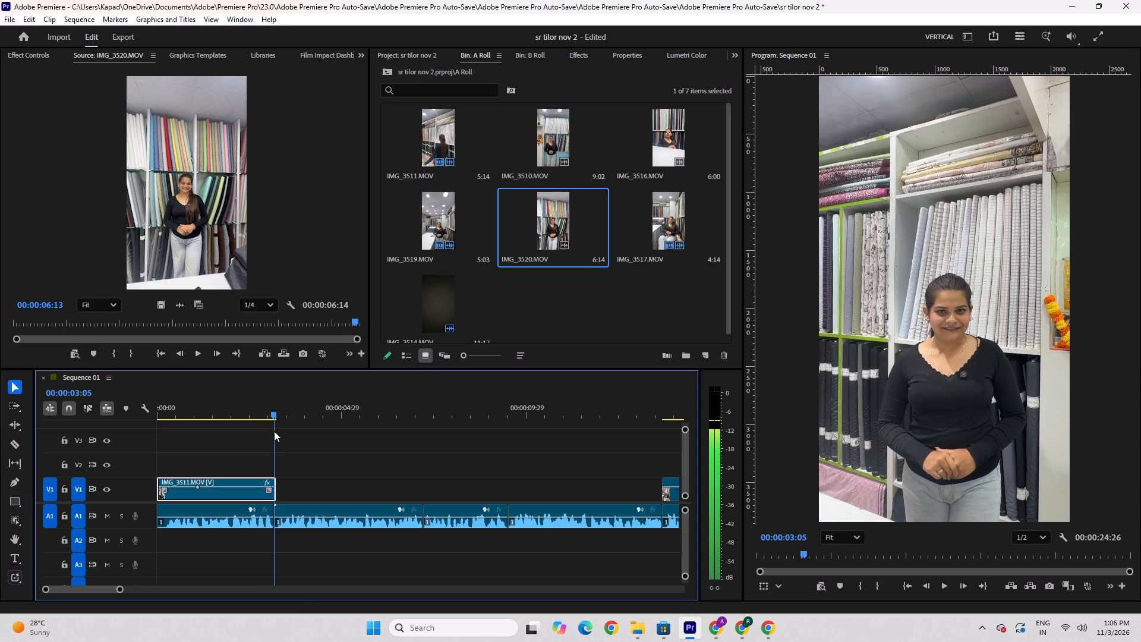
drag(274, 431, 277, 432)
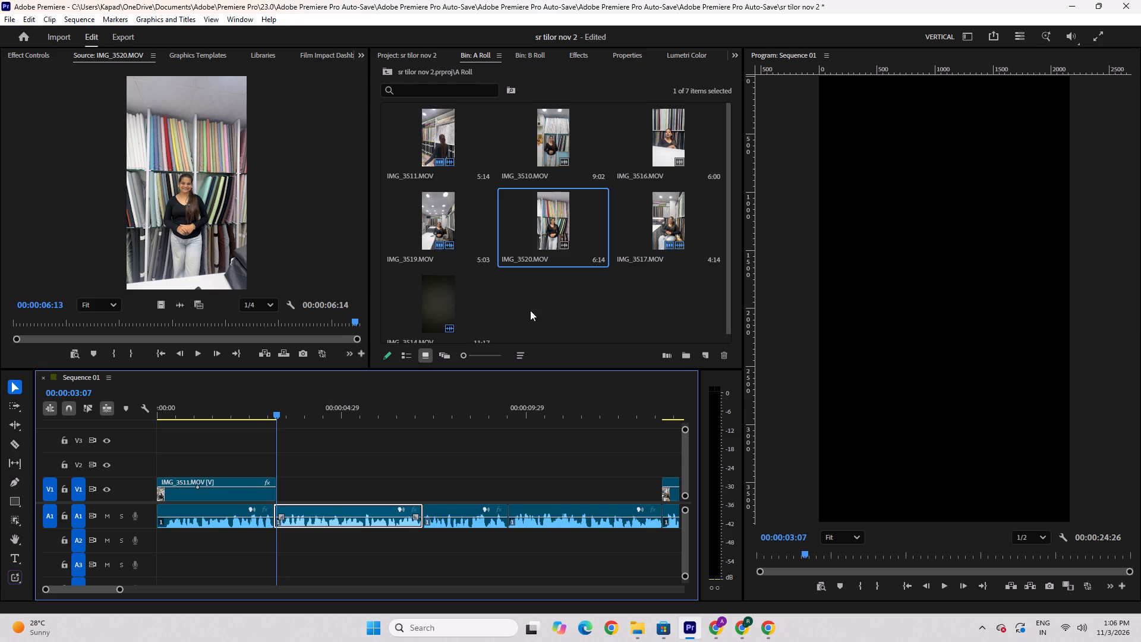
Open the B Roll bin, look over its clips, and play the voice audio under the V1 gap after IMG_3511.MOV.
scroll(530, 294, up, 5)
click(527, 53)
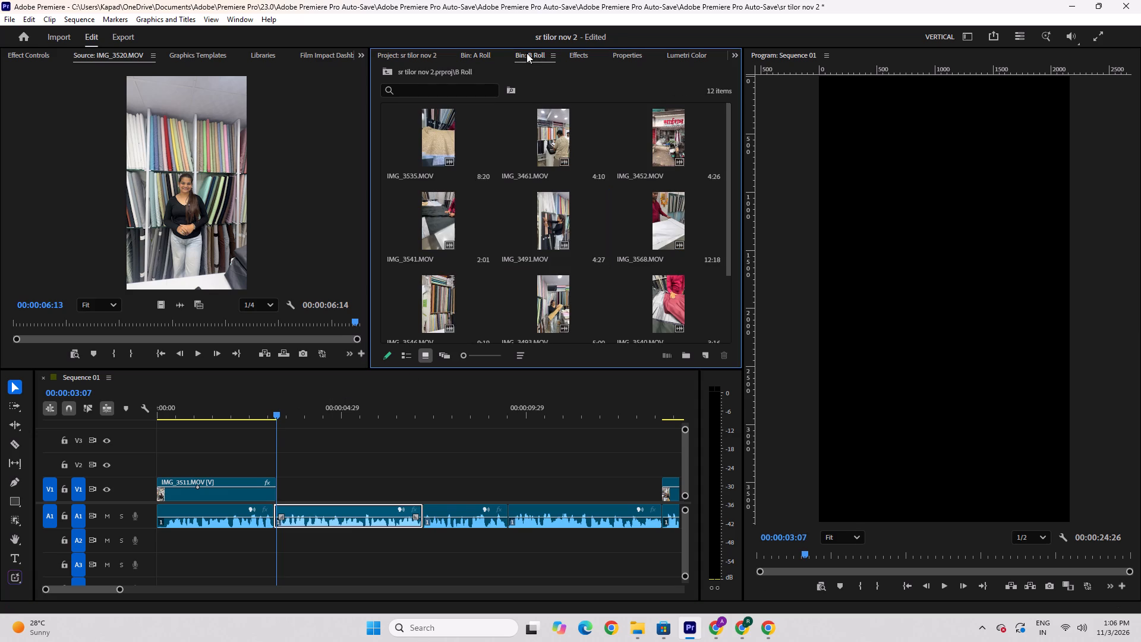
click(464, 52)
double_click(420, 48)
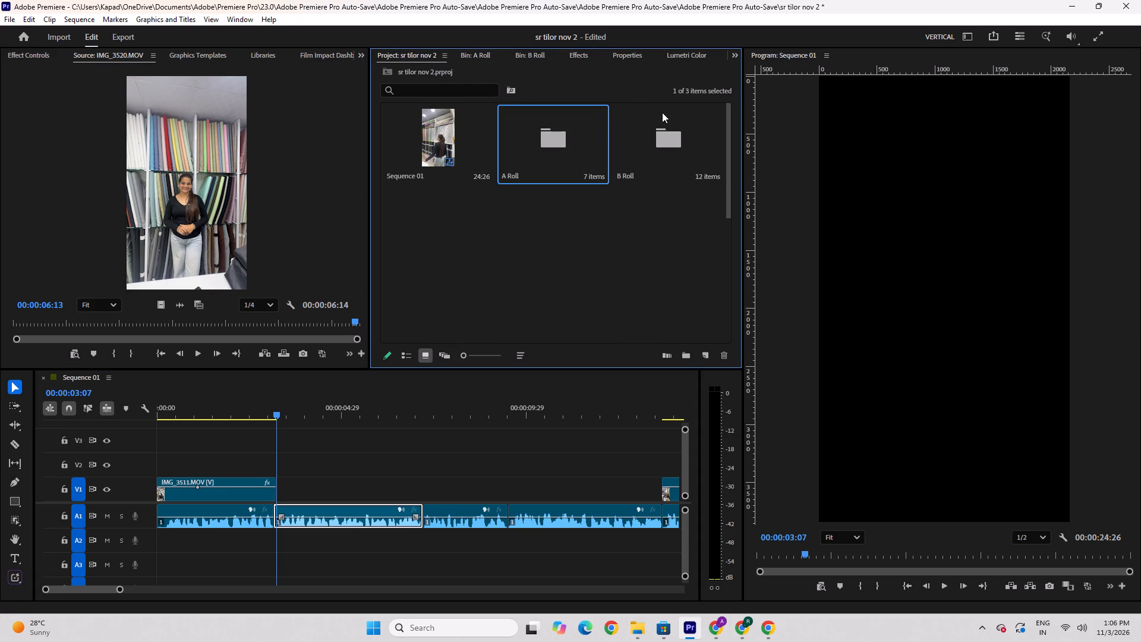
click(662, 112)
double_click(656, 130)
scroll(464, 225, down, 5)
scroll(466, 225, up, 6)
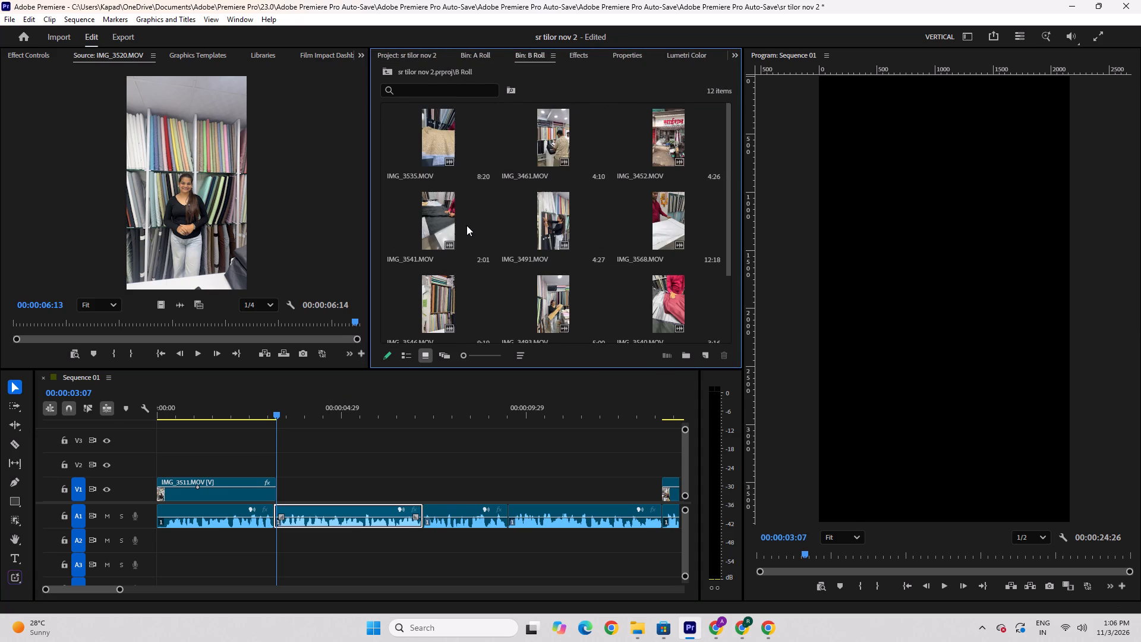
key(space)
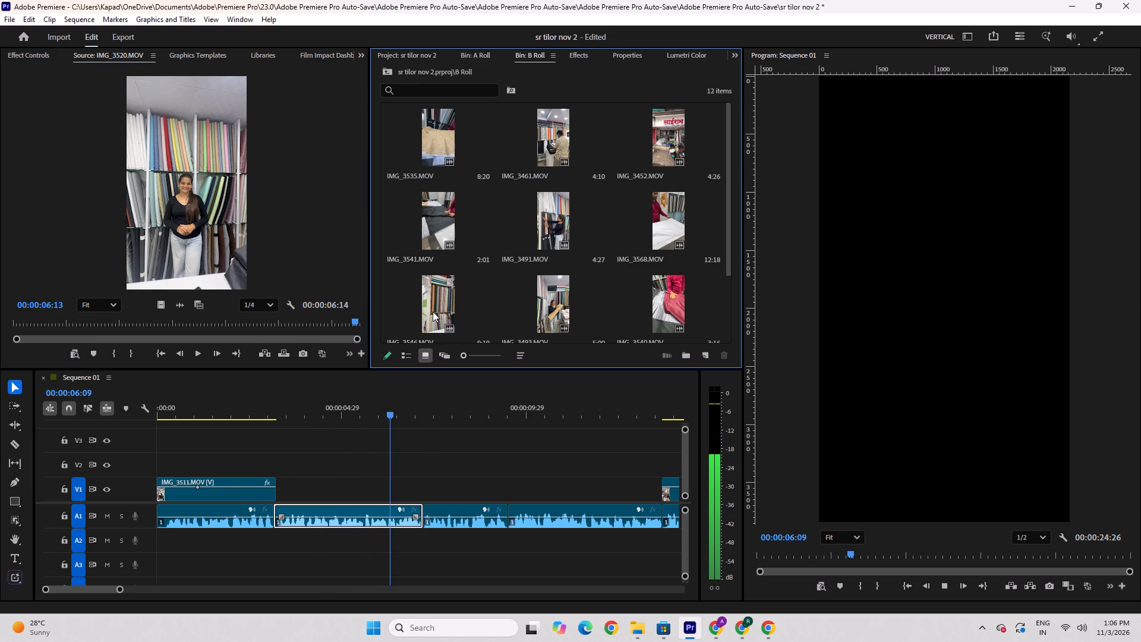
key(space)
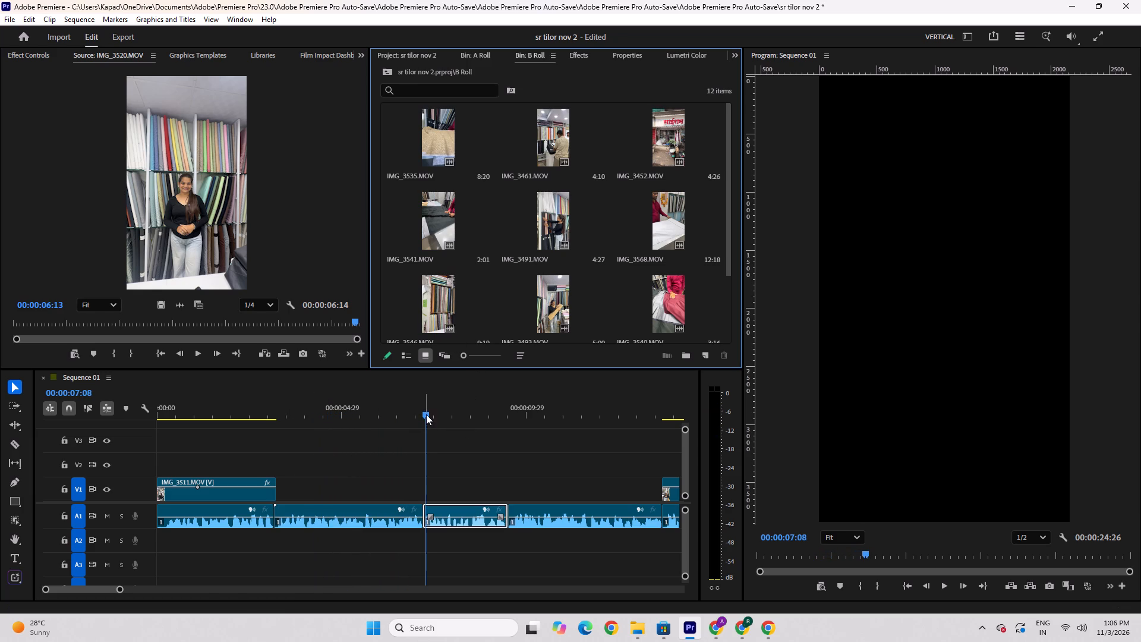
Place only the video of B Roll clip IMG_3546.MOV on V1 directly after IMG_3511.MOV and play it back.
drag(426, 414, 278, 487)
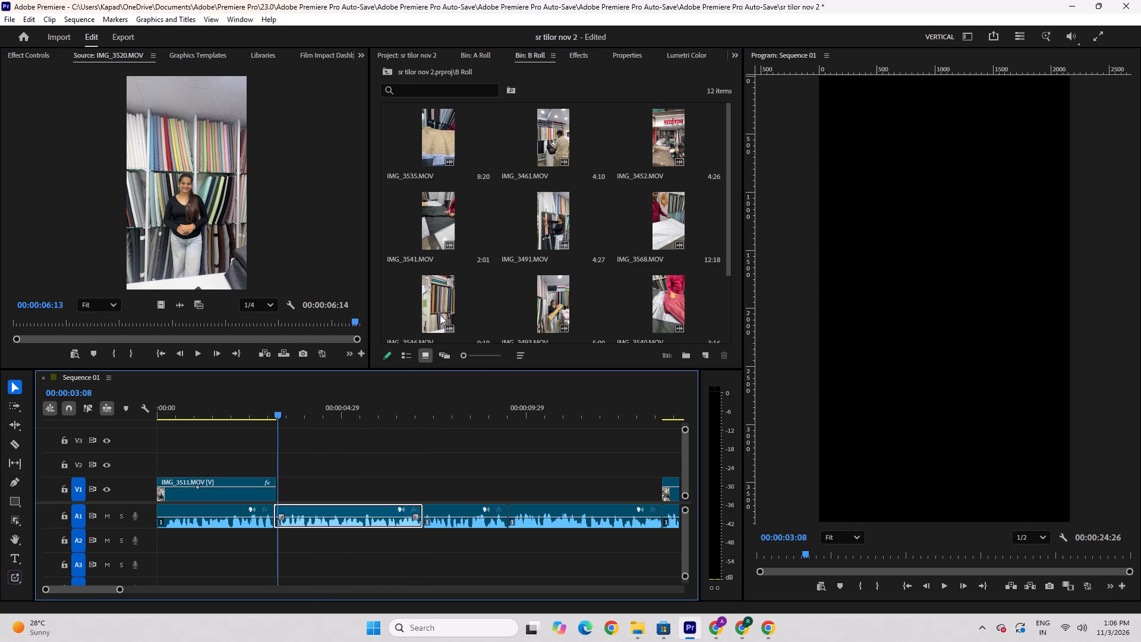
drag(449, 300, 280, 483)
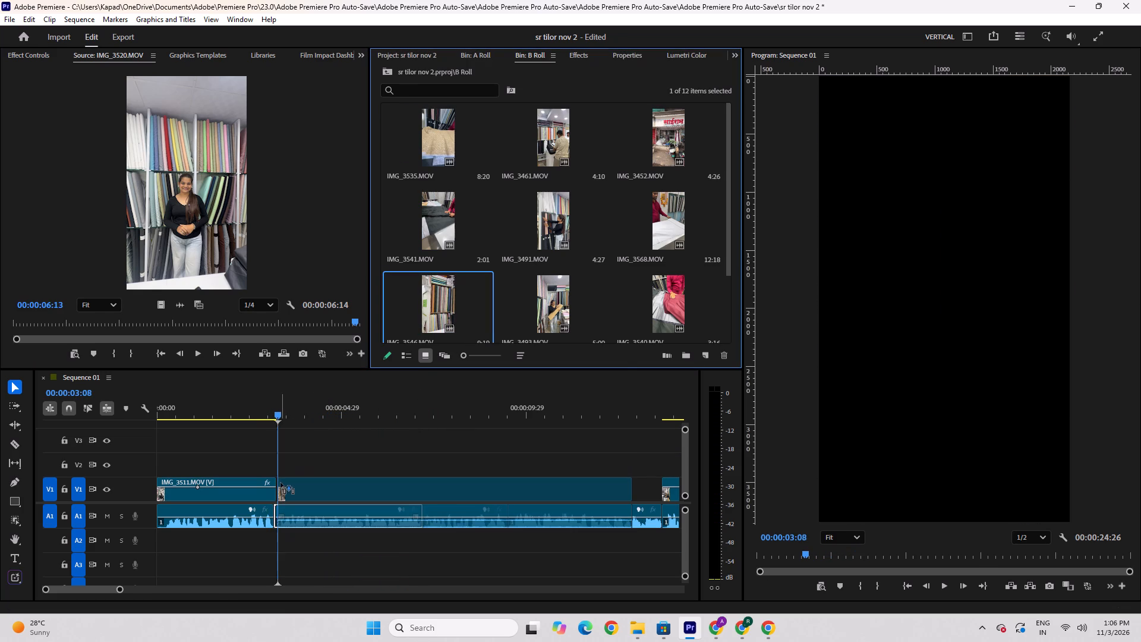
drag(280, 483, 430, 314)
double_click(424, 317)
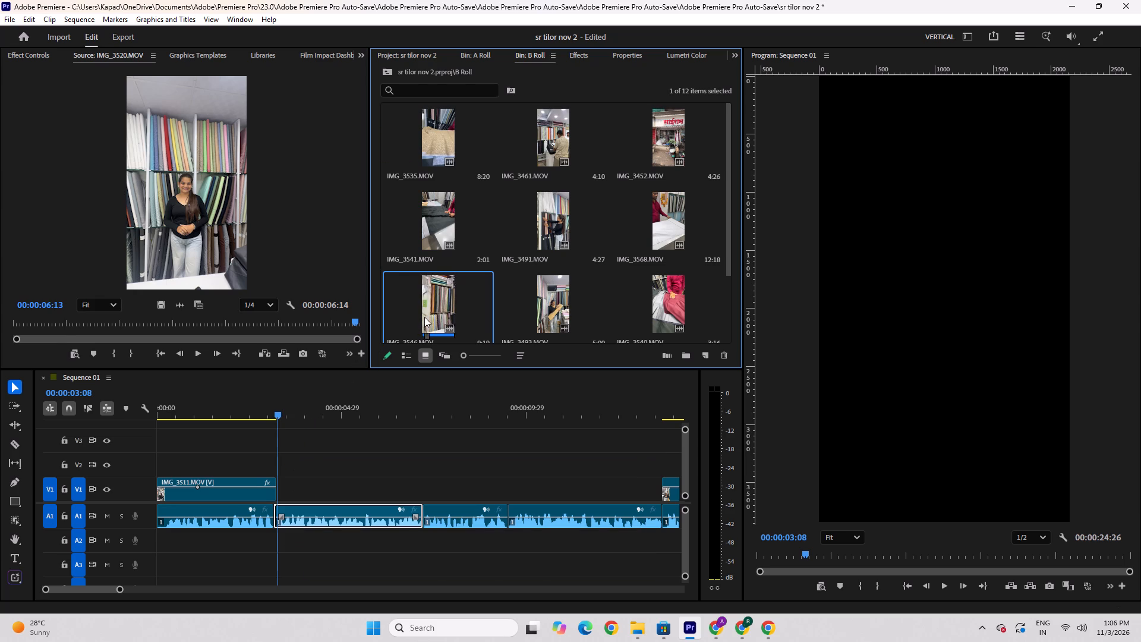
drag(161, 307, 278, 481)
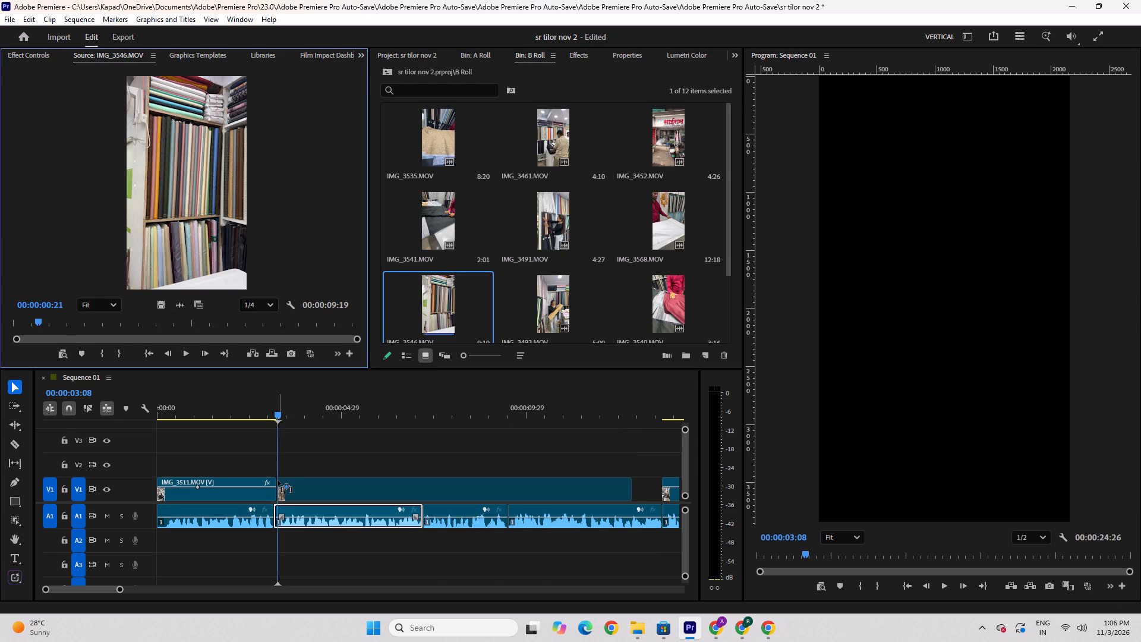
drag(278, 481, 273, 481)
key(space)
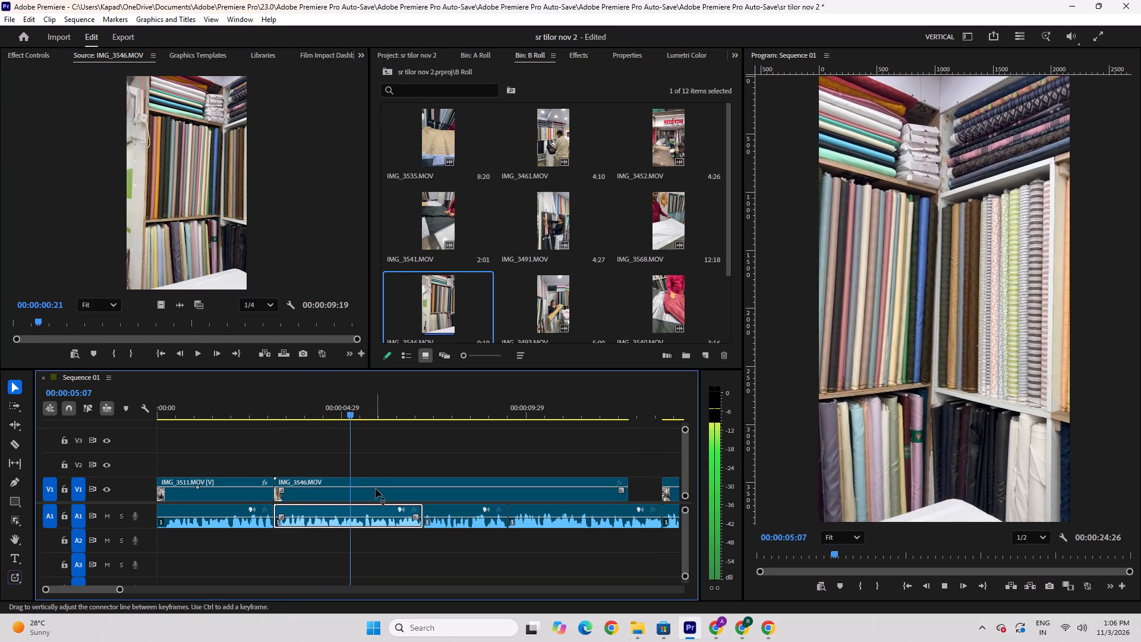
key(space)
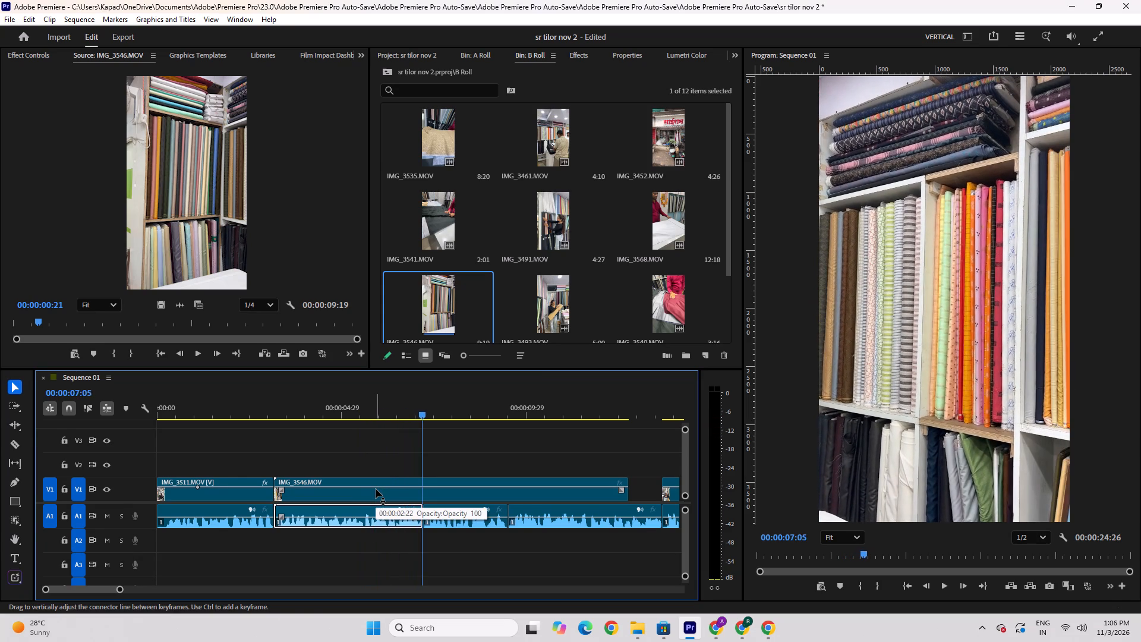
Preview B Roll clip IMG_3568.MOV from its start and replay the sequence across the cut from IMG_3511.MOV to IMG_3546.MOV.
double_click(673, 215)
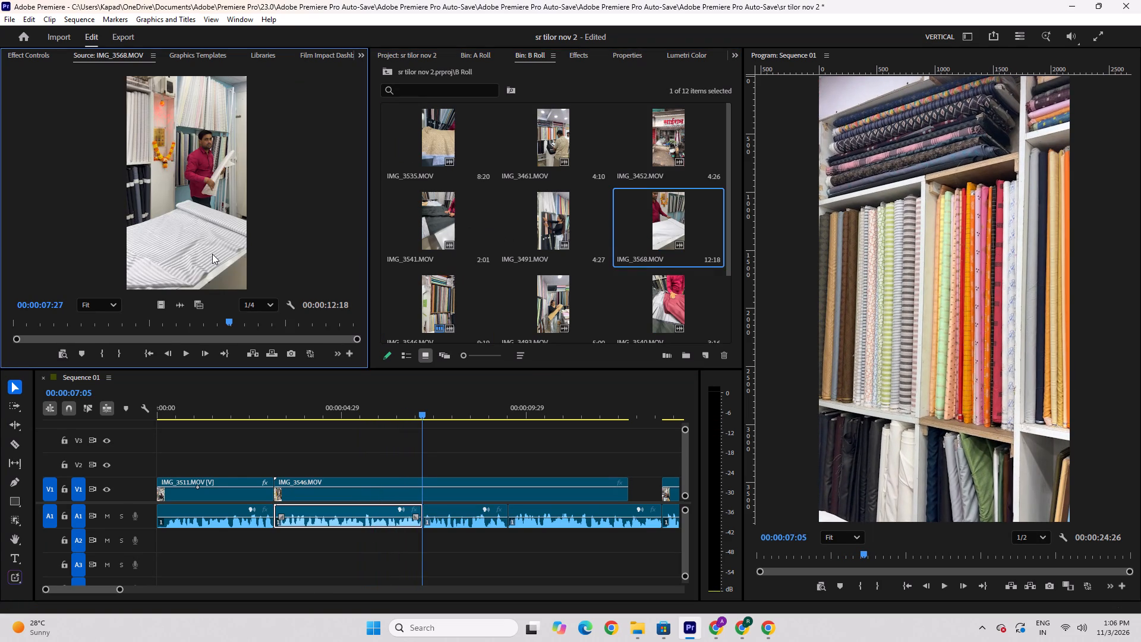
click(212, 254)
click(182, 355)
drag(246, 313, 244, 314)
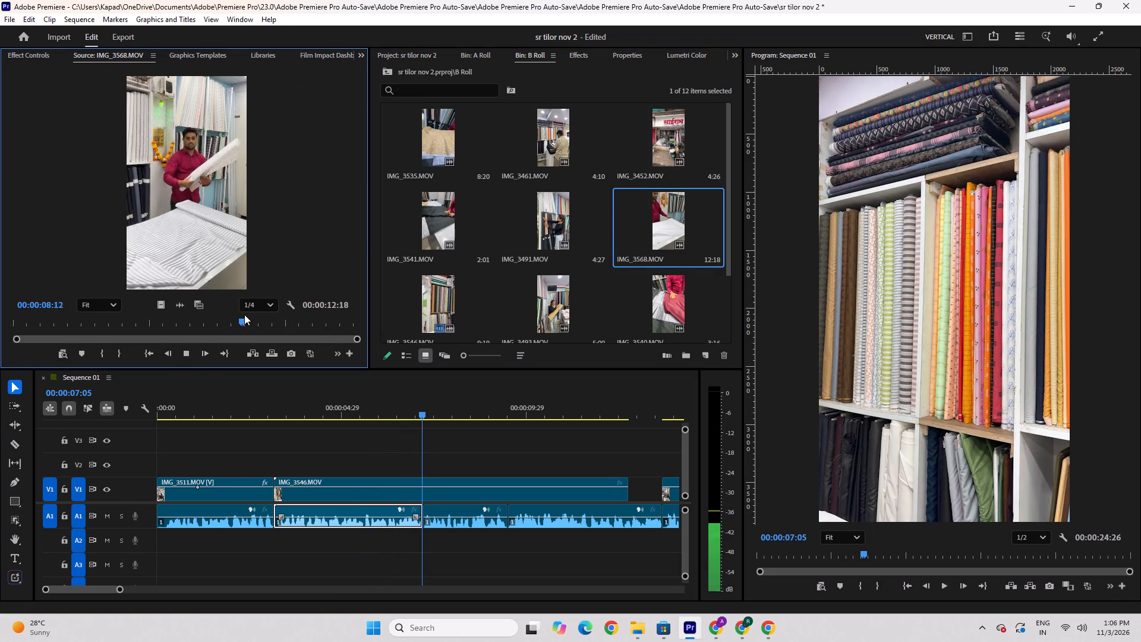
drag(244, 314, 29, 344)
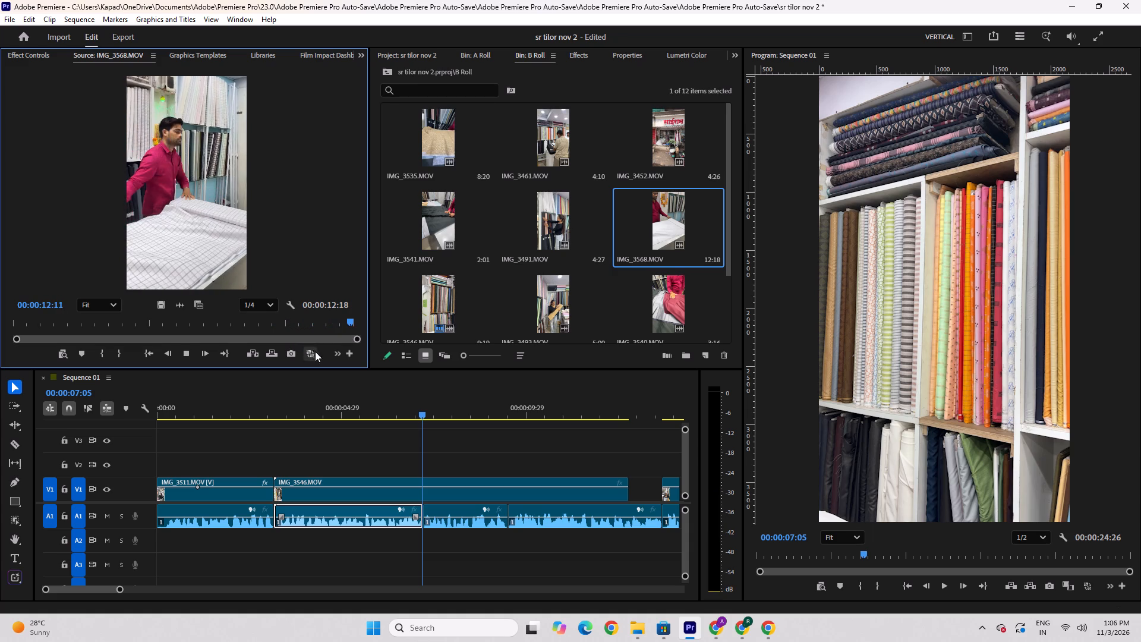
drag(420, 420, 283, 477)
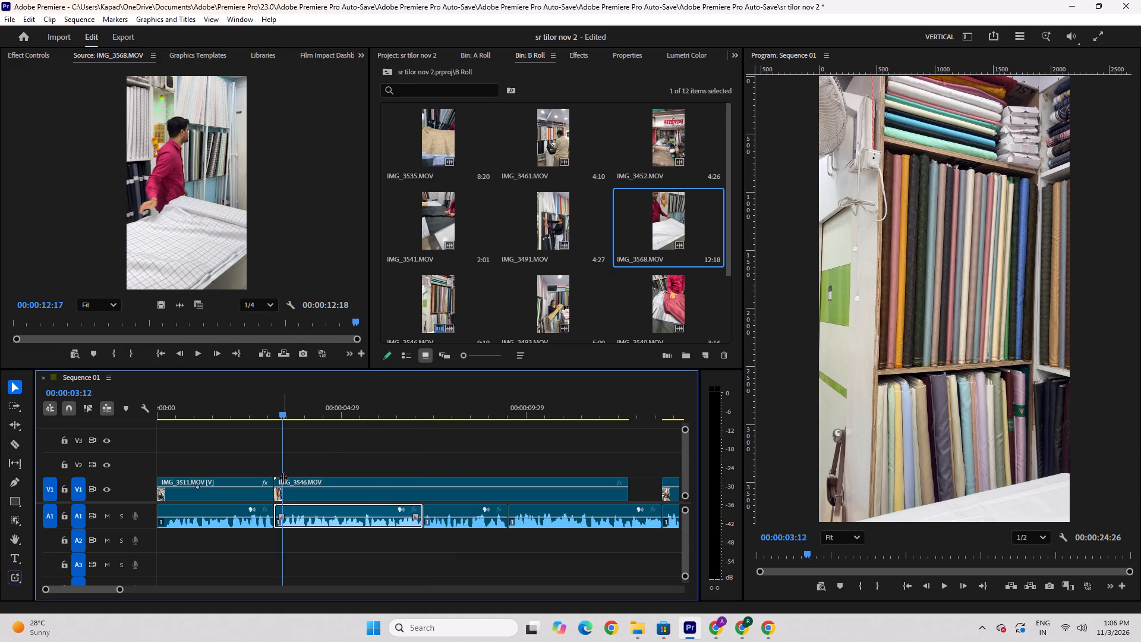
drag(283, 477, 273, 480)
key(space)
key(space)
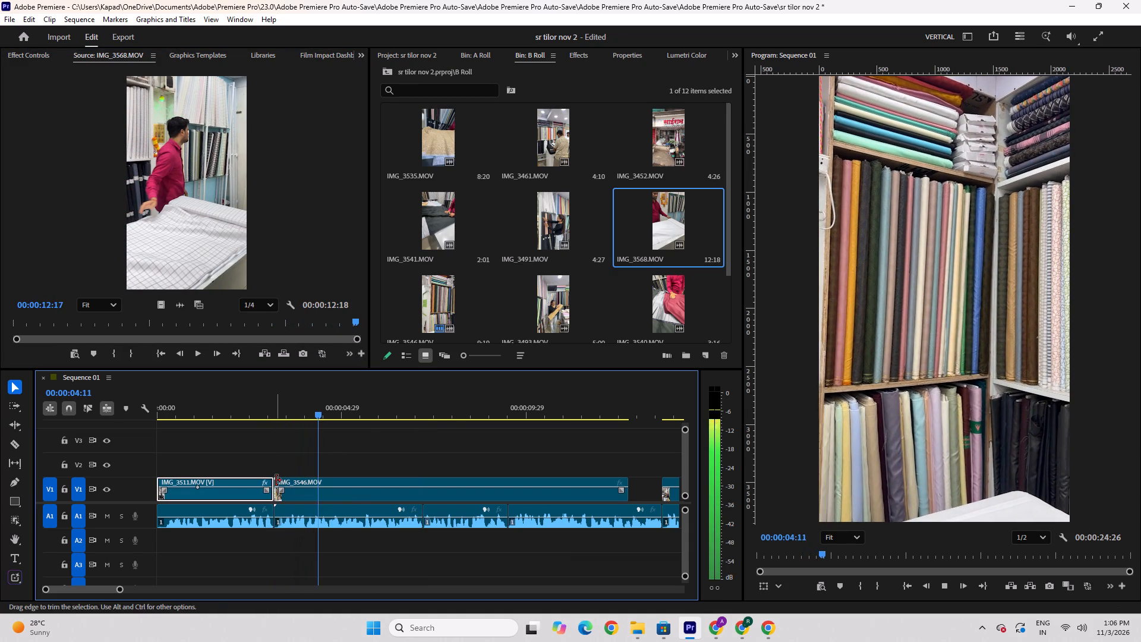
Preview IMG_3491.MOV, overwrite the start of IMG_3546.MOV on V1 with its full video-only shot right after IMG_3511.MOV, and play the cut.
scroll(442, 254, up, 5)
double_click(564, 226)
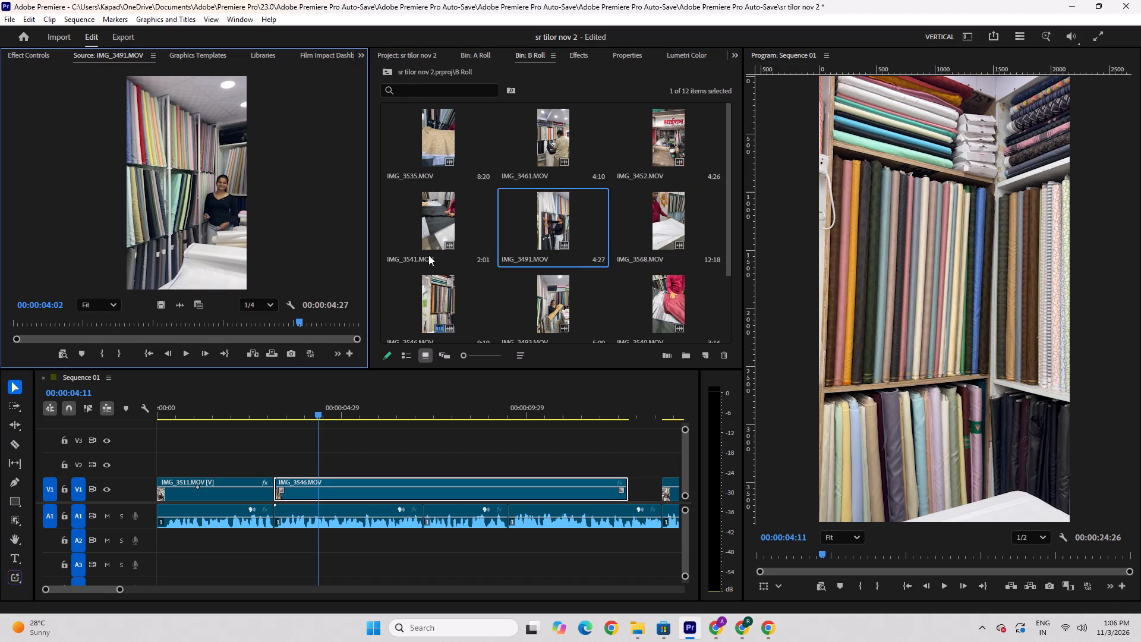
click(183, 352)
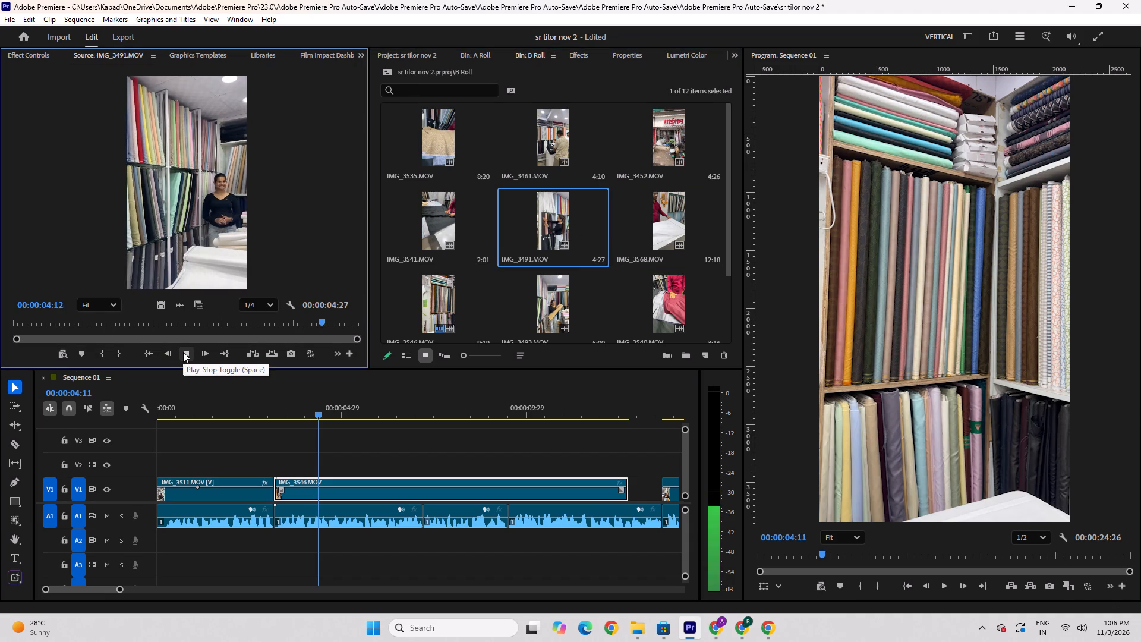
click(187, 355)
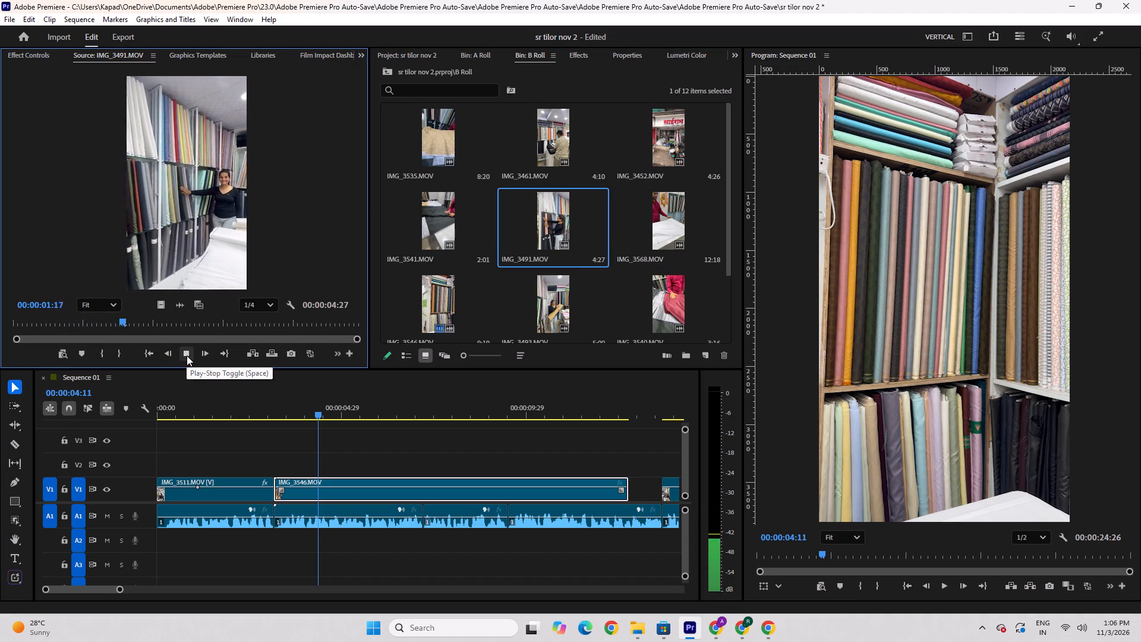
key(space)
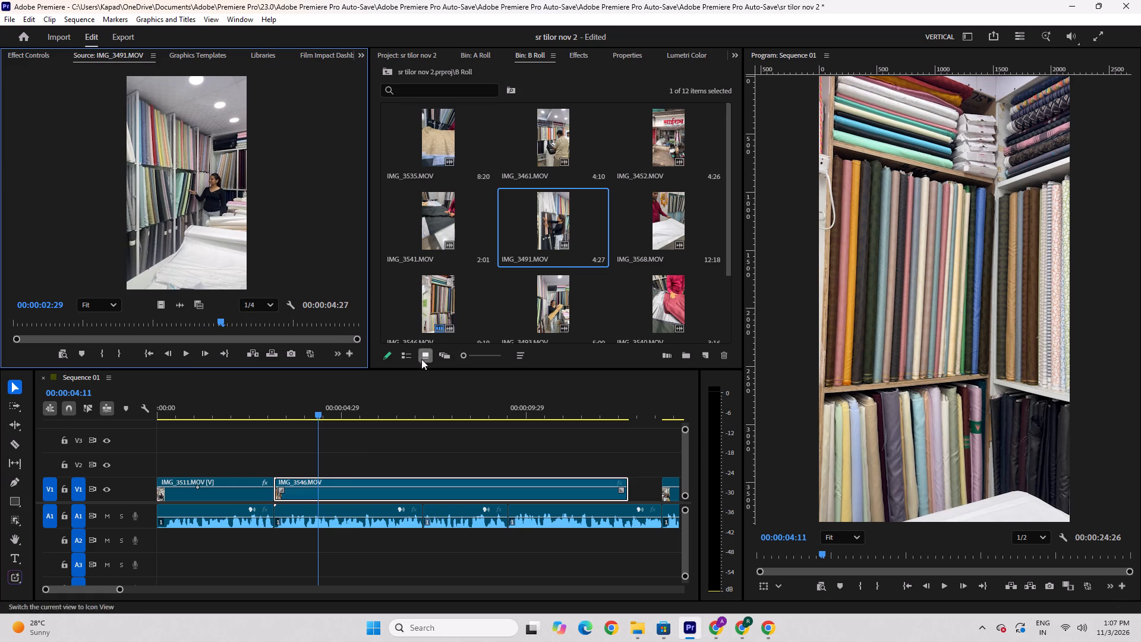
drag(534, 231, 286, 489)
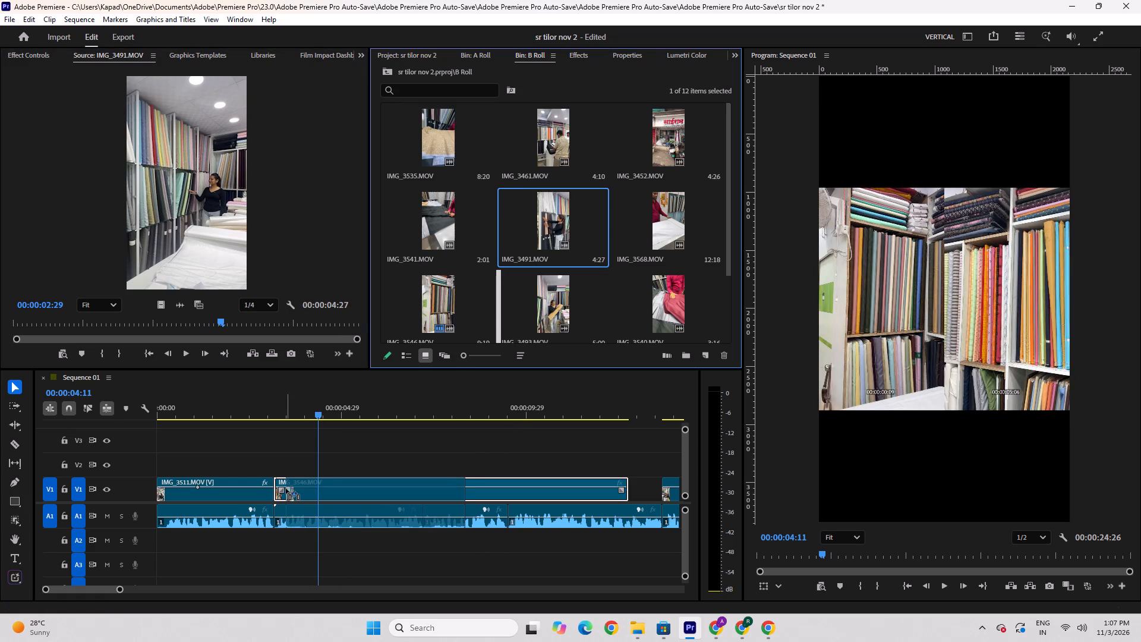
drag(286, 489, 547, 236)
double_click(541, 238)
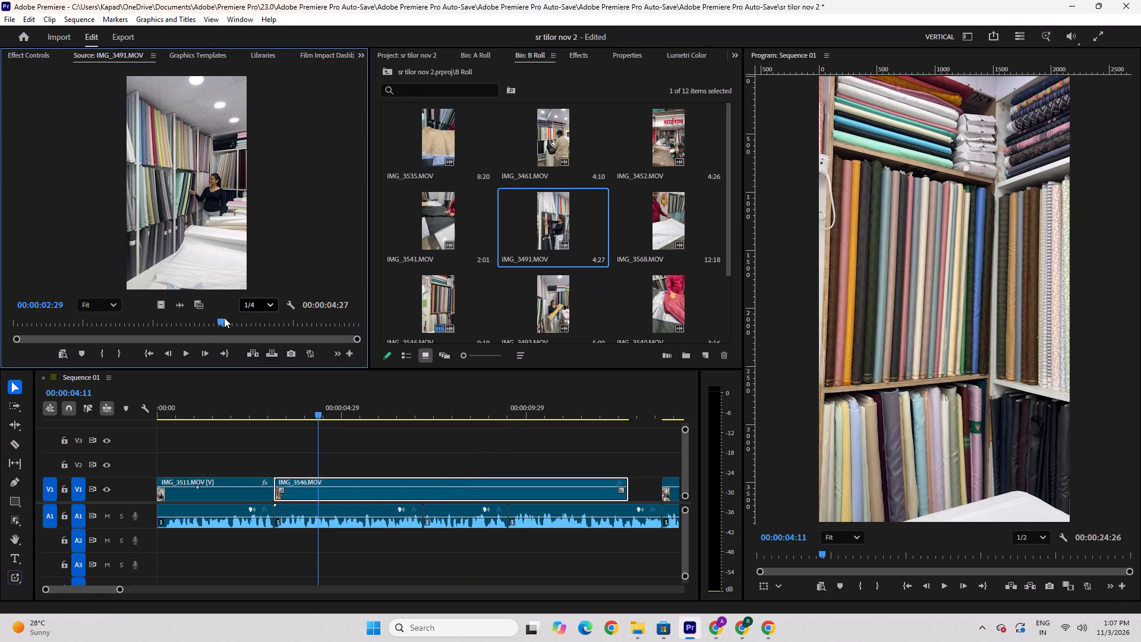
drag(225, 326, 11, 339)
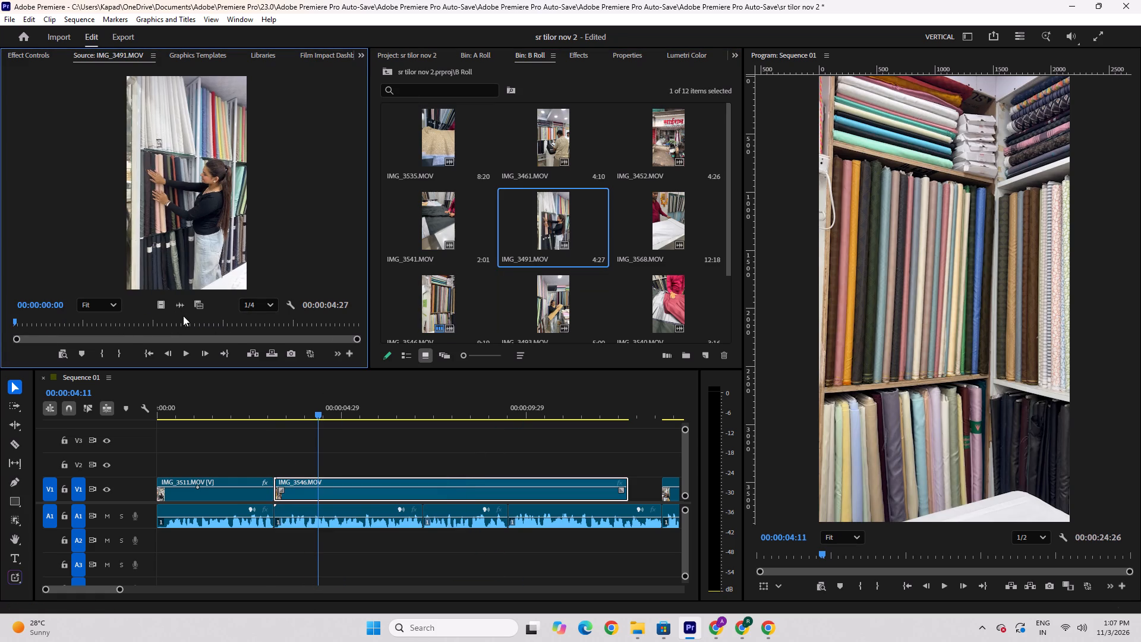
drag(160, 306, 283, 486)
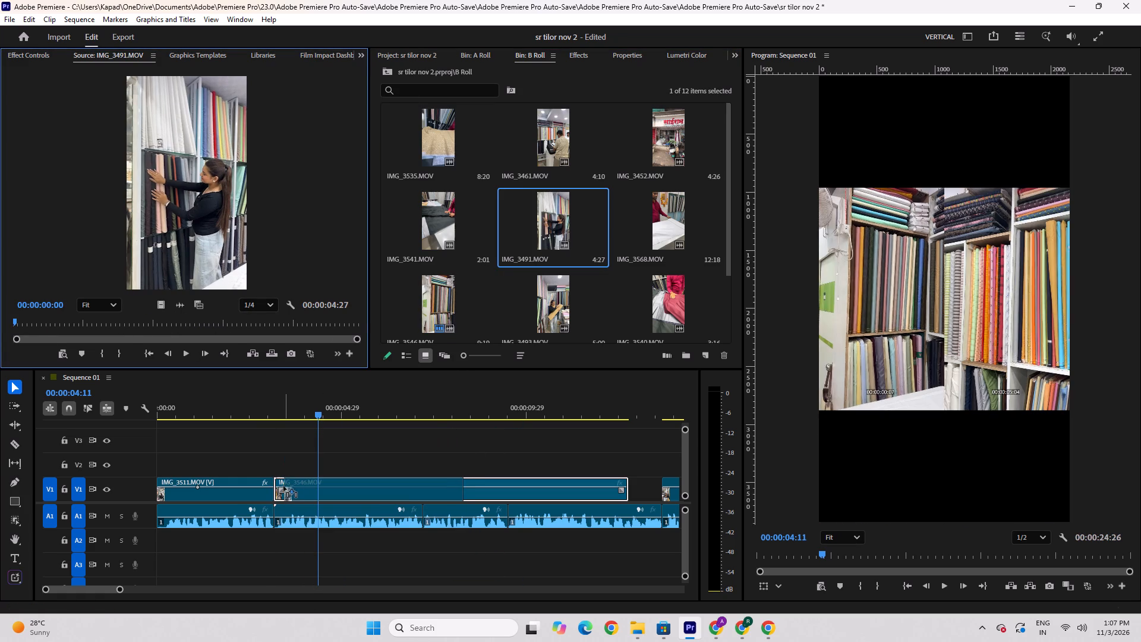
drag(283, 486, 279, 486)
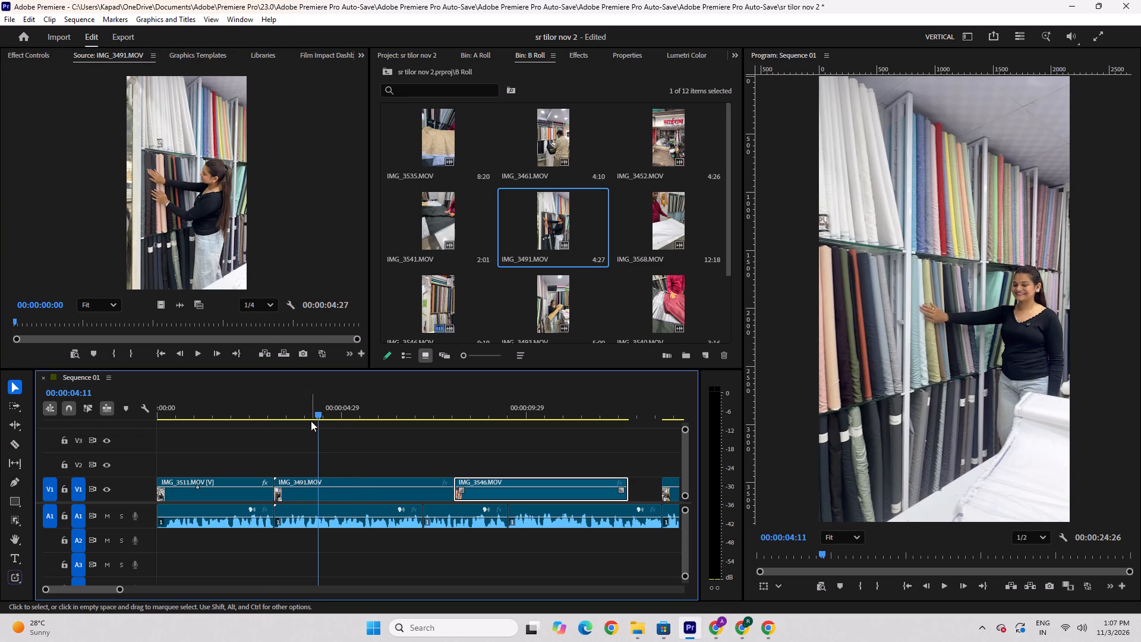
drag(306, 415, 265, 435)
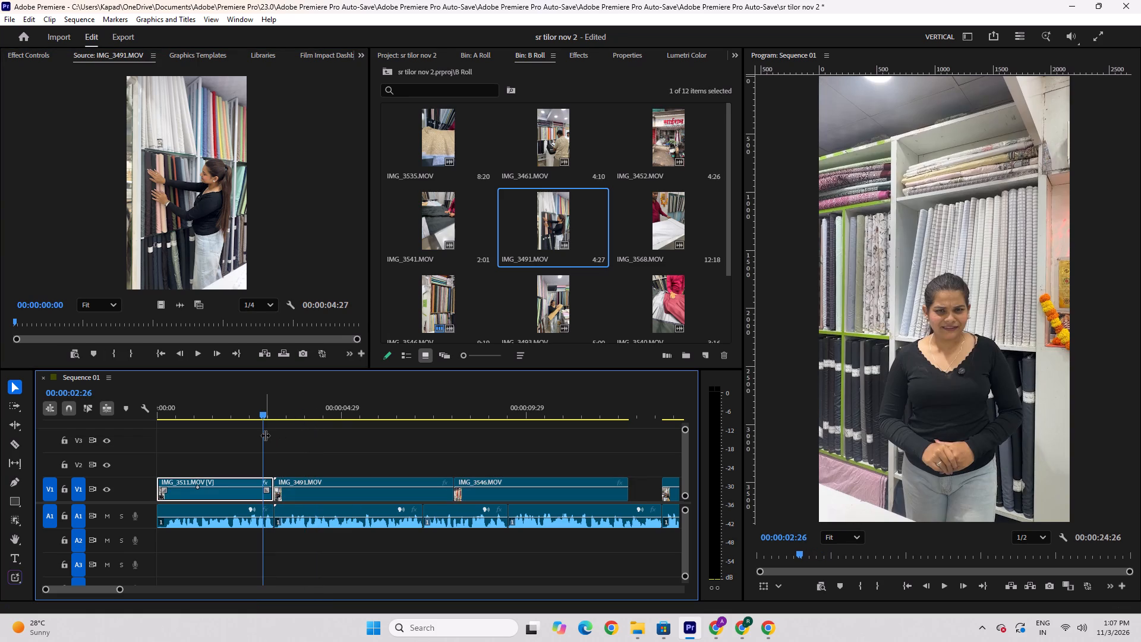
key(space)
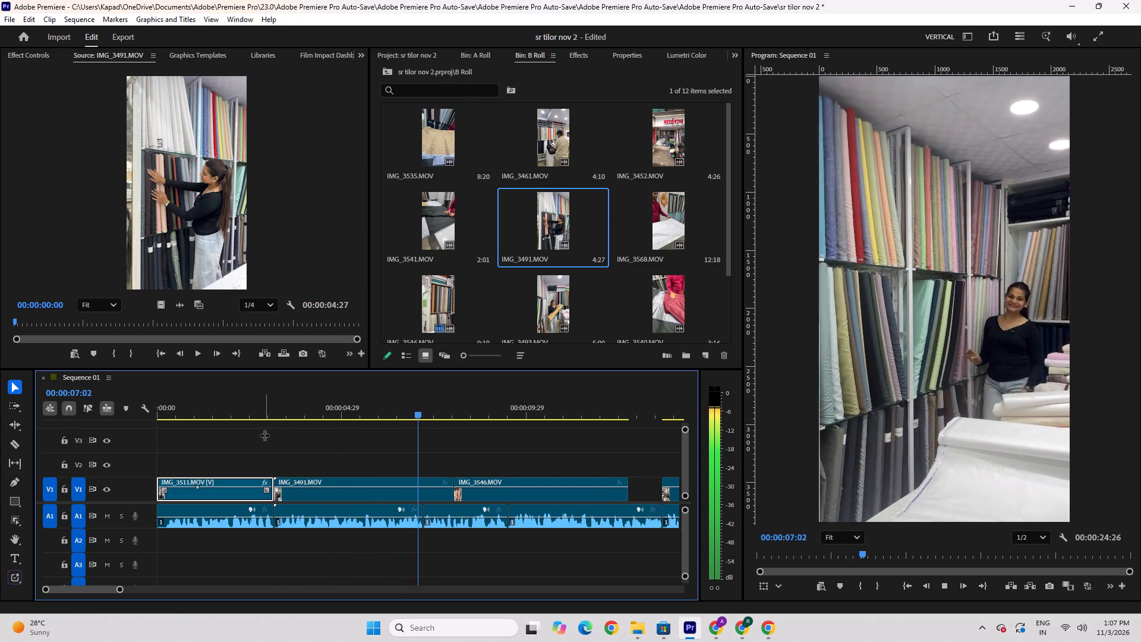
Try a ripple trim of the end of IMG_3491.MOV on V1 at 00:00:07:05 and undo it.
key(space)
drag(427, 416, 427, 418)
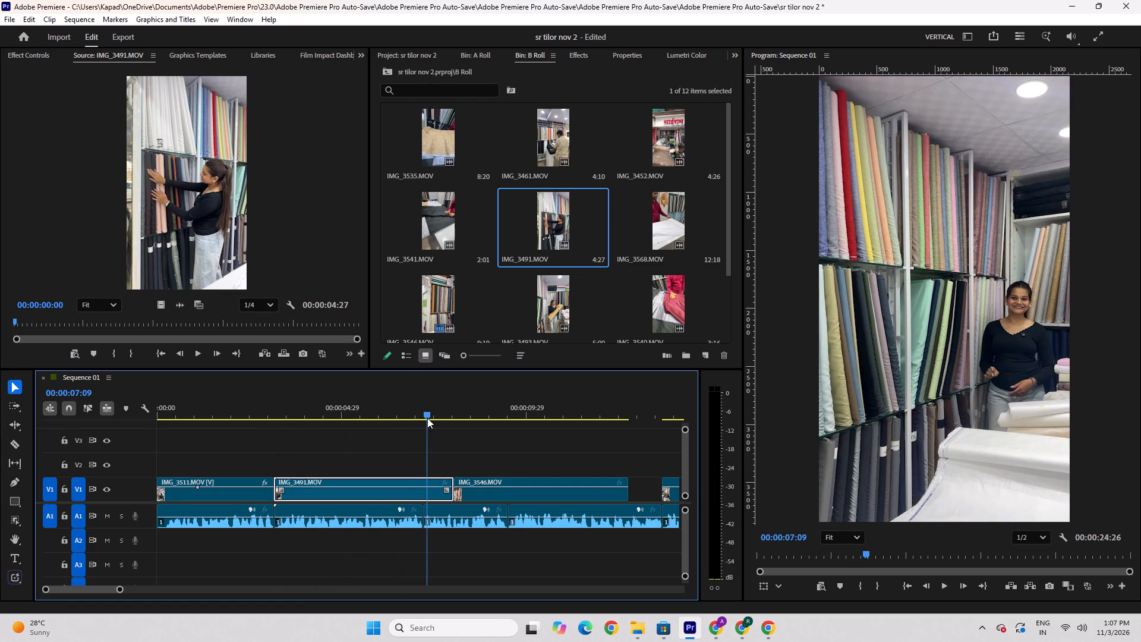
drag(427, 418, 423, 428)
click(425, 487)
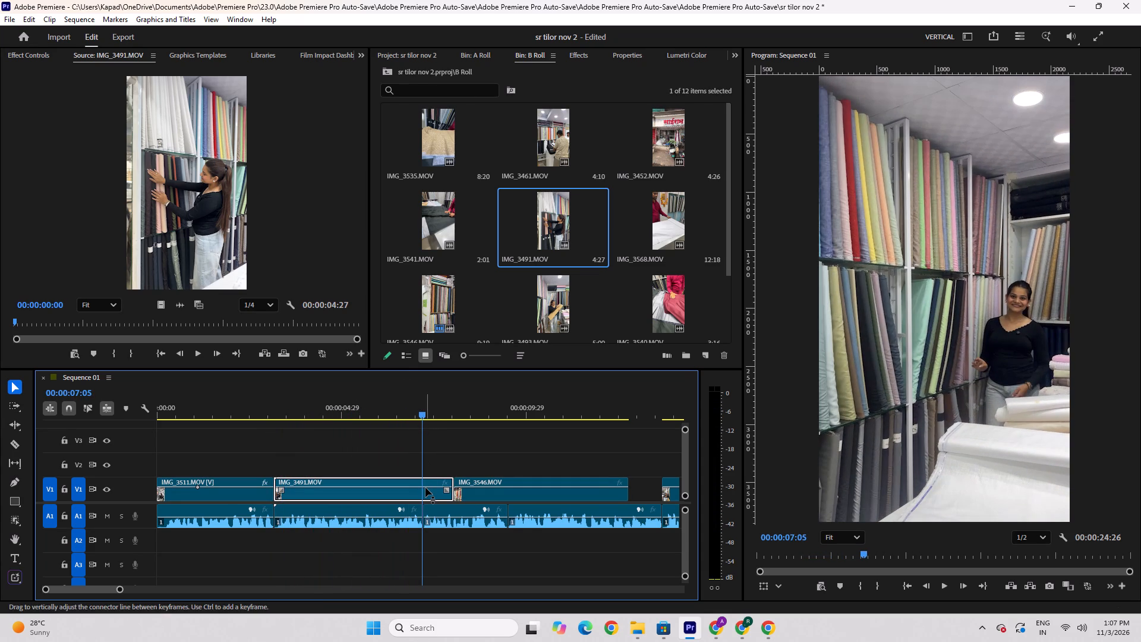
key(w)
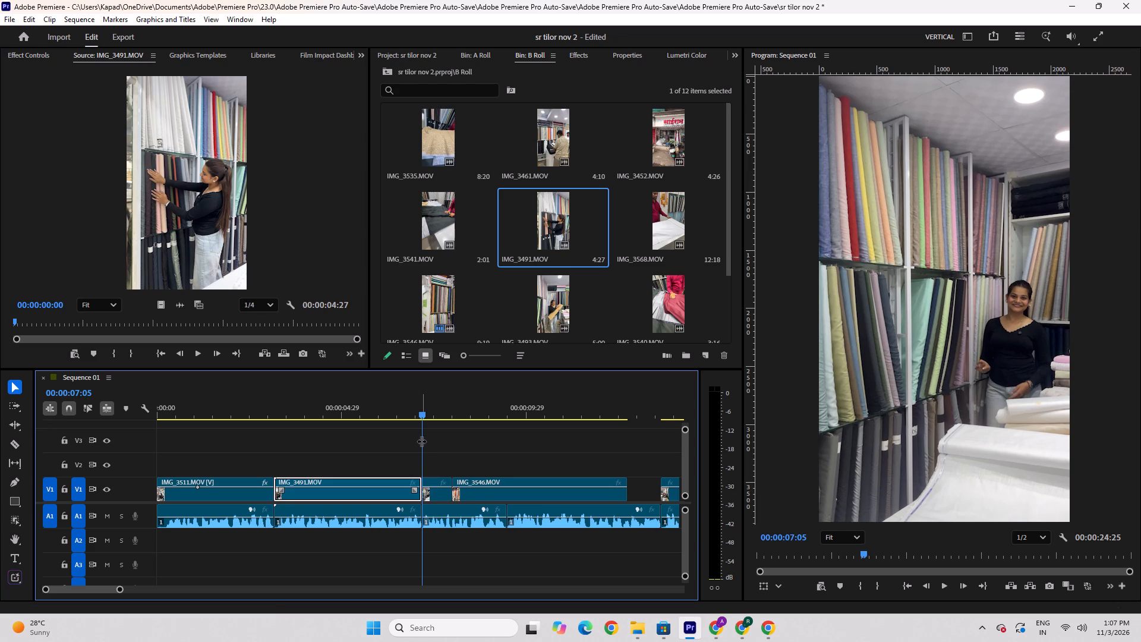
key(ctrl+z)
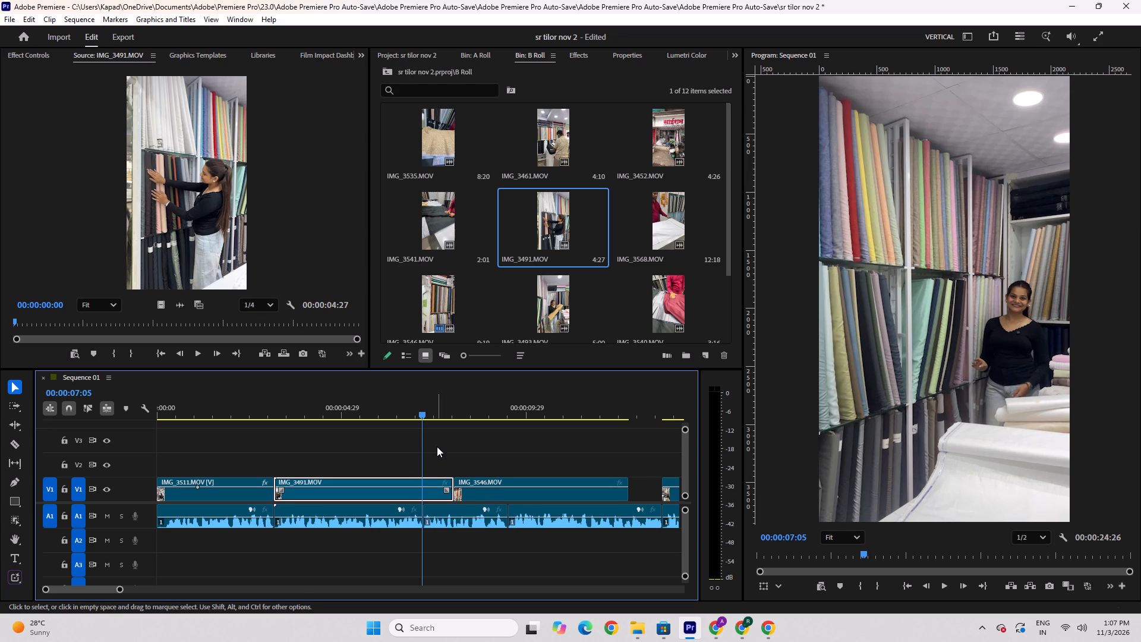
Split IMG_3491.MOV on V1 at 00:00:07:05.
click(428, 484)
click(423, 490)
click(400, 463)
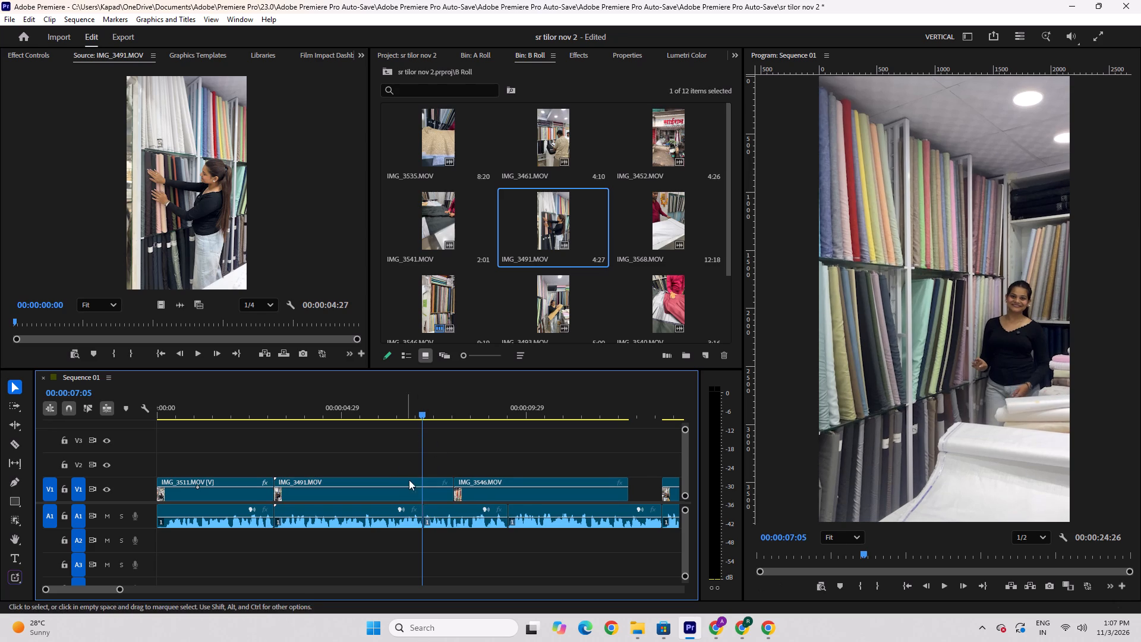
click(411, 488)
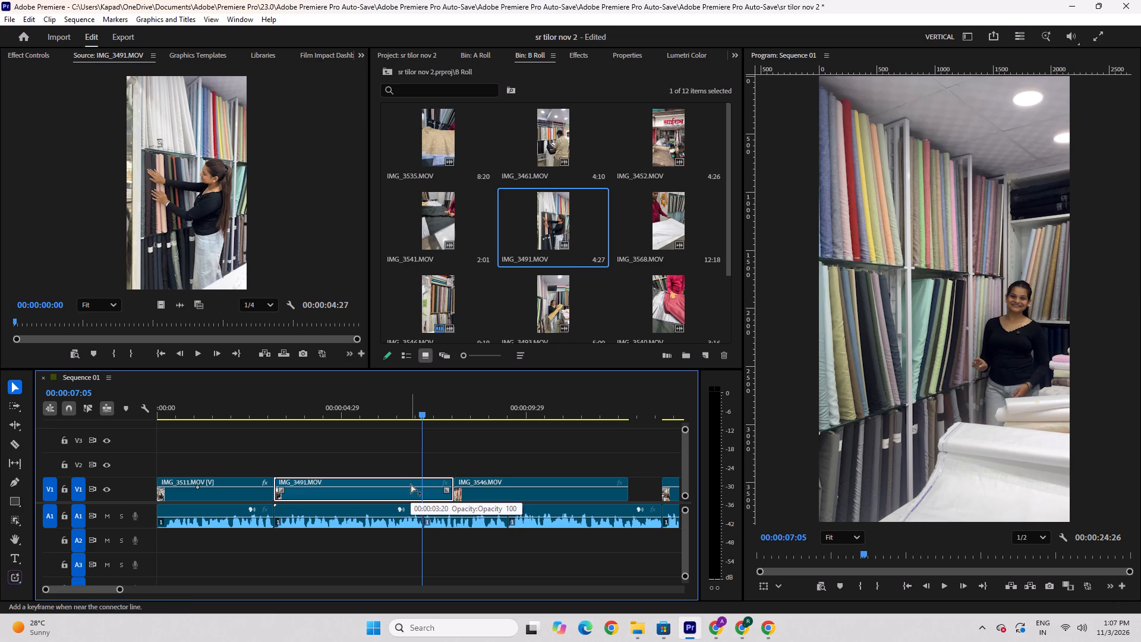
key(ctrl+c)
key(ctrl+k)
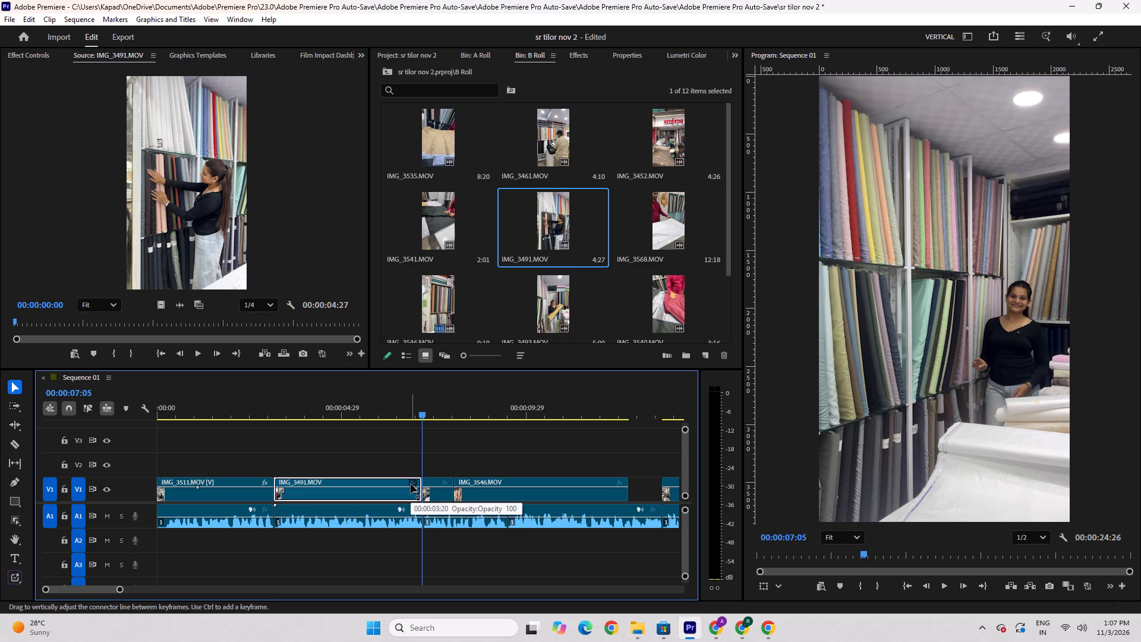
key(shift+w)
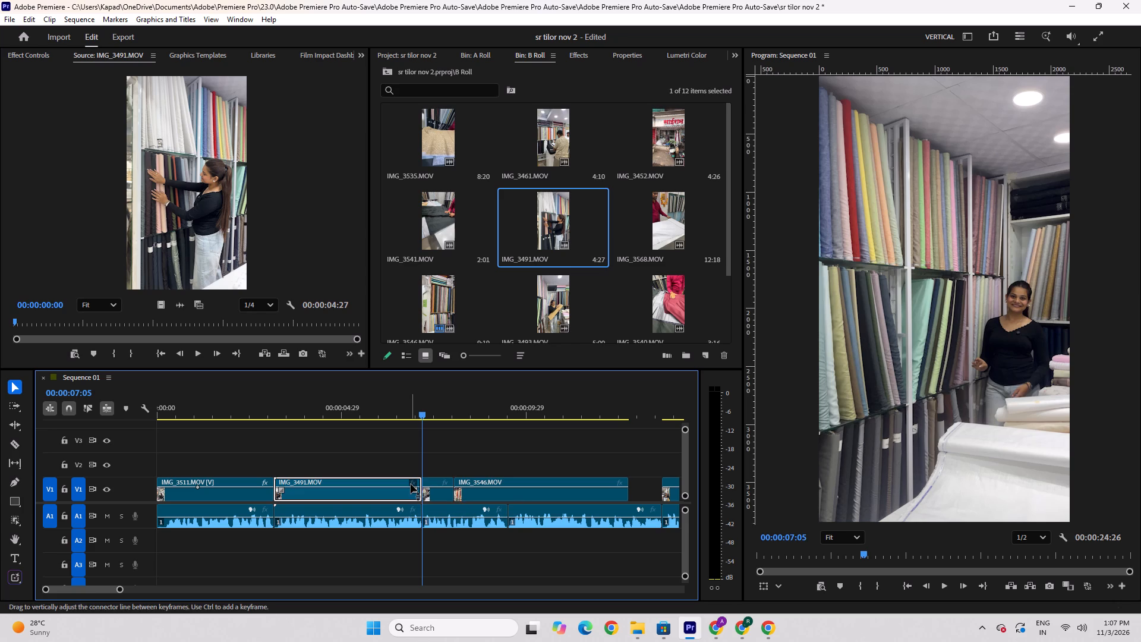
key(ctrl+z)
Delete the short remainder of IMG_3491.MOV between 00:00:07:05 and the start of IMG_3546.MOV, leaving the voice audio in place.
click(432, 493)
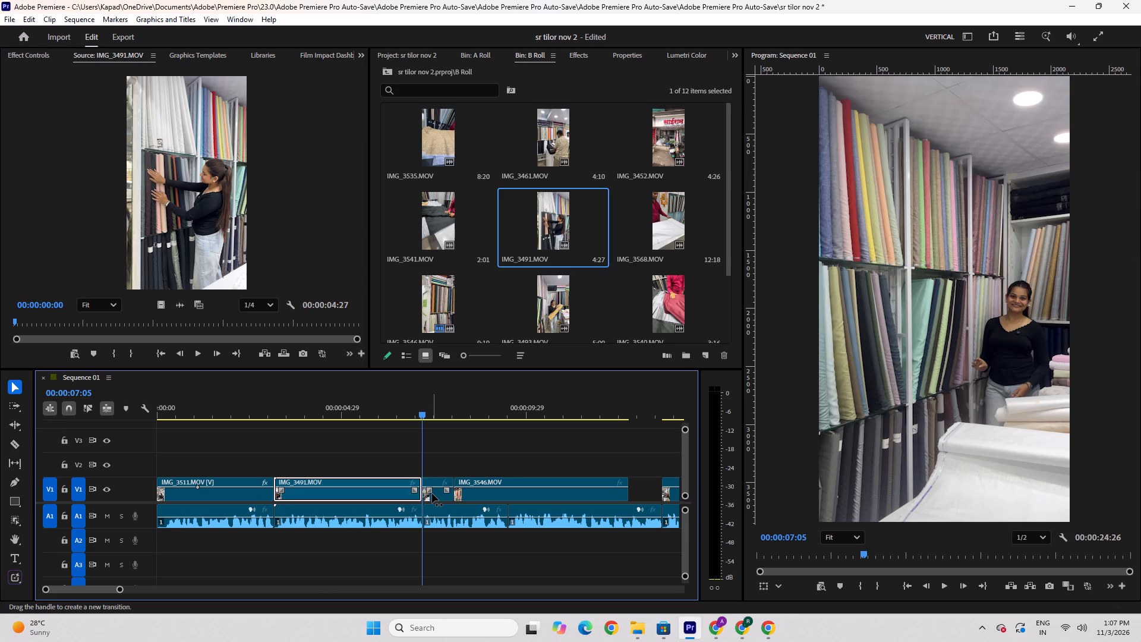
double_click(432, 493)
double_click(434, 487)
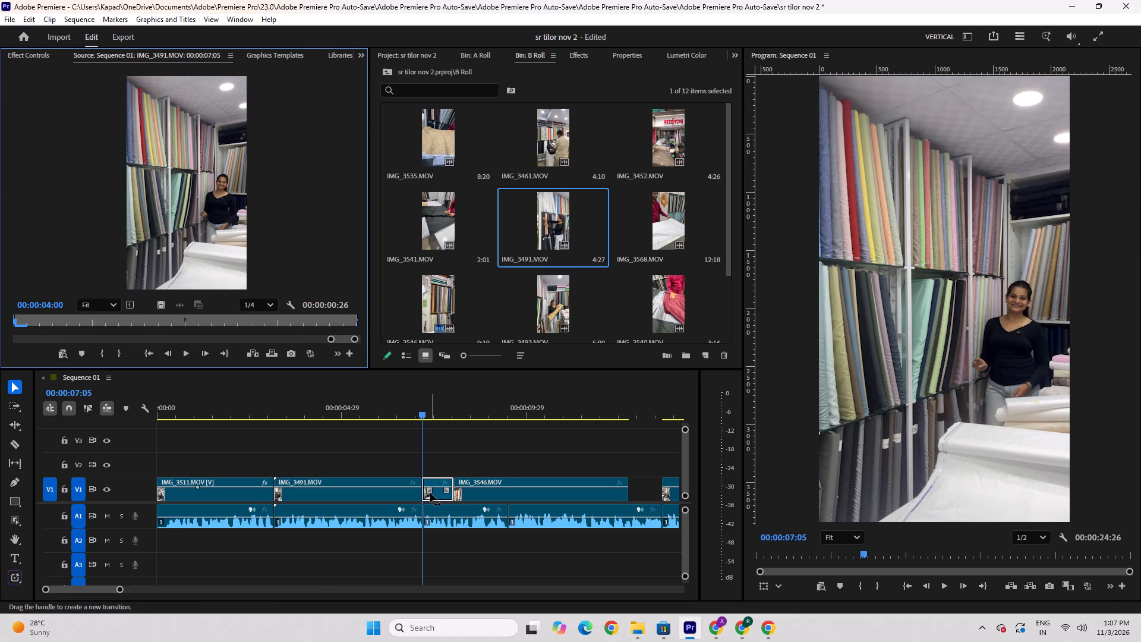
key(shift+Delete)
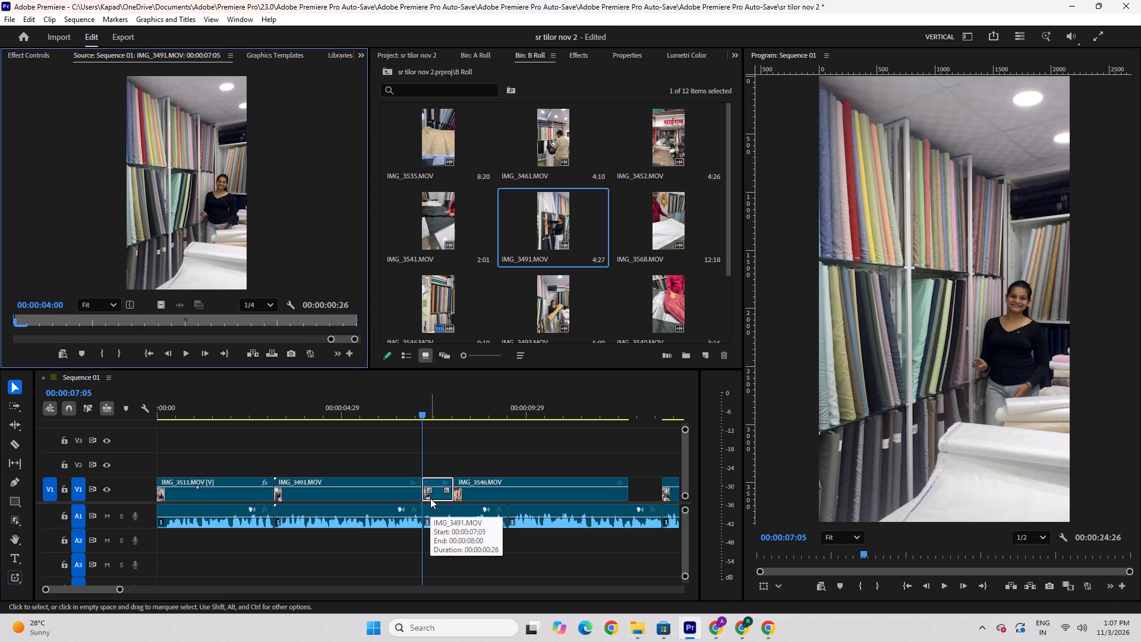
key(Delete)
click(443, 451)
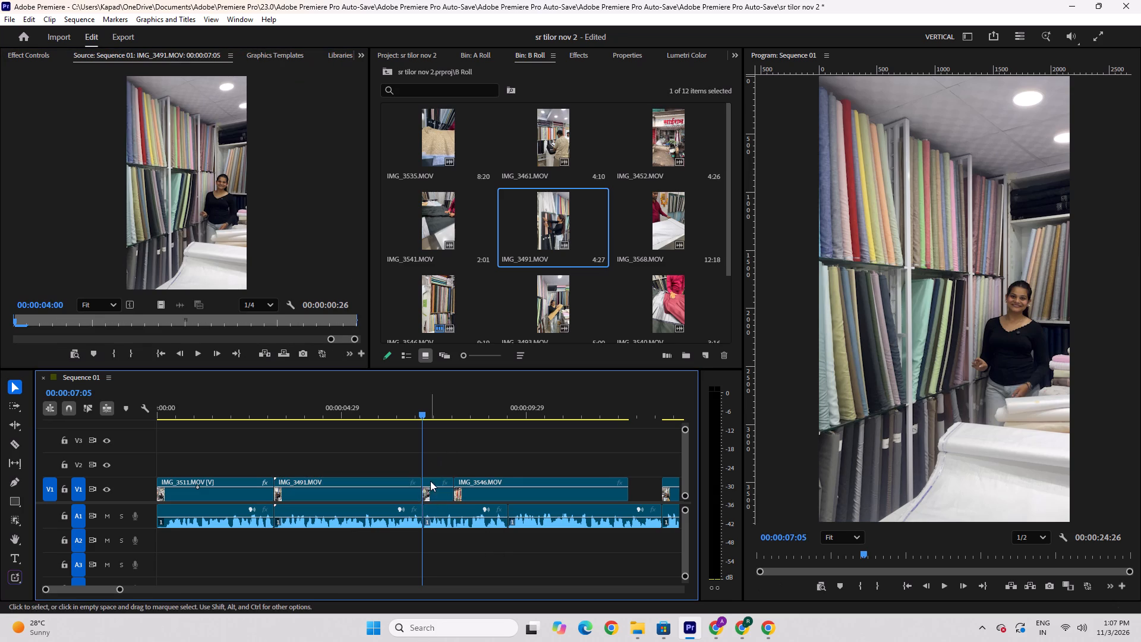
double_click(431, 489)
drag(443, 443, 432, 494)
key(Delete)
double_click(435, 487)
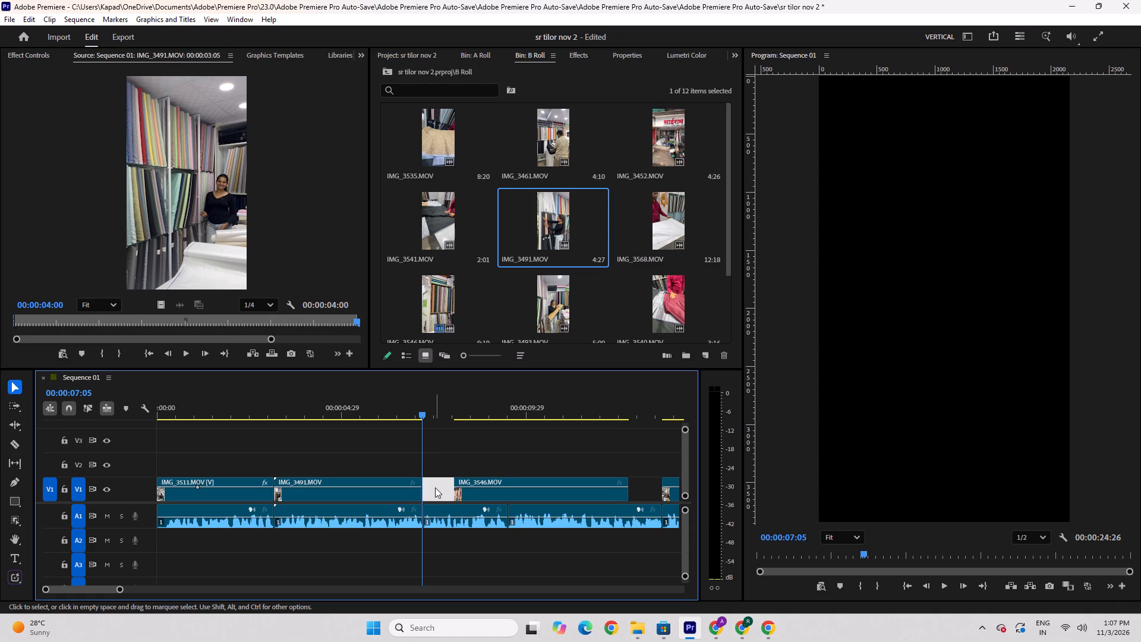
Play across the gap, move IMG_3546.MOV earlier on V1 to butt against the end of IMG_3491.MOV, and keep its opacity unaltered.
click(495, 454)
key(space)
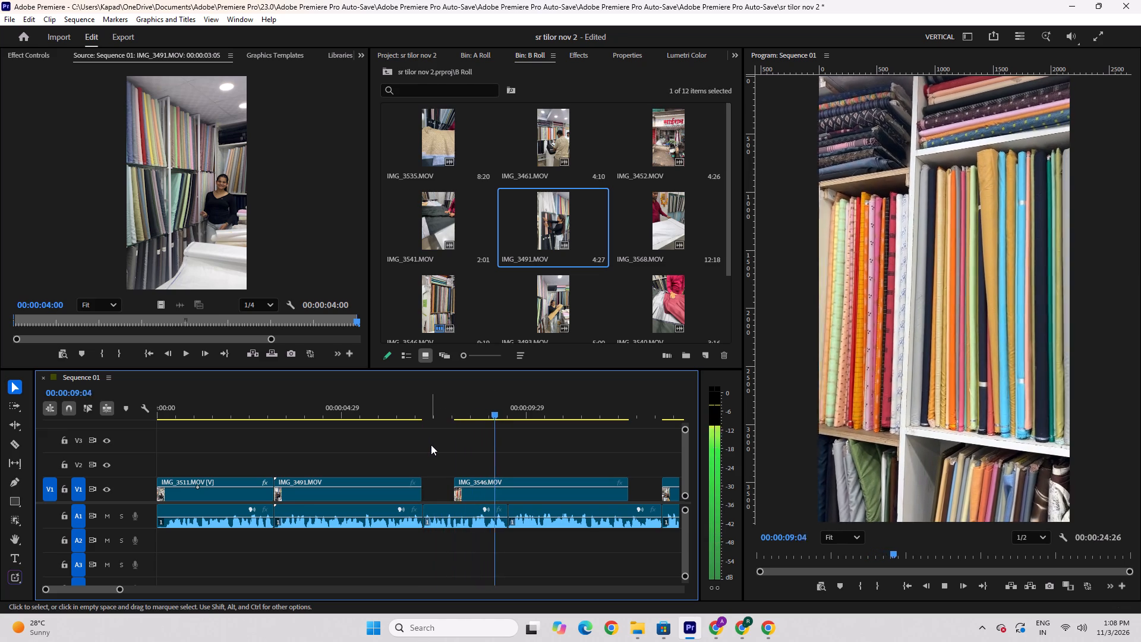
key(space)
drag(476, 490, 446, 491)
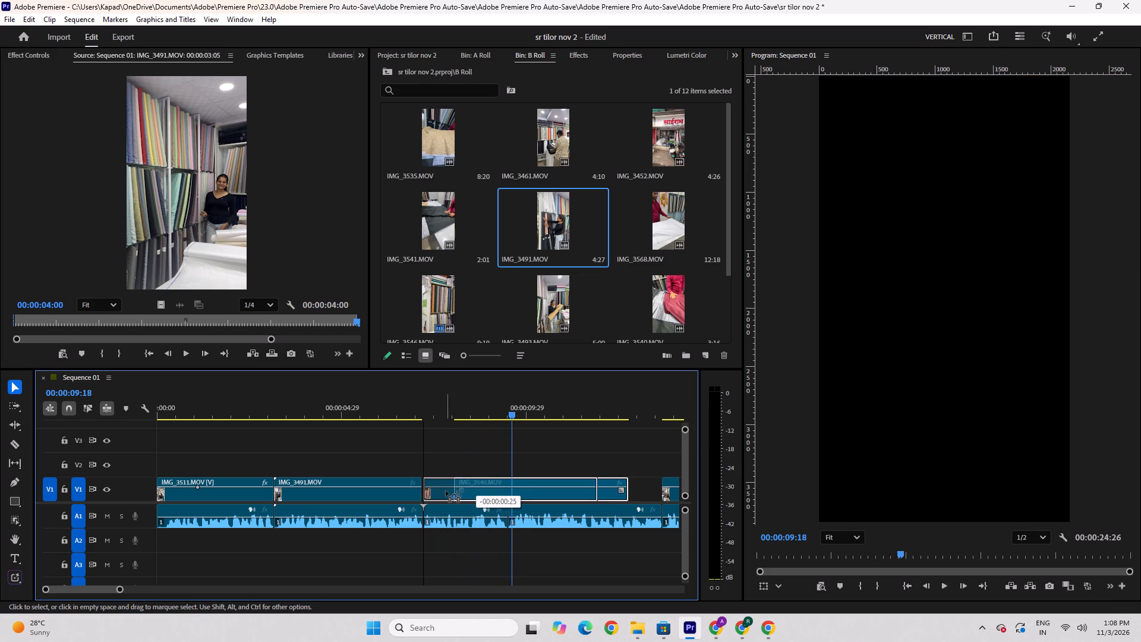
drag(446, 491, 443, 491)
drag(436, 484, 430, 486)
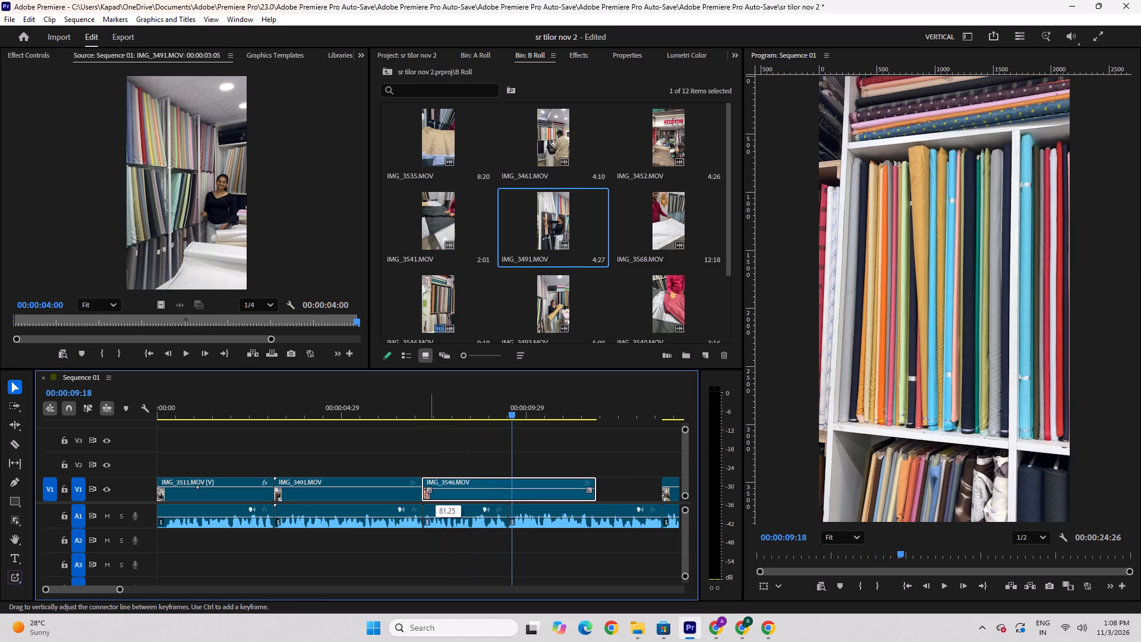
drag(430, 486, 427, 485)
key(ctrl+z)
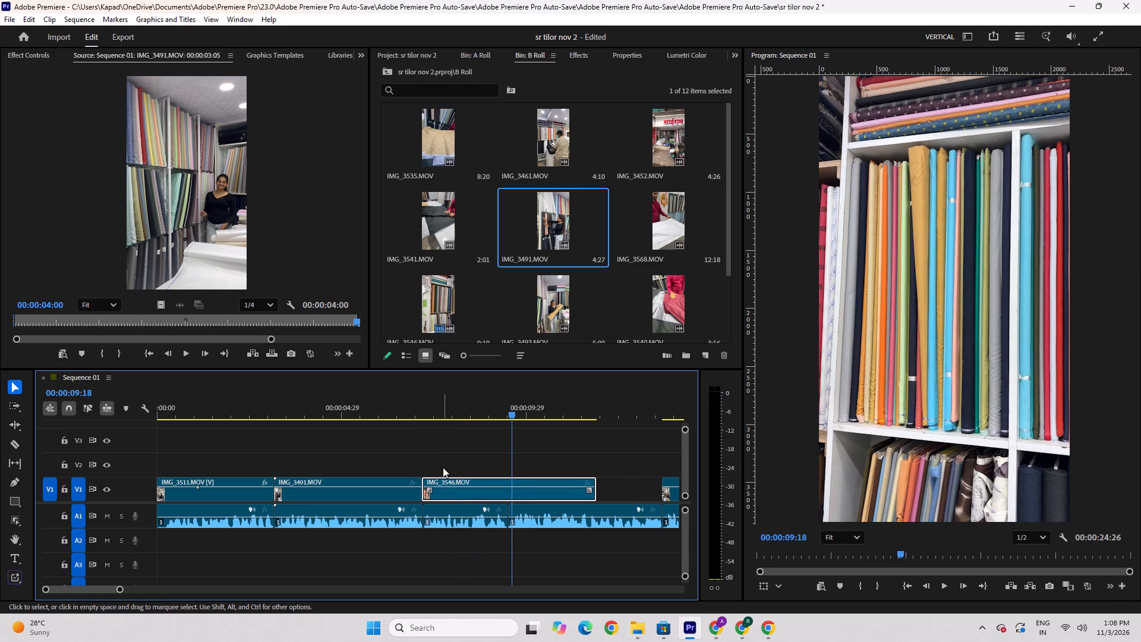
Play from IMG_3491.MOV into IMG_3546.MOV and split IMG_3546.MOV on V1 at 00:00:09:15, where the next voice segment starts.
click(464, 490)
click(373, 440)
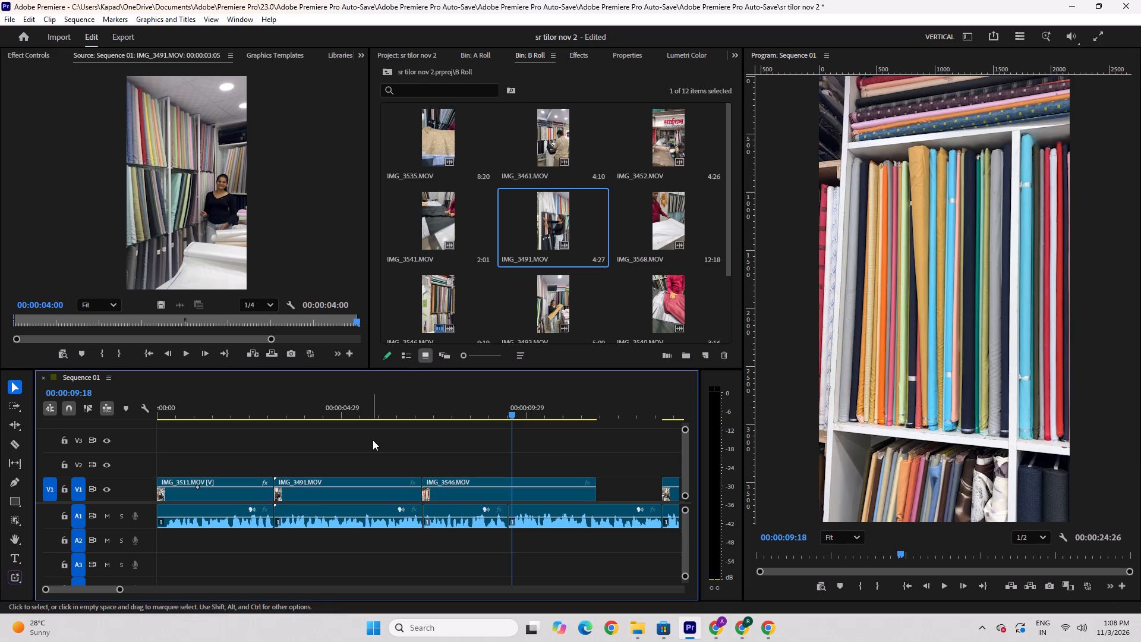
click(370, 414)
key(space)
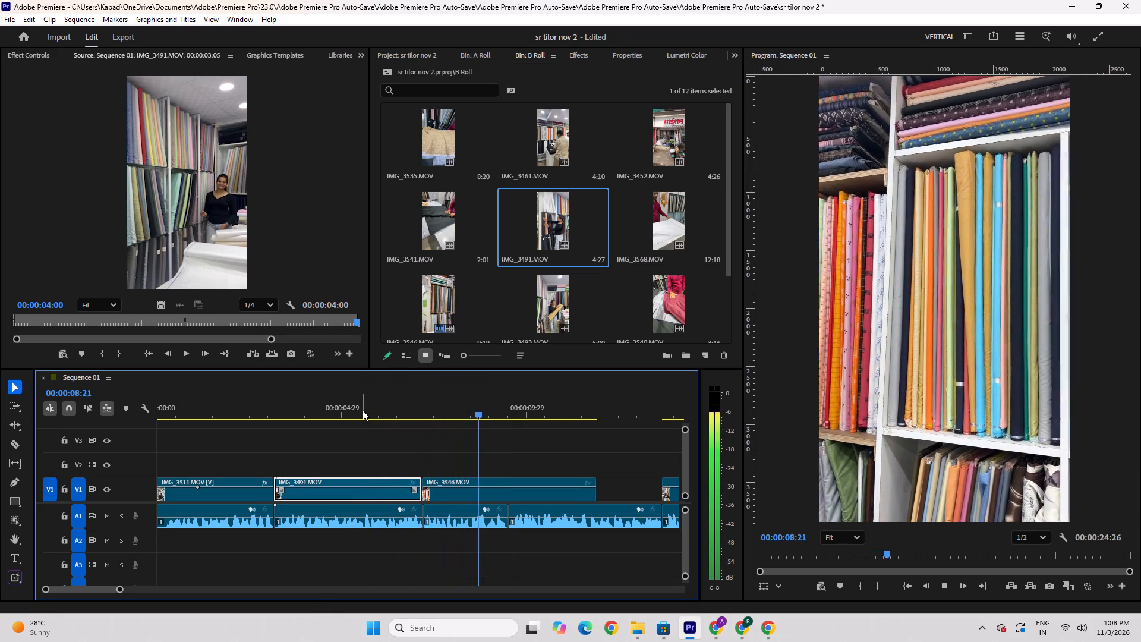
key(space)
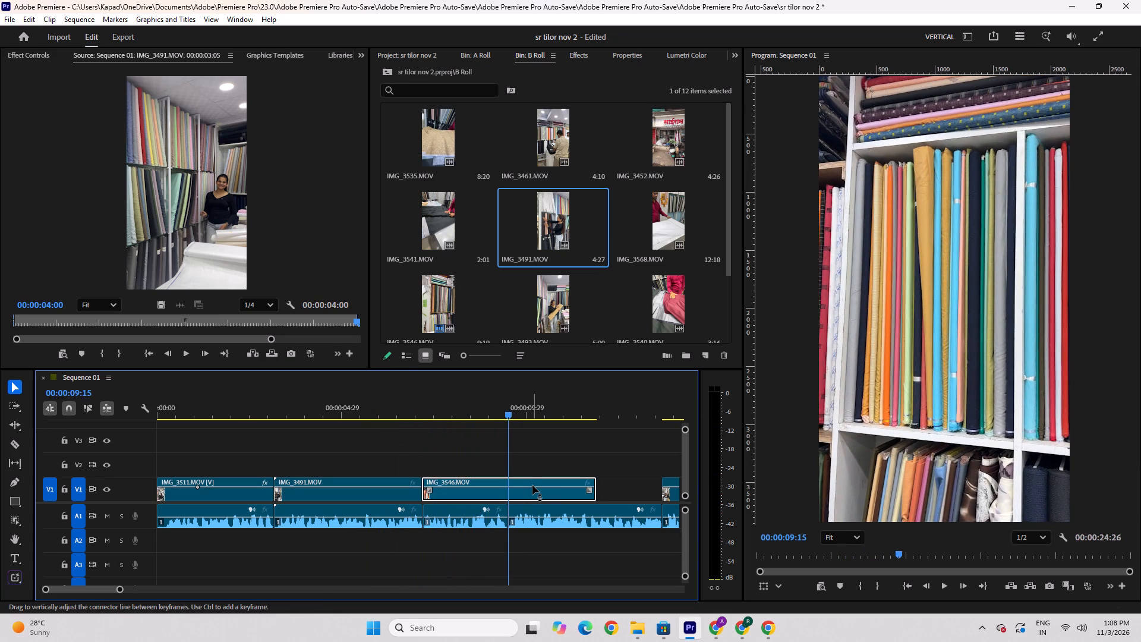
key(c)
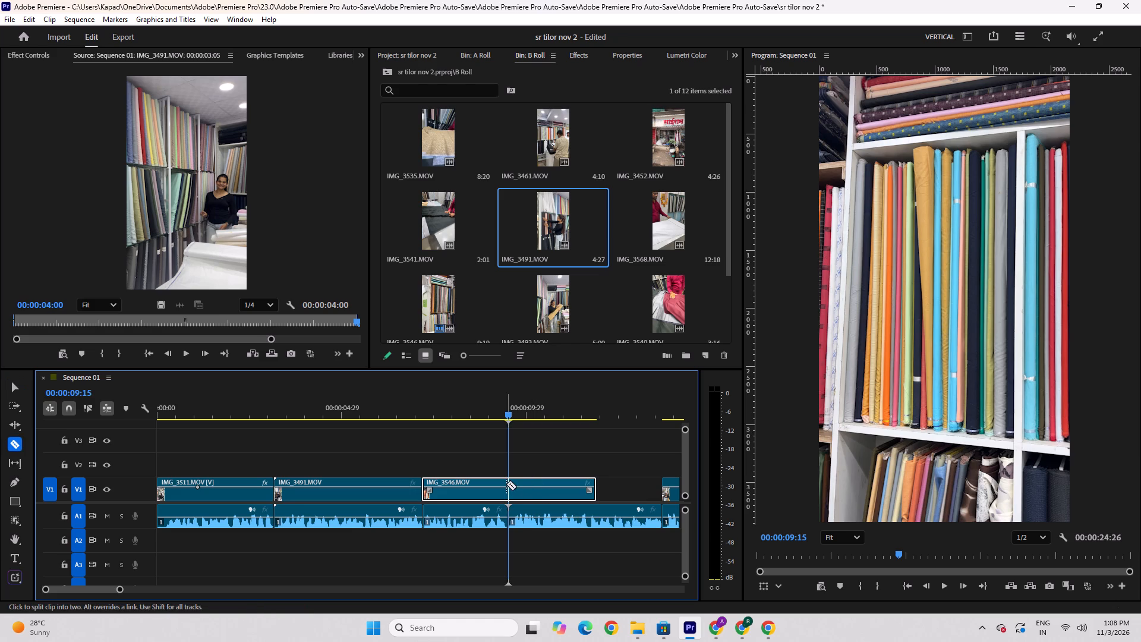
click(510, 485)
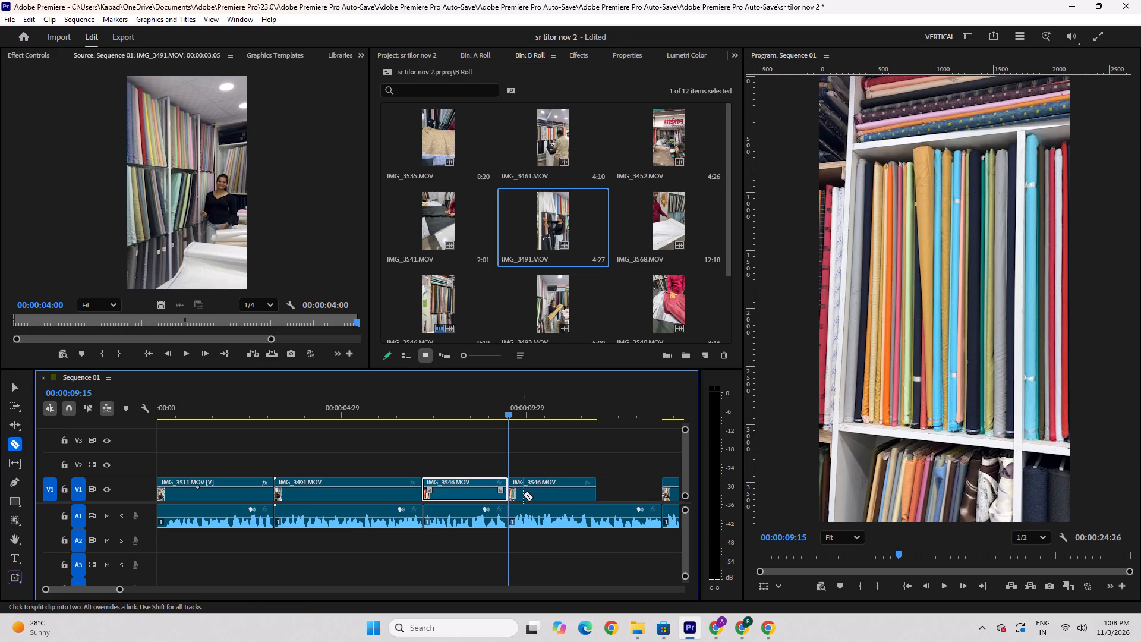
Delete the second part of IMG_3546.MOV after 00:00:09:15 from V1 without shifting the voice audio.
key(v)
click(529, 495)
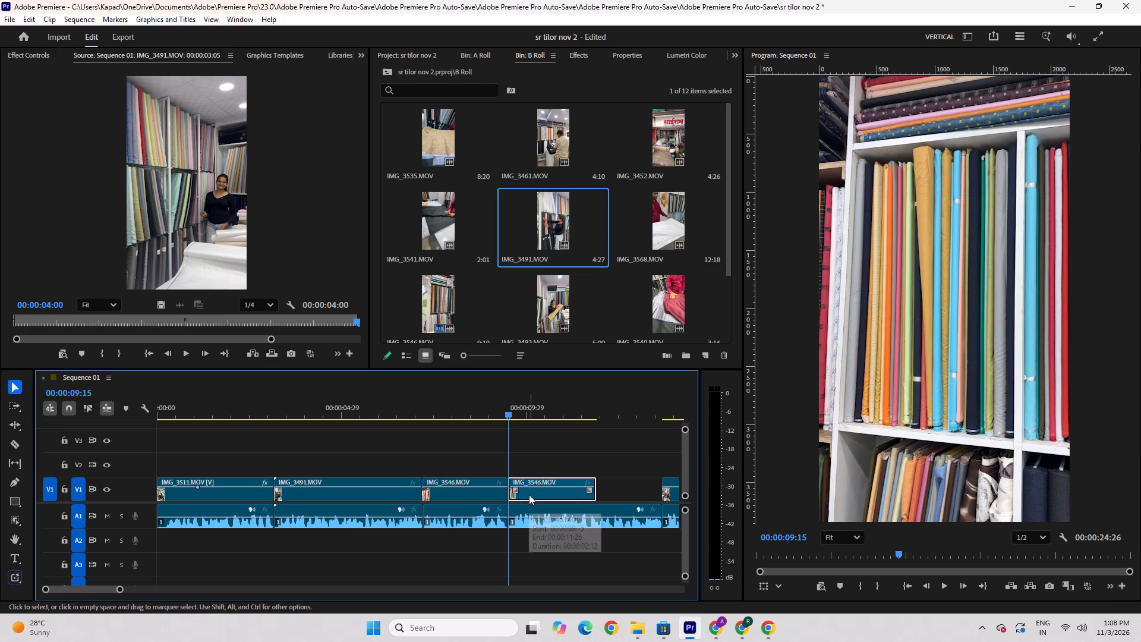
key(shift+Delete)
key(shift+Delete)
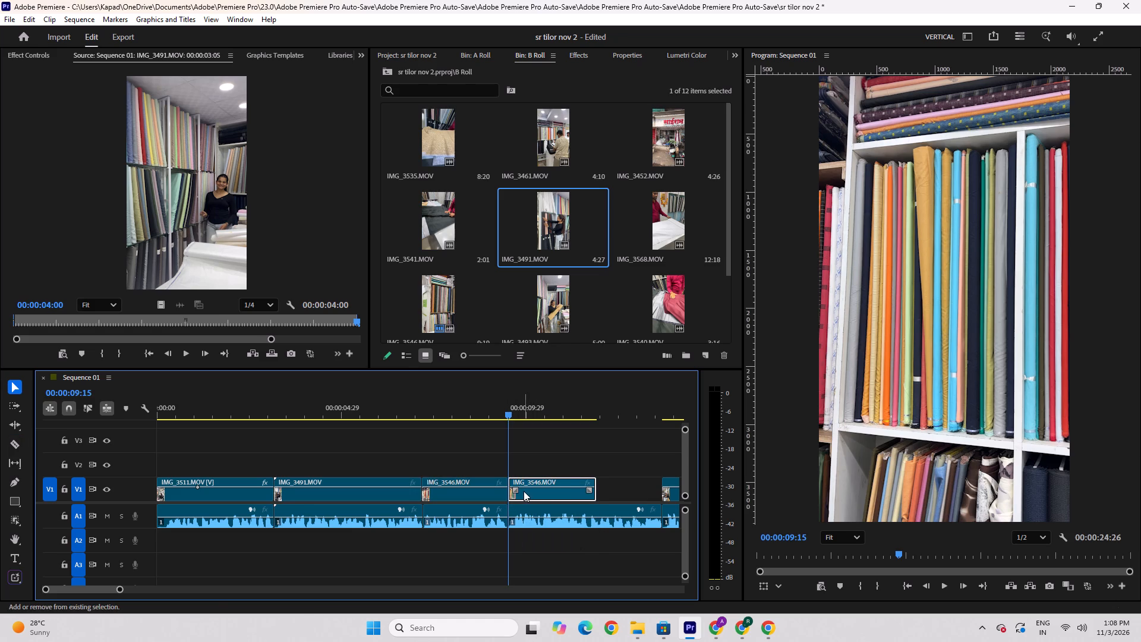
drag(524, 491, 529, 492)
drag(529, 460, 542, 497)
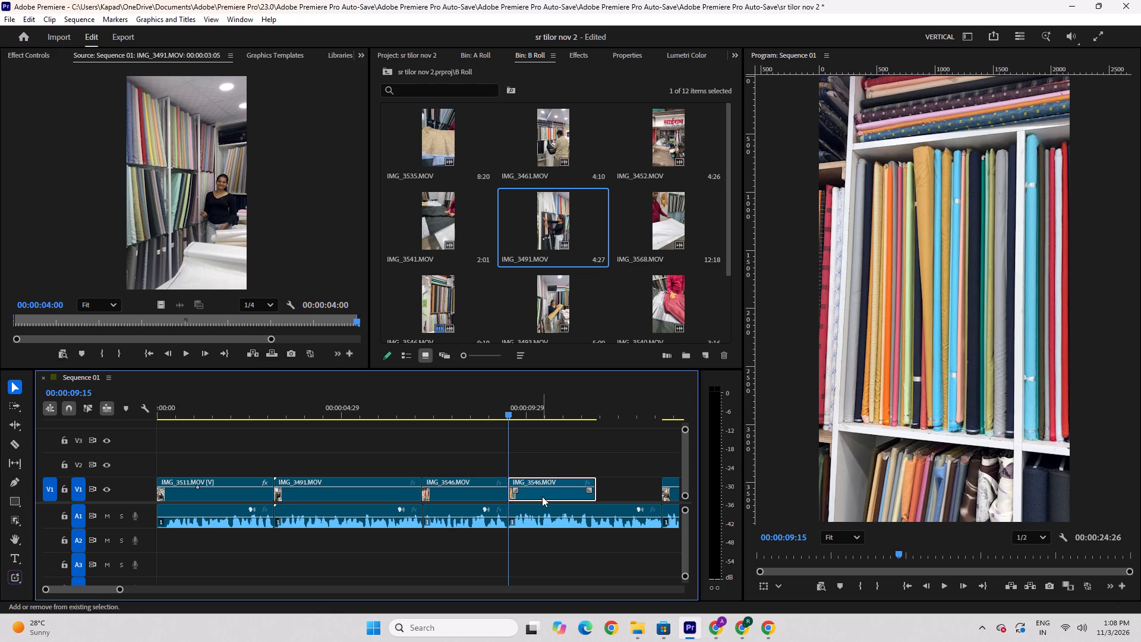
key(shift+Delete)
key(shift+Delete)
double_click(539, 489)
click(541, 476)
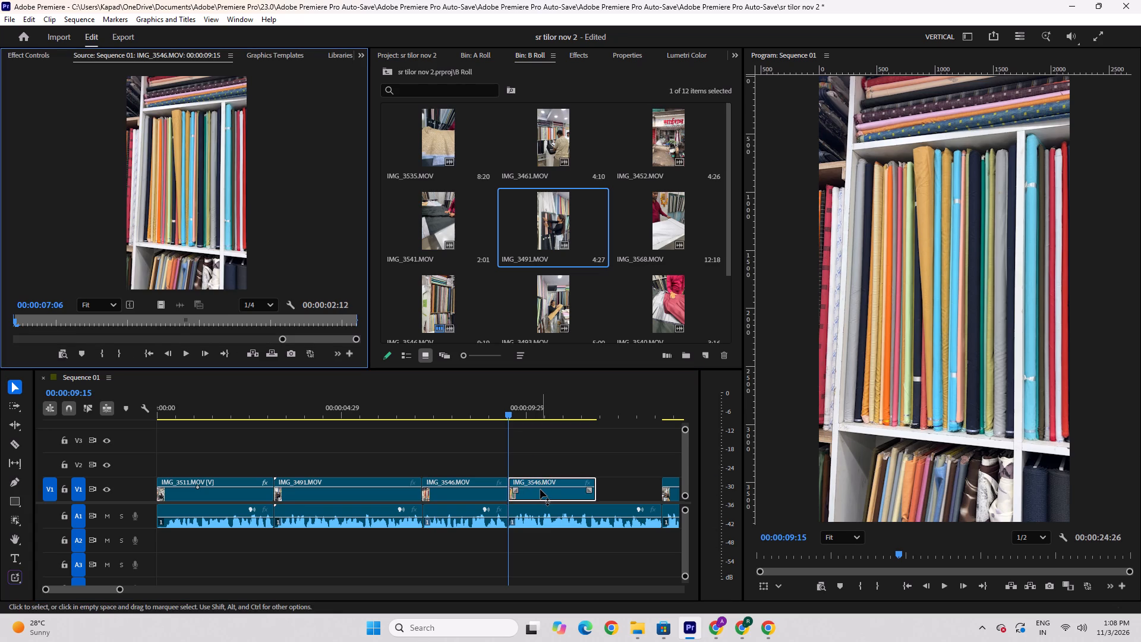
click(540, 489)
key(shift+Delete)
click(547, 452)
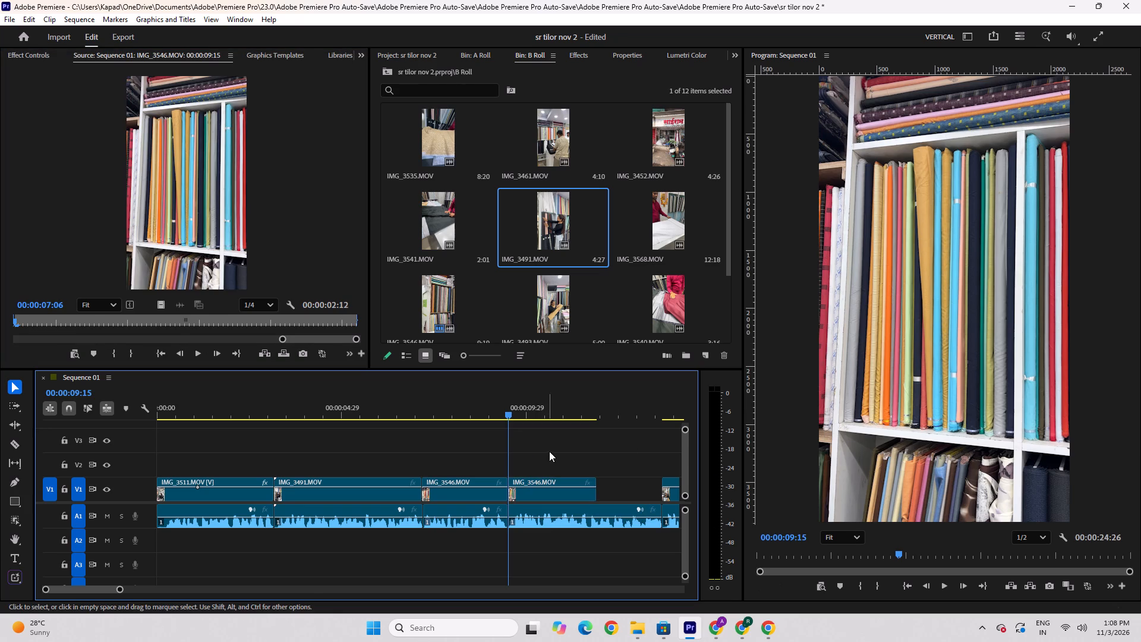
drag(633, 442, 565, 487)
key(Delete)
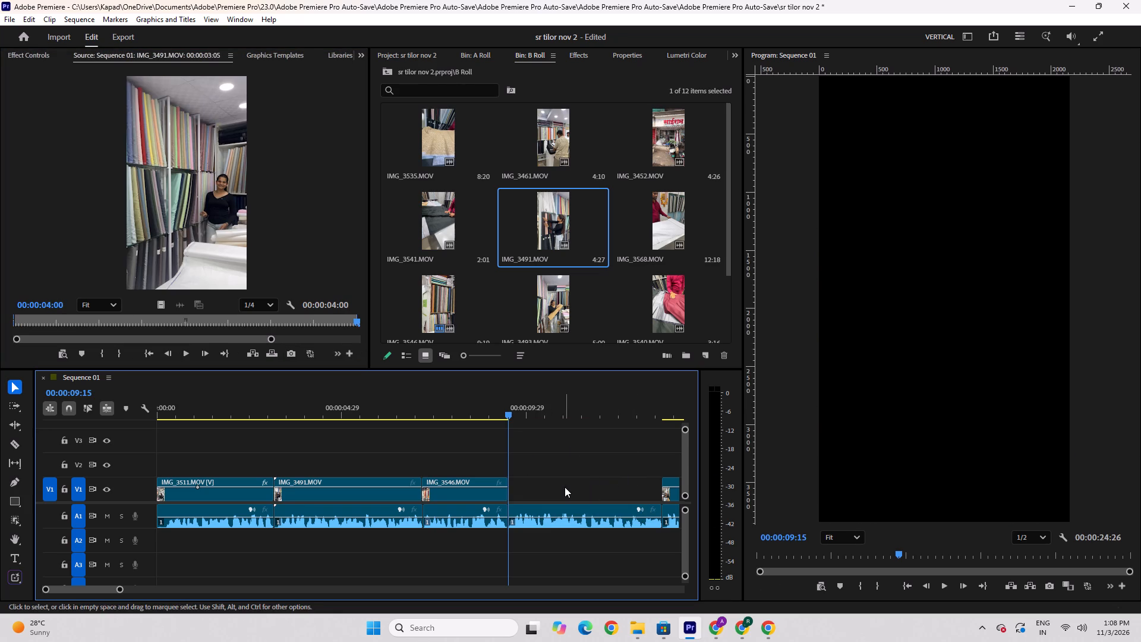
Play the voice audio from the end of IMG_3546.MOV through the V1 gap to the start of IMG_3517.MOV.
key(Left)
key(Left)
key(Left)
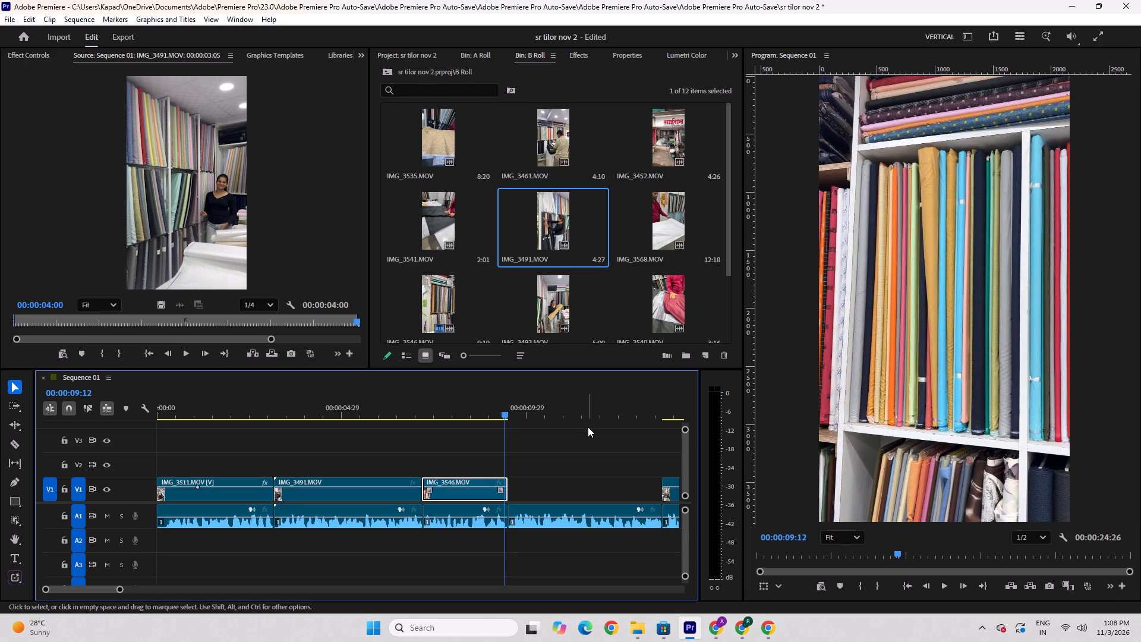
key(Up)
key(space)
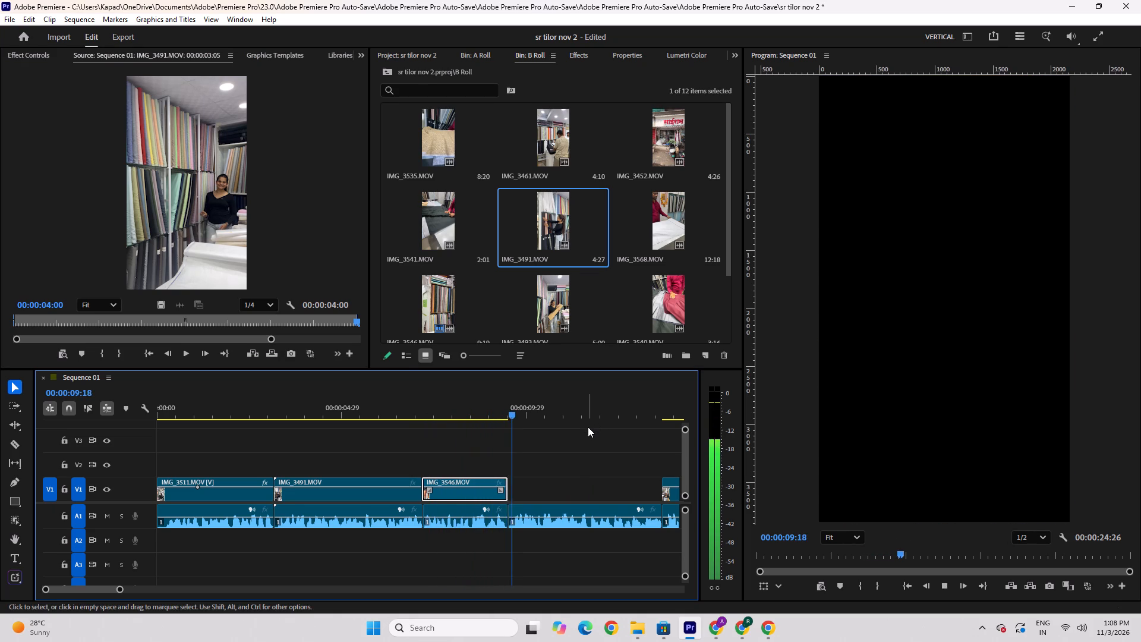
key(space)
key(space)
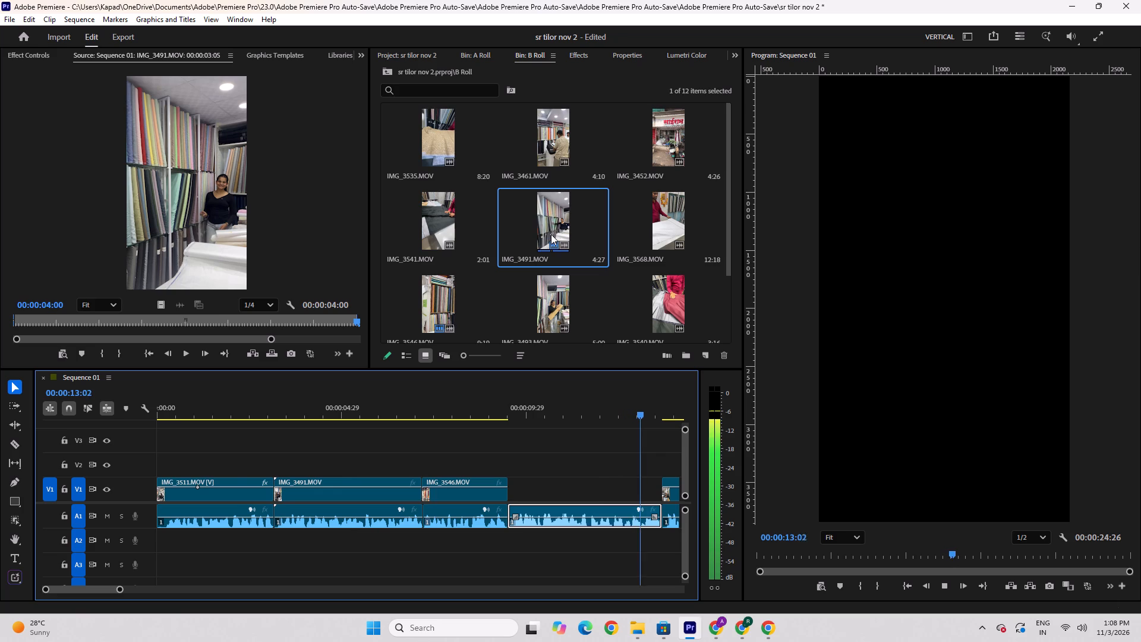
key(space)
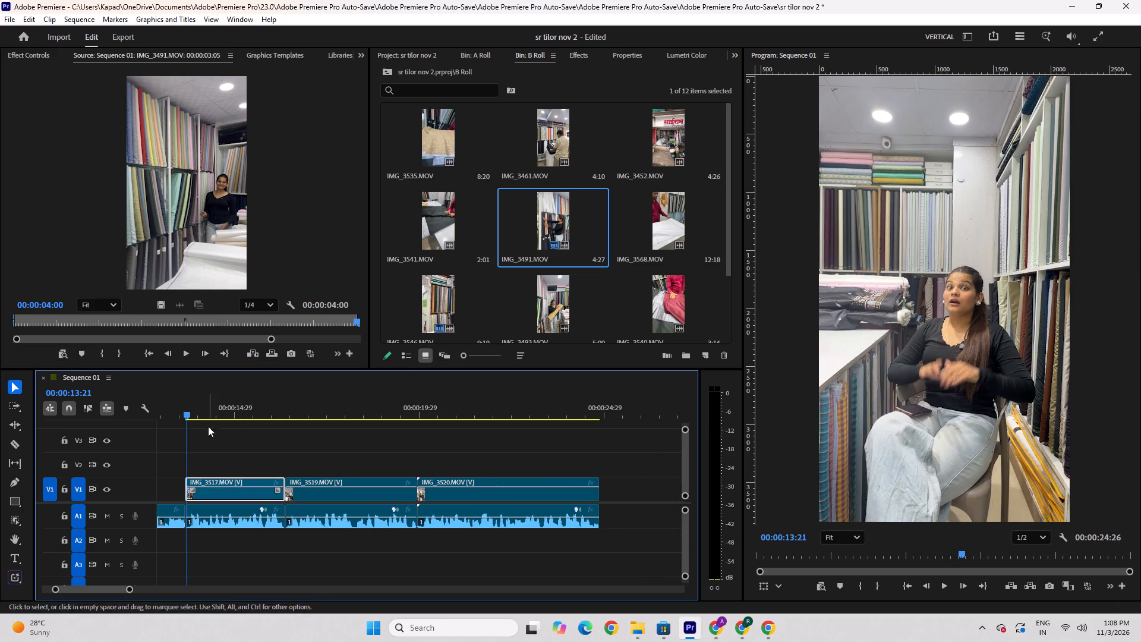
Place B Roll clip IMG_3540.MOV with its audio on V1 and A1 at 00:00:09:10, overwriting the last frames of IMG_3546.MOV.
drag(183, 416, 499, 452)
click(661, 295)
drag(661, 295, 658, 305)
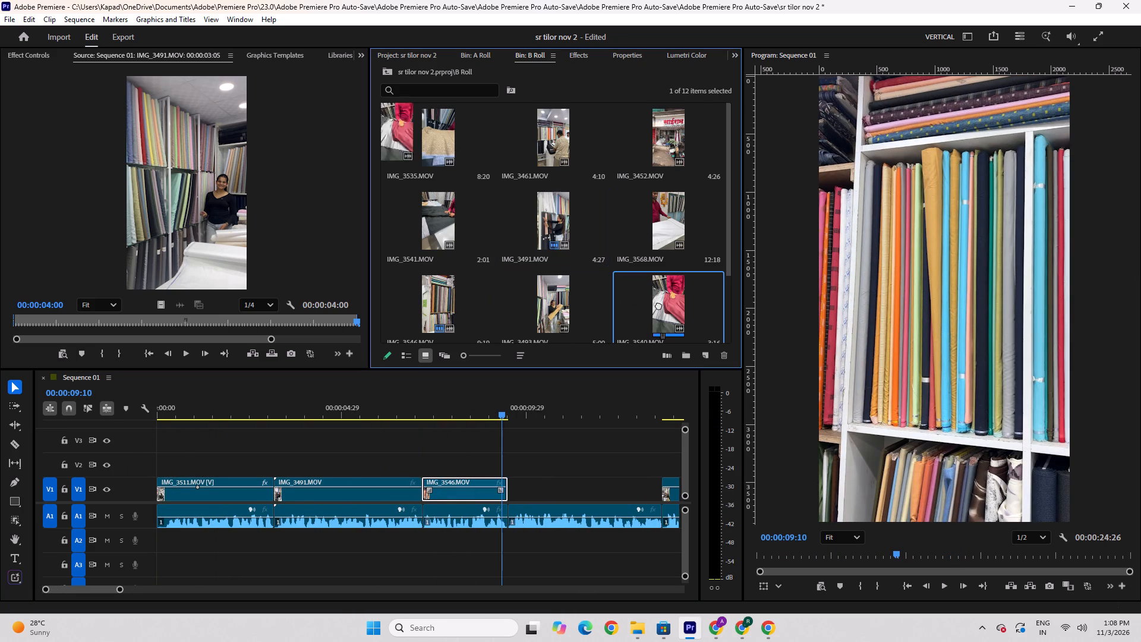
drag(658, 305, 505, 486)
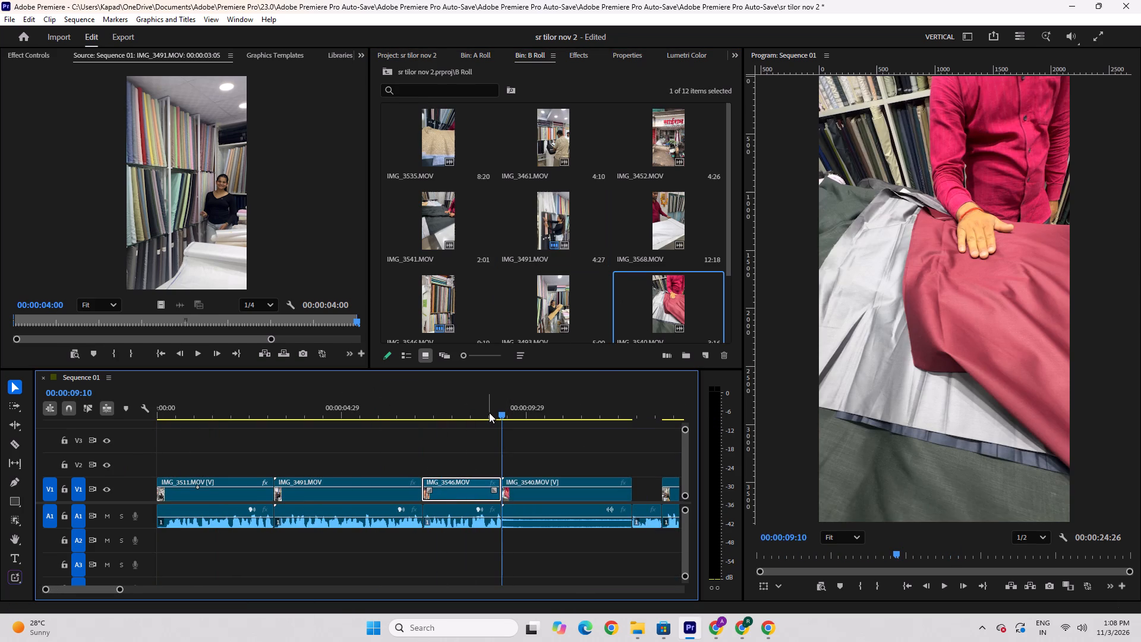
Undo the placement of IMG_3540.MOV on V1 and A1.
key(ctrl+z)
Play the voice audio through the V1 gap before IMG_3517.MOV and check the surrounding edit points, returning to the start of IMG_3546.MOV.
key(space)
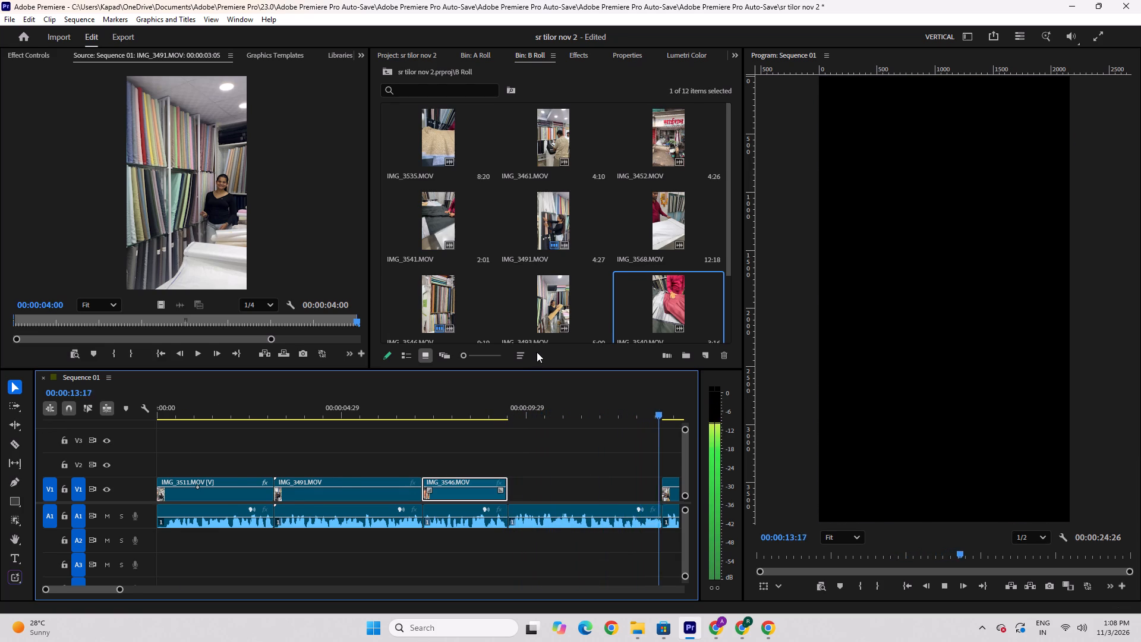
key(space)
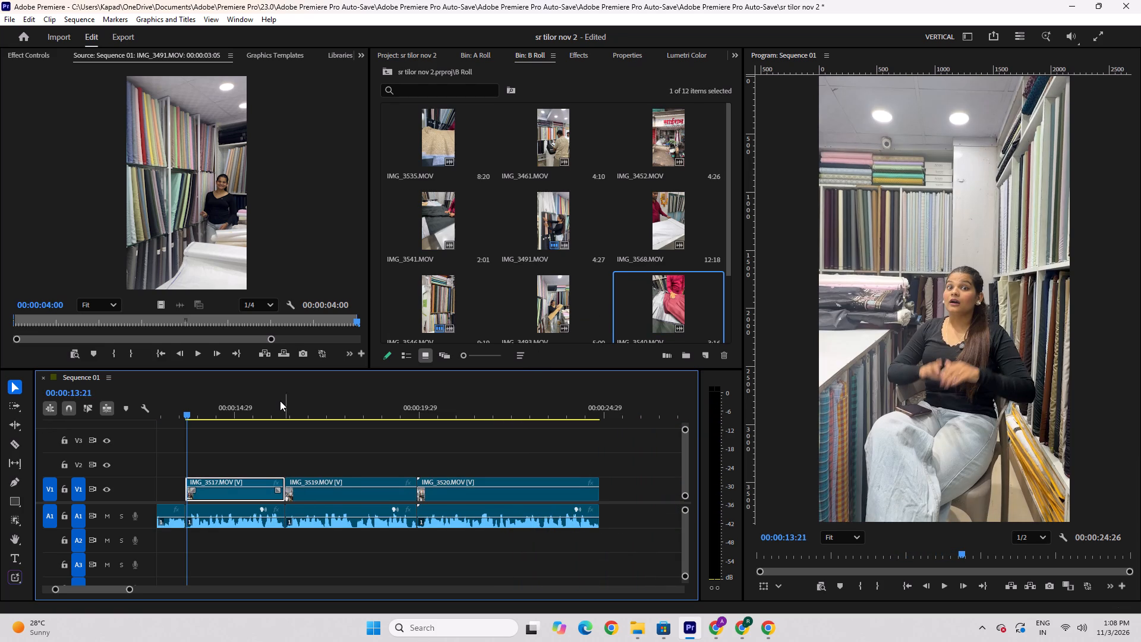
key(Up)
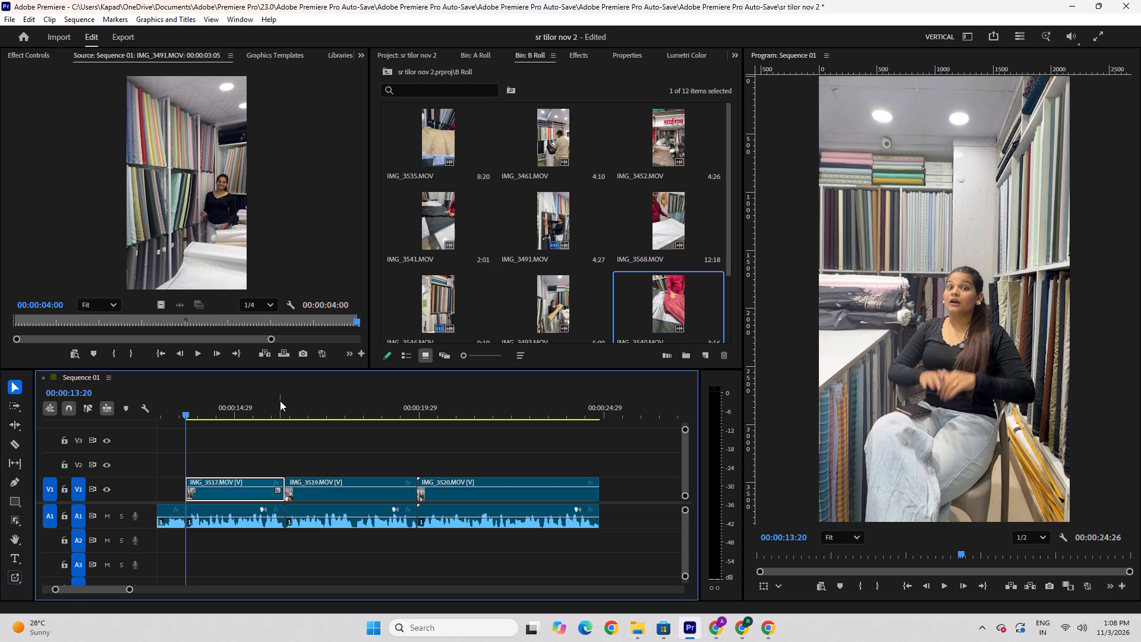
key(Down)
key(Down)
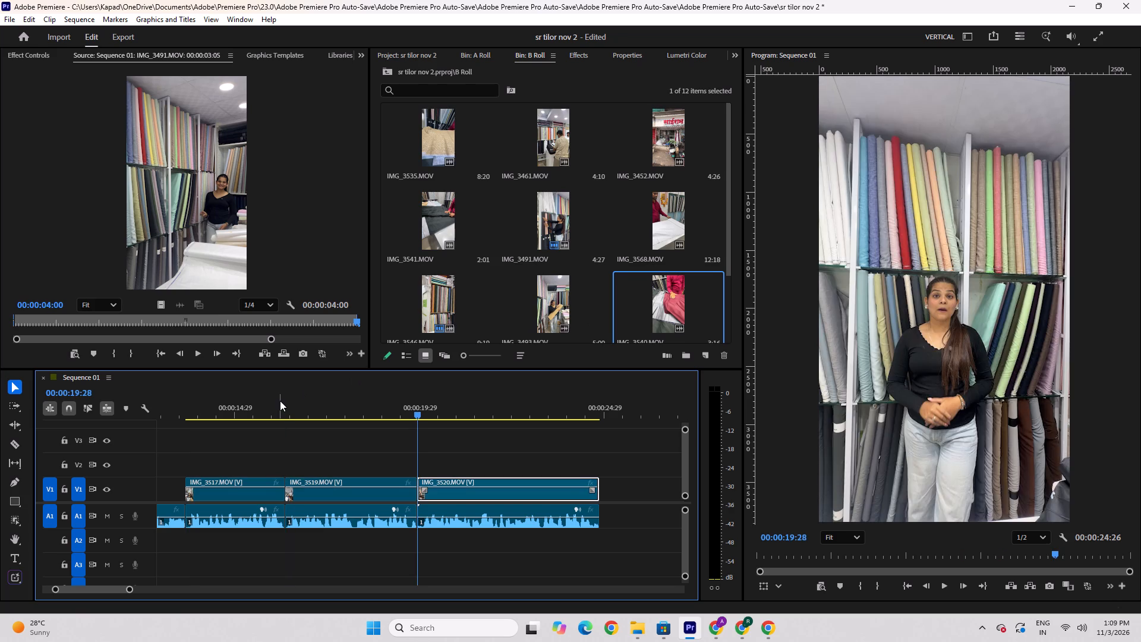
key(Up)
key(Up)
key(Up)
key(Up)
key(Up)
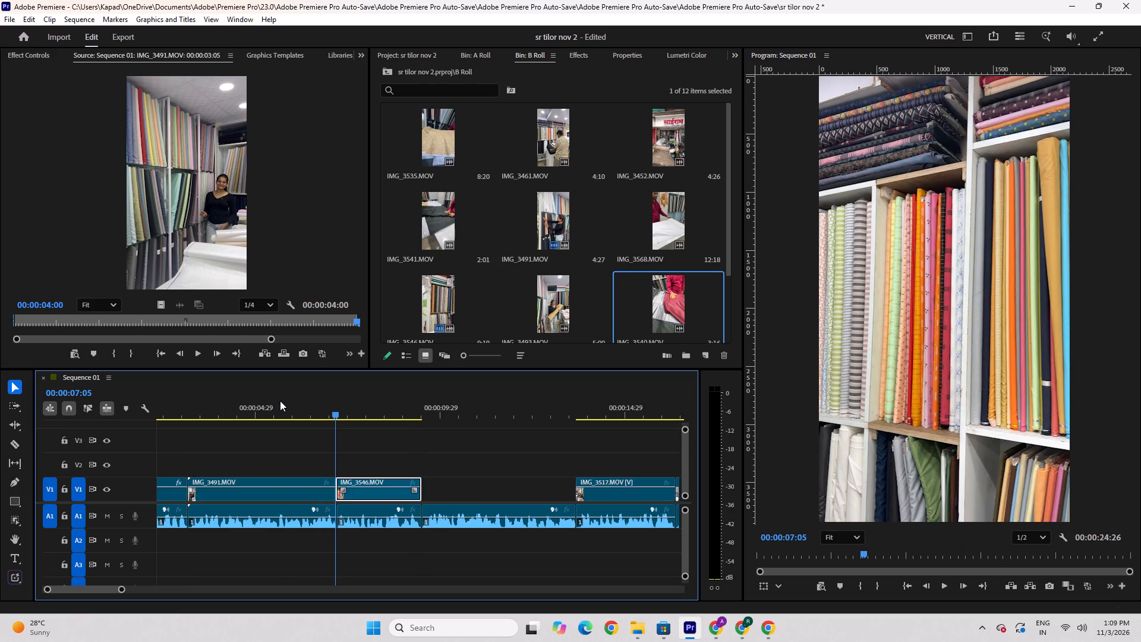
key(Down)
key(Down)
key(Up)
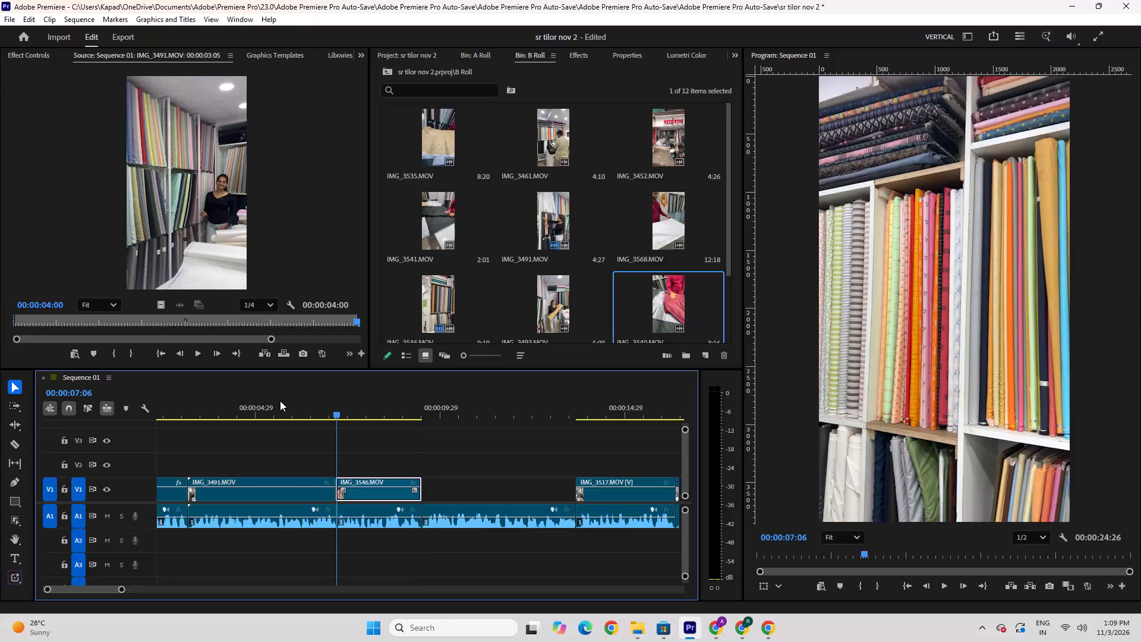
Open B Roll clip IMG_3546.MOV in the Source Monitor and review its footage from near the beginning.
click(455, 304)
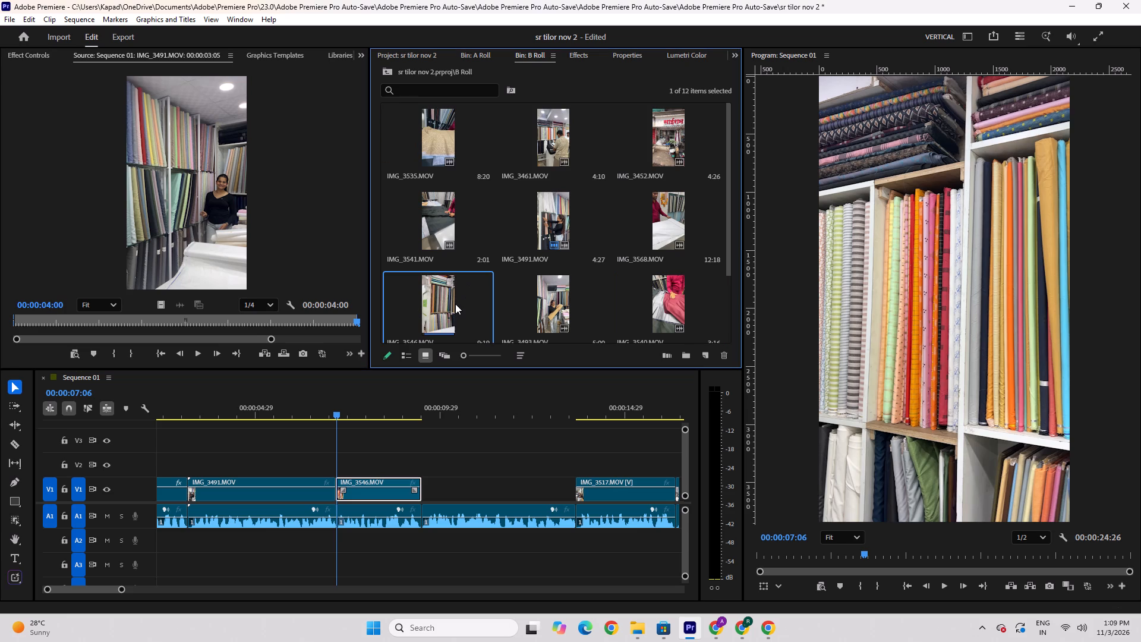
click(452, 304)
click(452, 295)
double_click(452, 295)
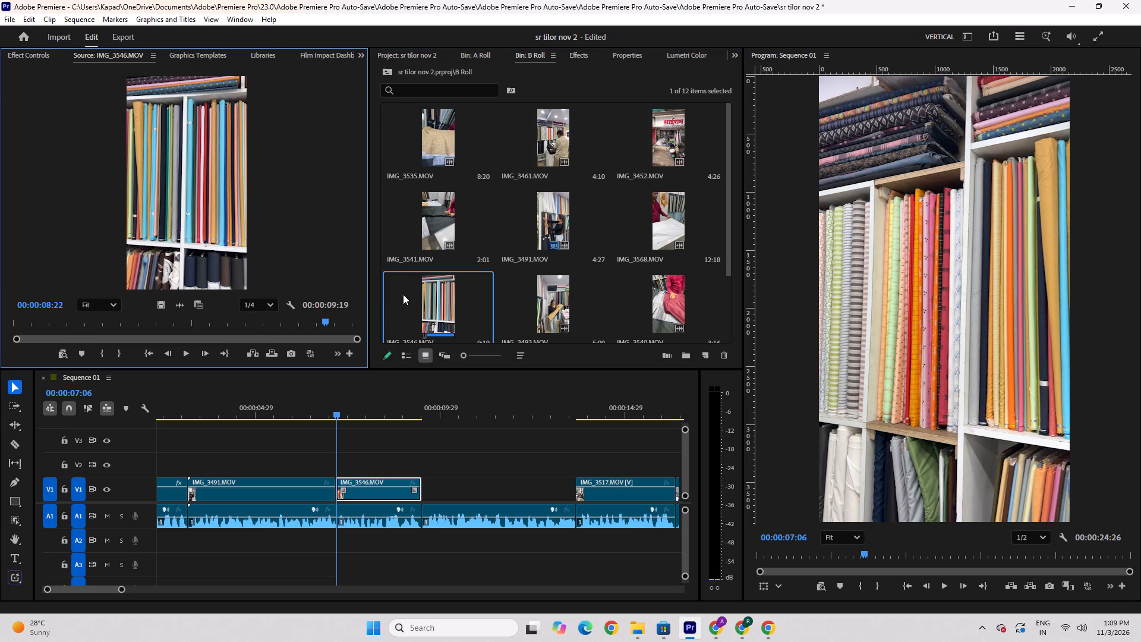
click(184, 353)
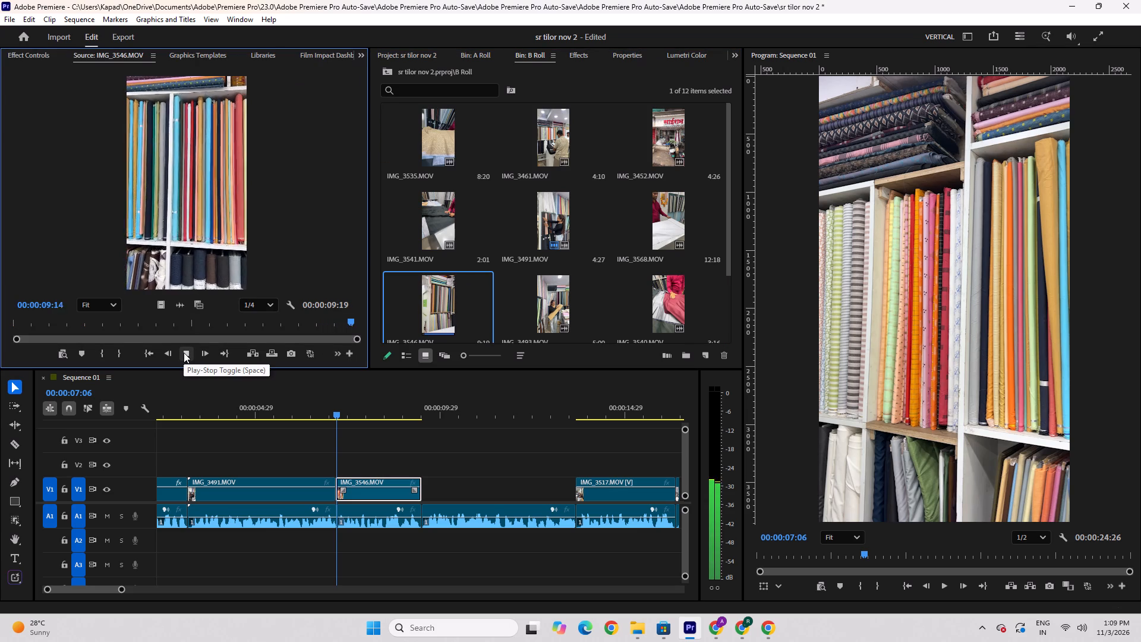
drag(346, 325, 25, 336)
key(space)
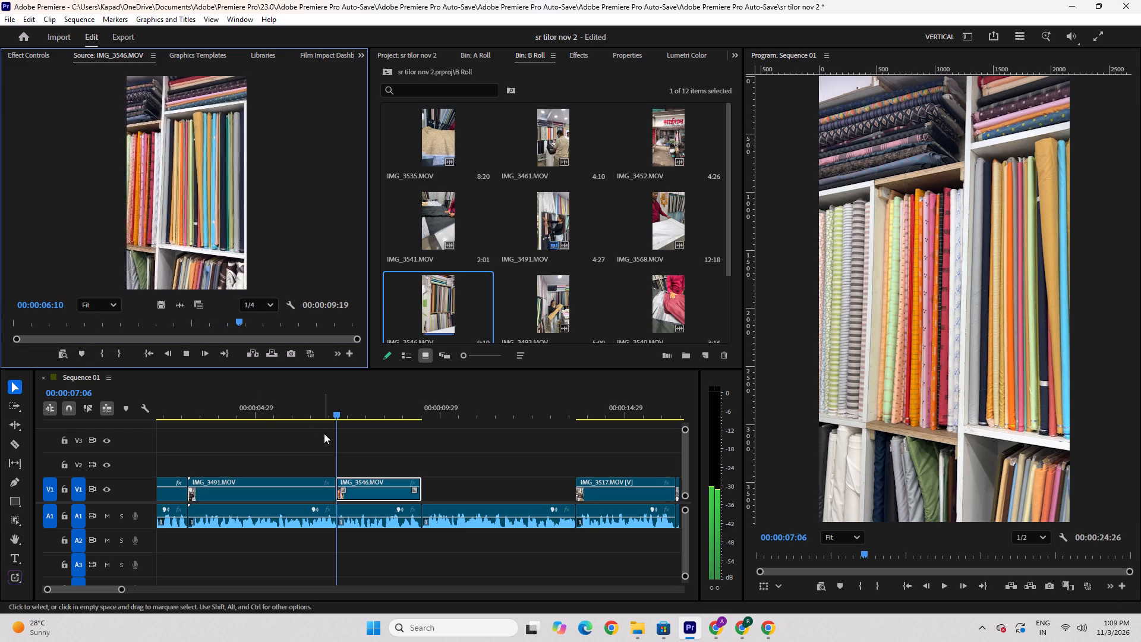
Scrub IMG_3546.MOV in the sequence, and play from its start through the V1 gap into IMG_3517.MOV.
drag(335, 416, 296, 437)
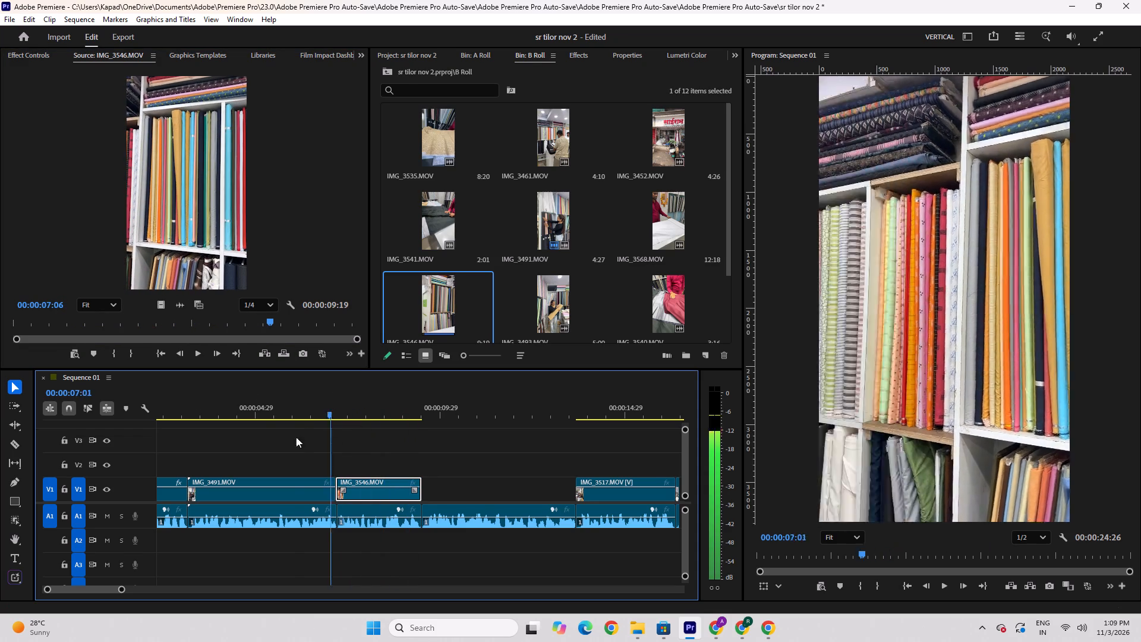
drag(296, 437, 400, 459)
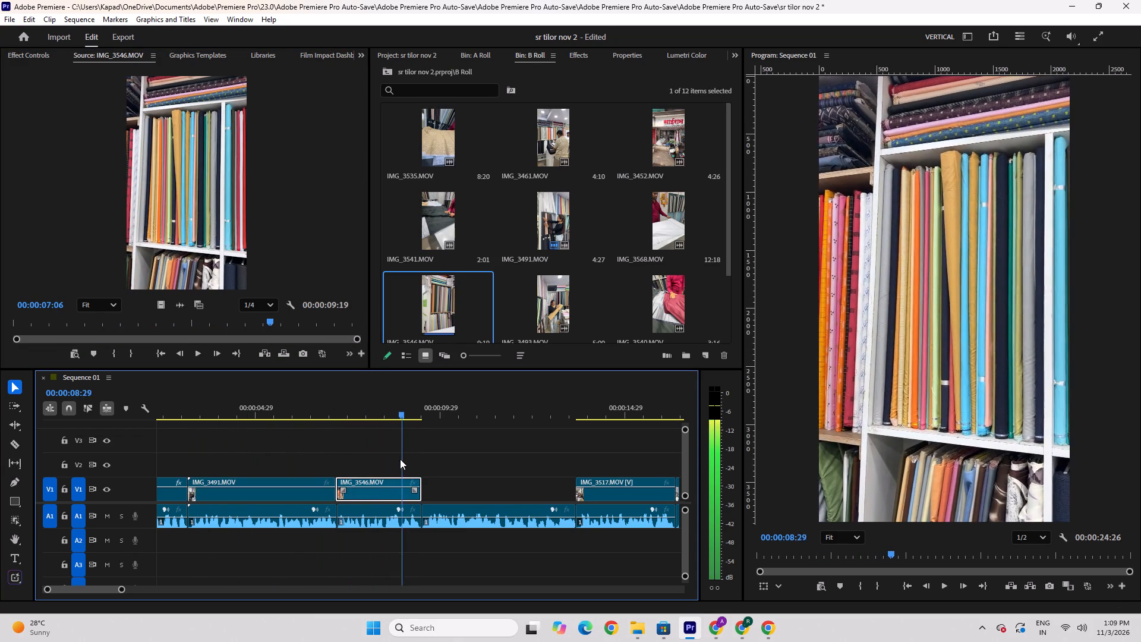
drag(400, 459, 333, 451)
key(space)
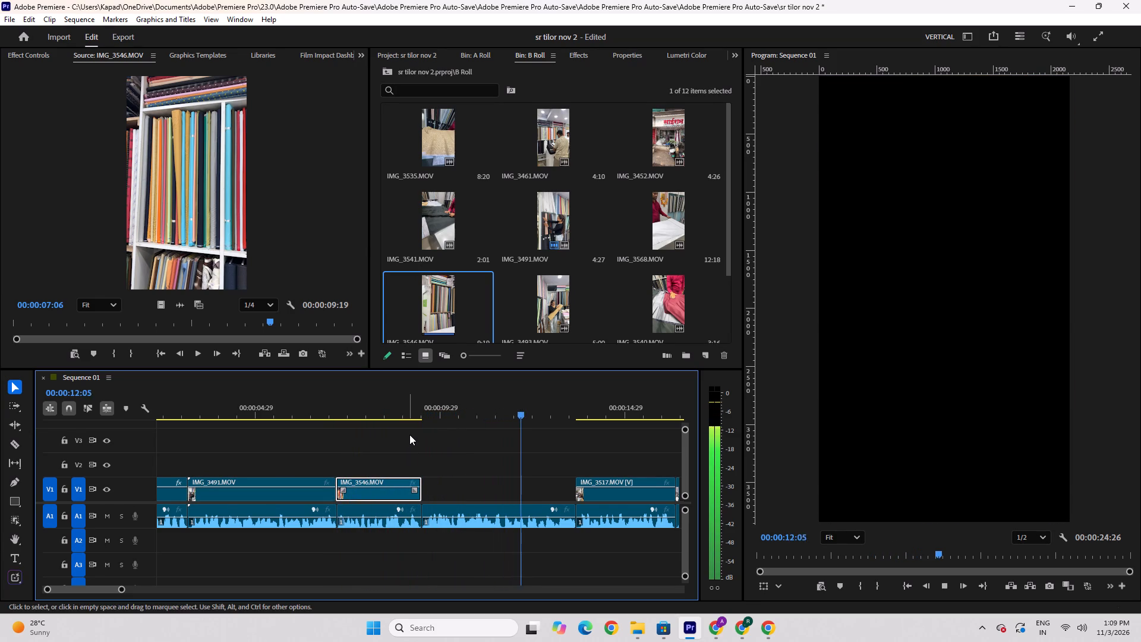
Open B Roll clip IMG_3491.MOV in the Source Monitor and review its footage through to the end.
scroll(551, 246, up, 5)
double_click(557, 226)
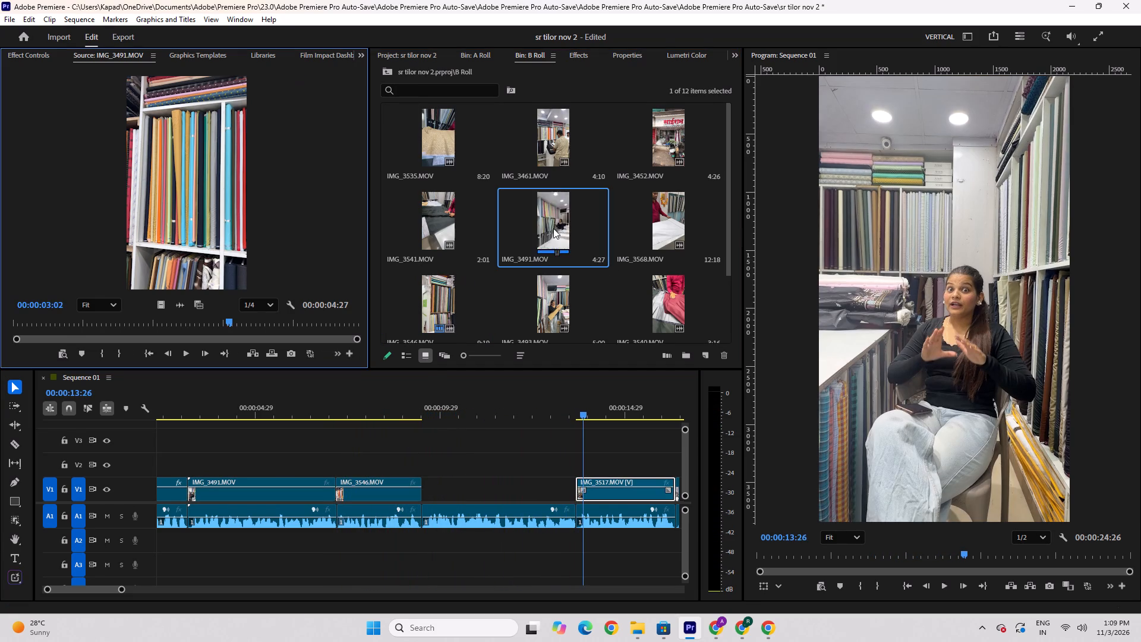
click(183, 355)
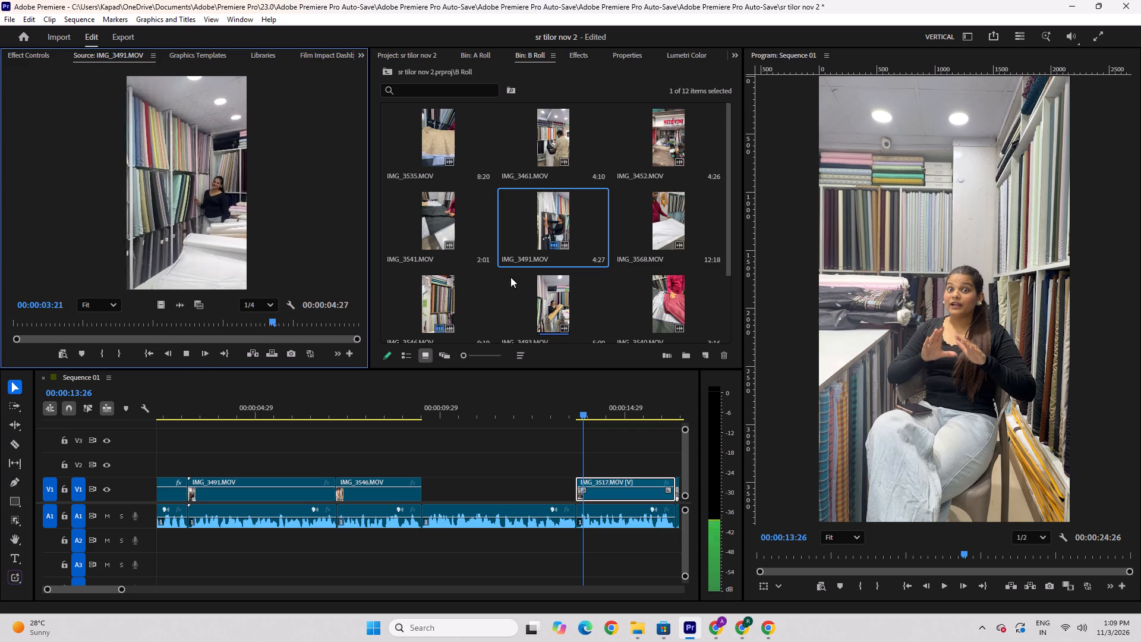
scroll(524, 279, down, 1)
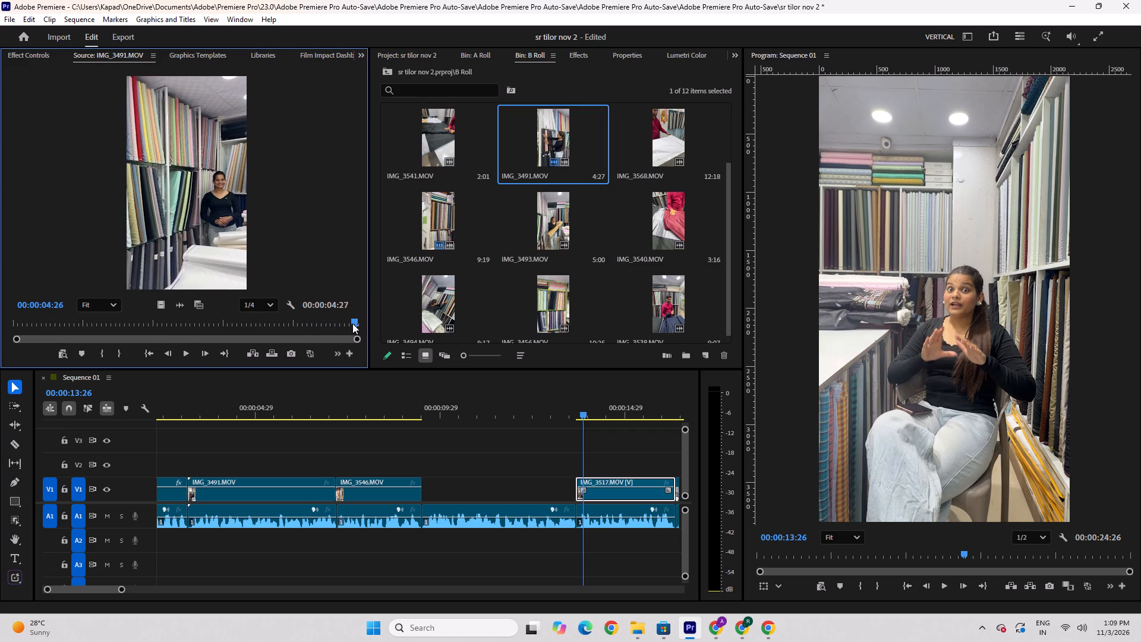
drag(352, 323, 469, 360)
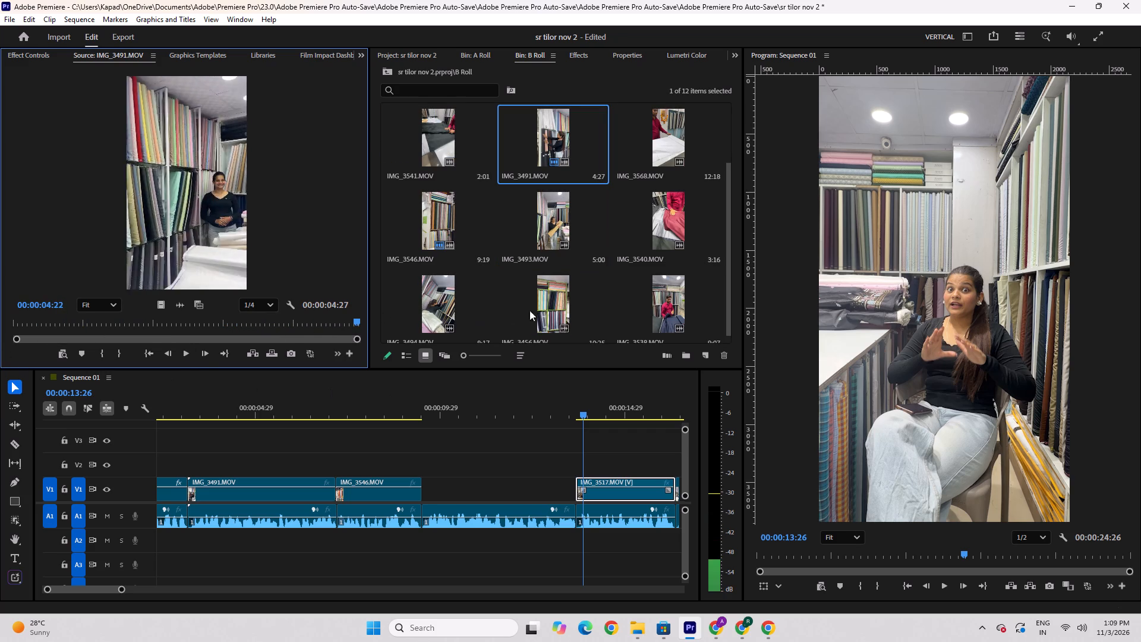
Review B Roll clip IMG_3494.MOV in the Source Monitor and mark its In point at 00:00:02:10 and Out point at 00:00:05:05.
scroll(560, 285, down, 6)
double_click(421, 304)
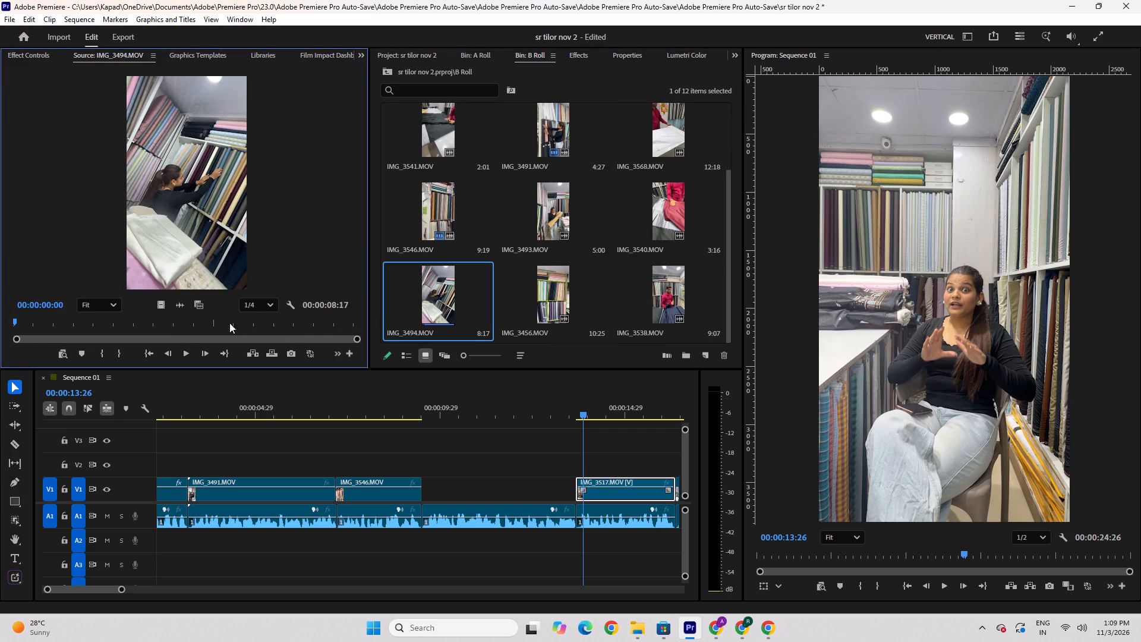
click(183, 351)
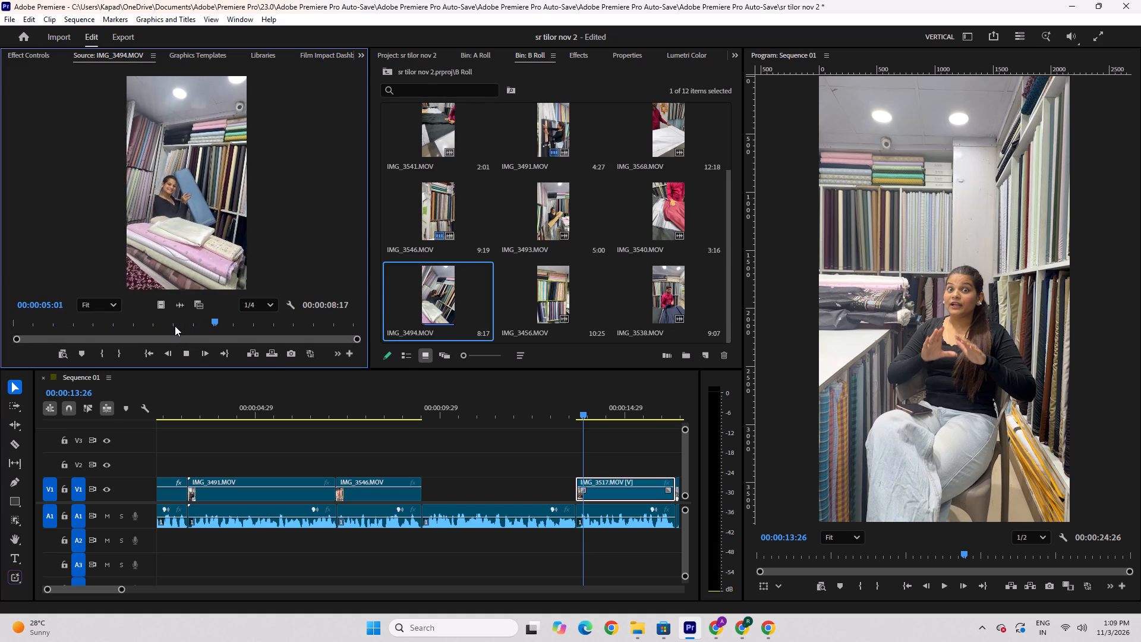
drag(238, 326, 95, 347)
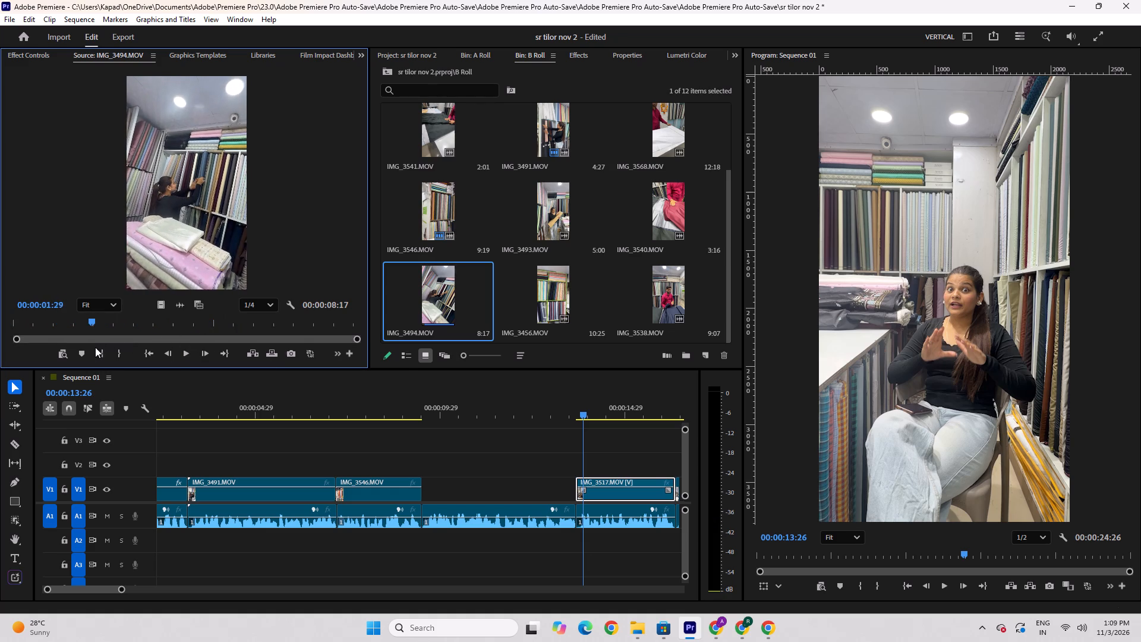
drag(95, 347, 108, 353)
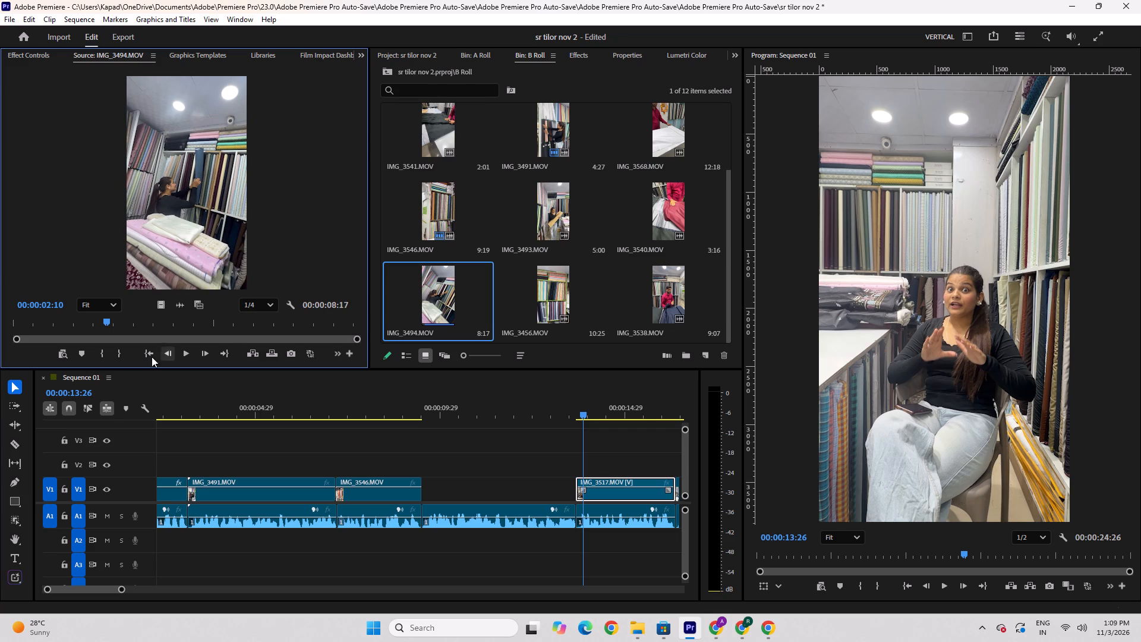
click(101, 353)
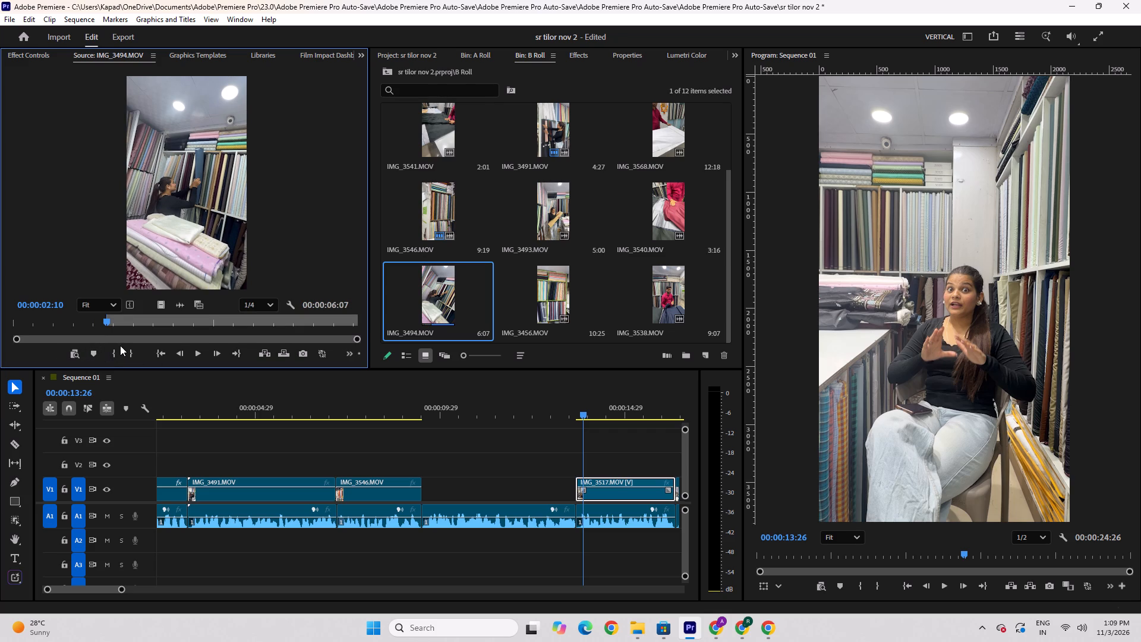
key(space)
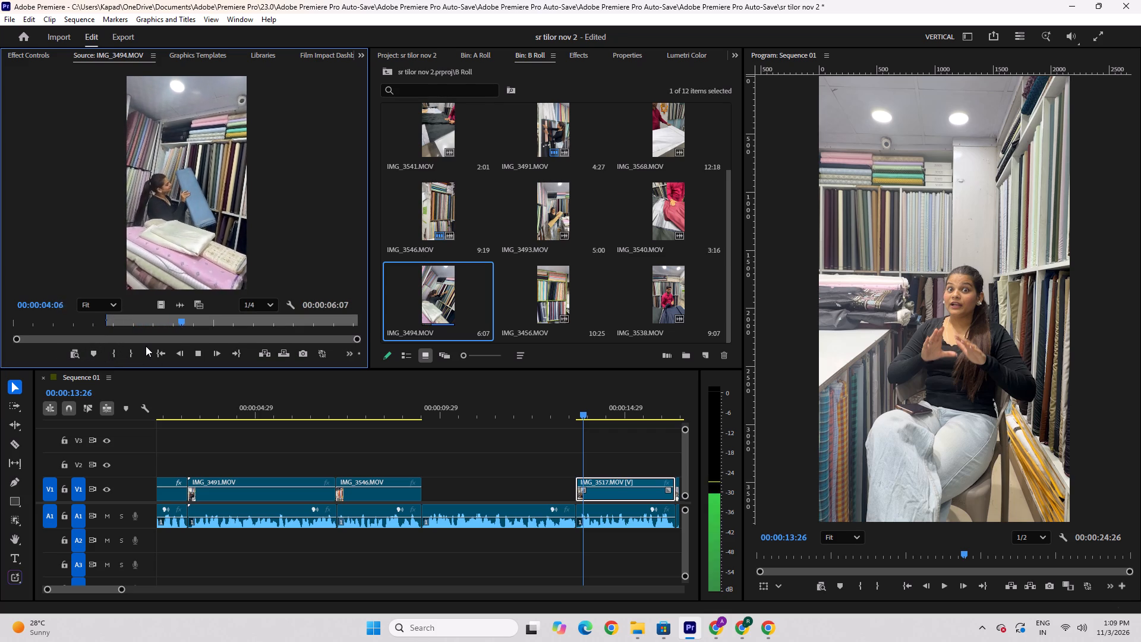
key(space)
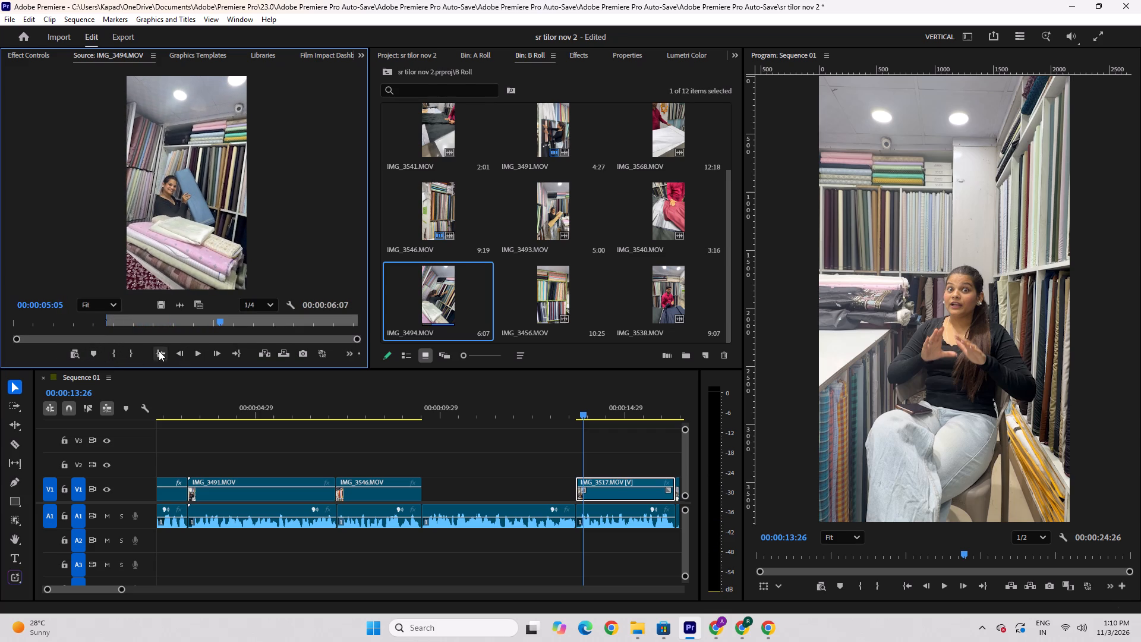
click(133, 354)
Place only the video of the marked IMG_3494.MOV range on V1 directly after IMG_3546.MOV, at 00:00:09:15.
drag(160, 306, 281, 400)
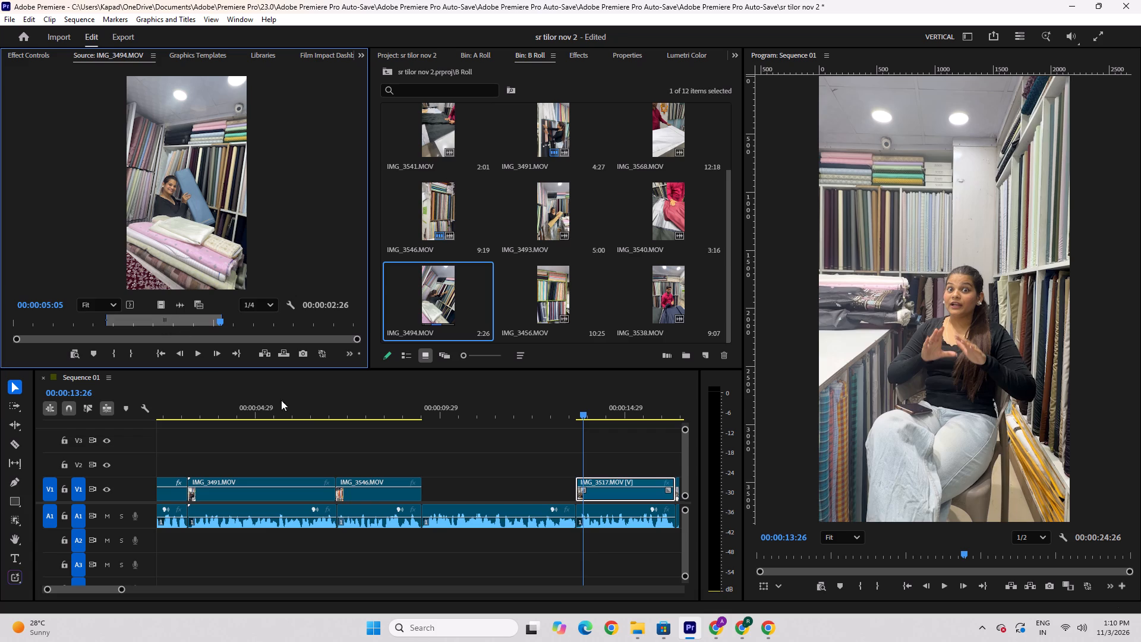
drag(281, 400, 420, 490)
Play from the end of IMG_3546.MOV through IMG_3494.MOV and the remaining V1 gap to check the shots against the voice audio.
click(398, 418)
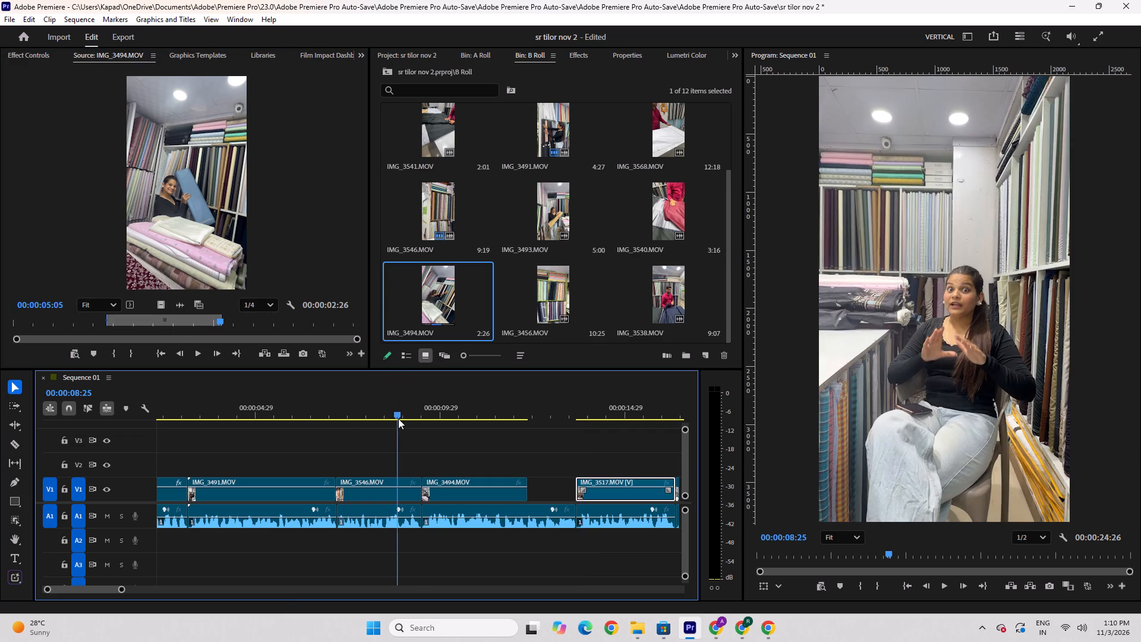
key(space)
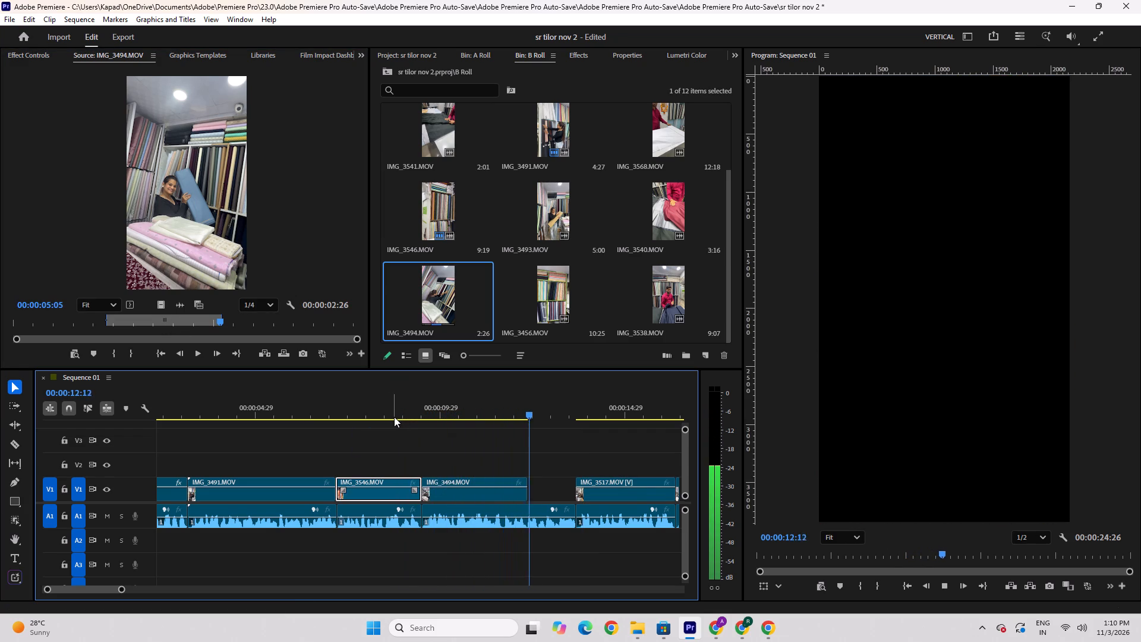
key(space)
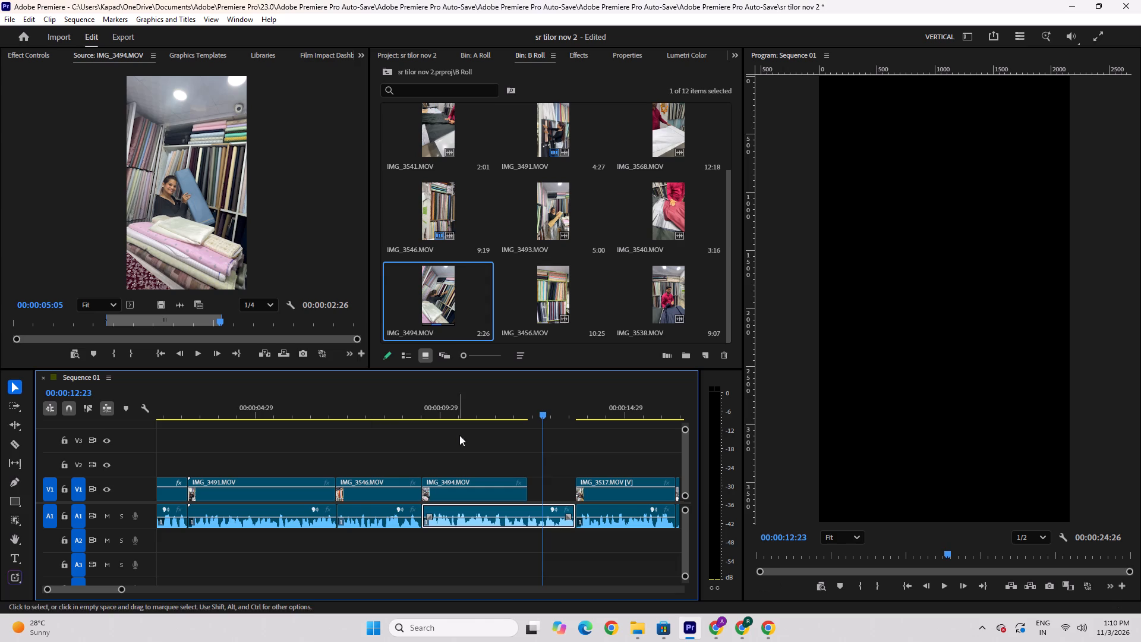
drag(539, 414, 428, 440)
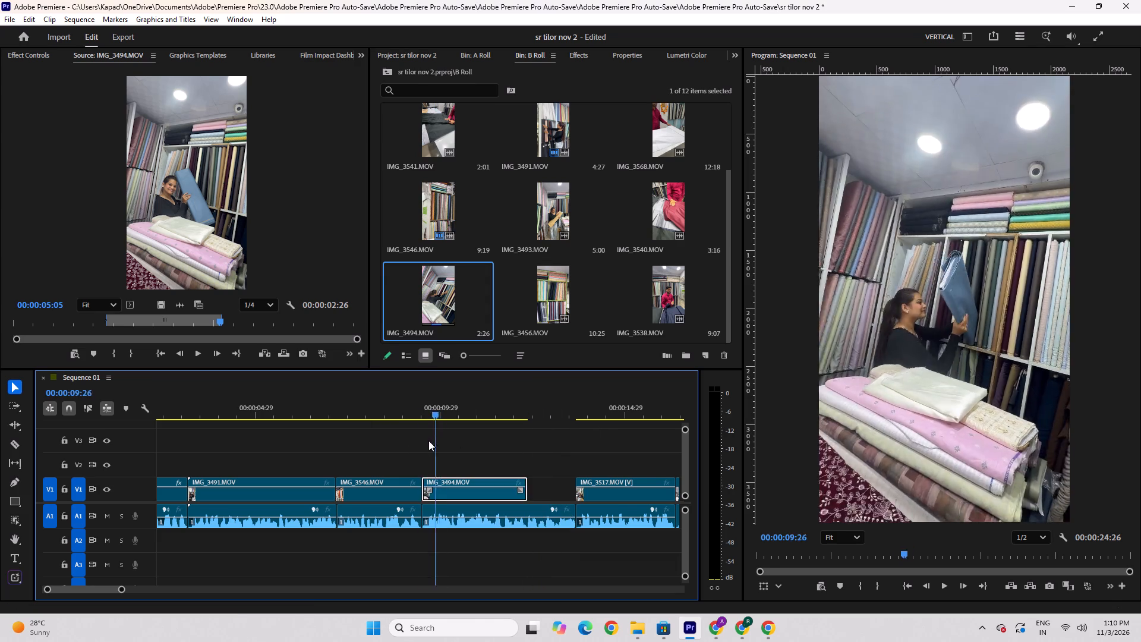
drag(428, 440, 439, 508)
key(space)
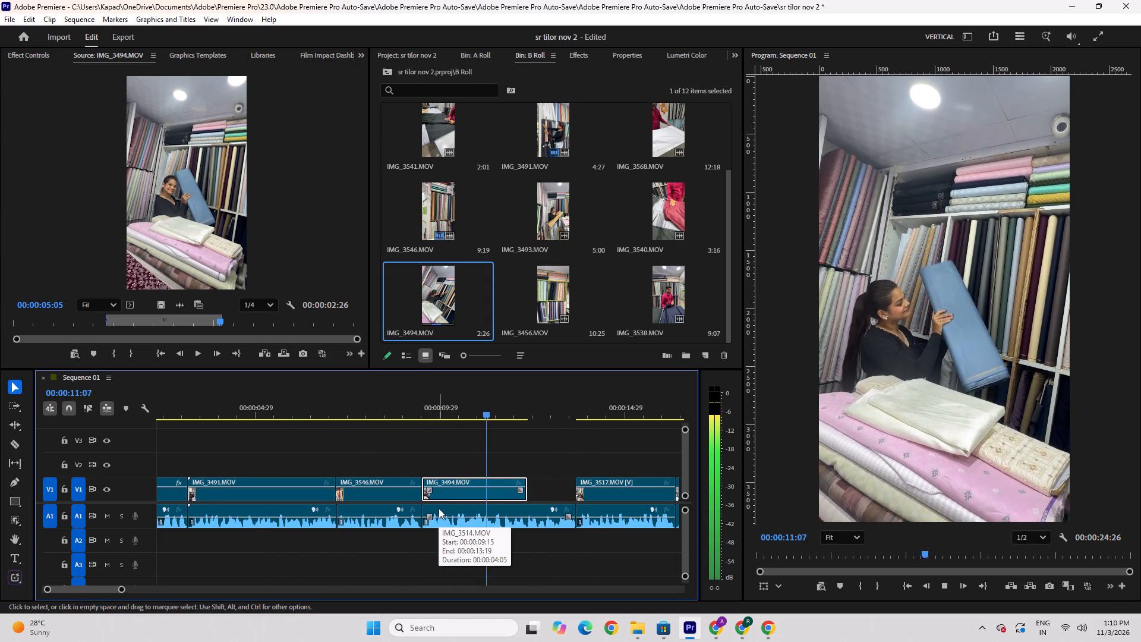
key(space)
key(space)
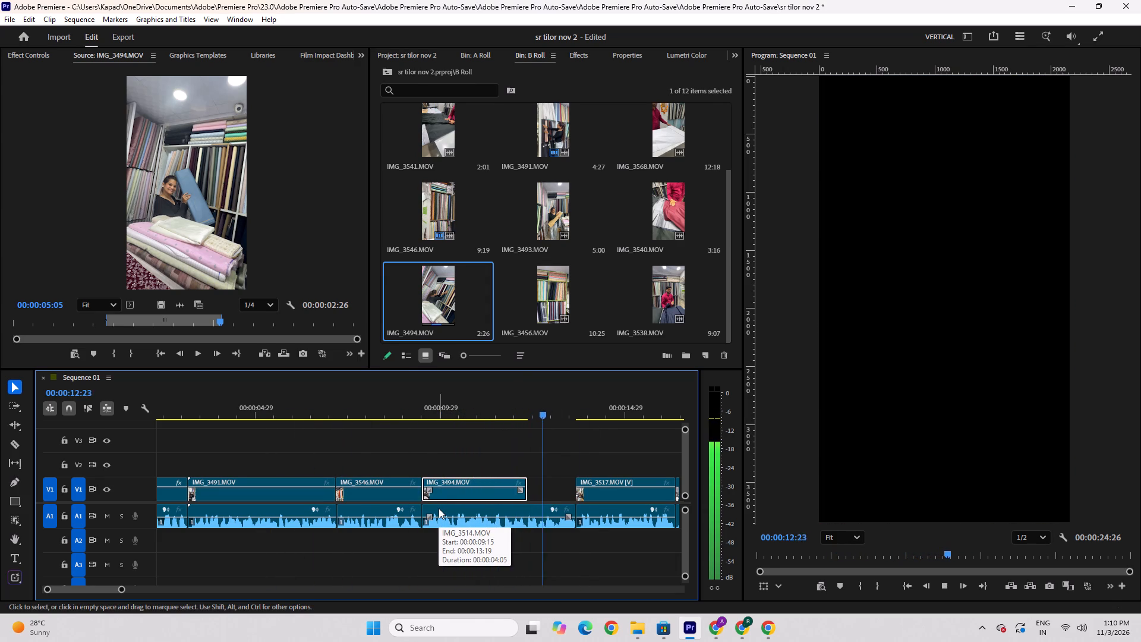
key(space)
Replay IMG_3494.MOV in the sequence with the voice audio, pausing midway and stopping near its end at 00:00:12:06.
click(464, 420)
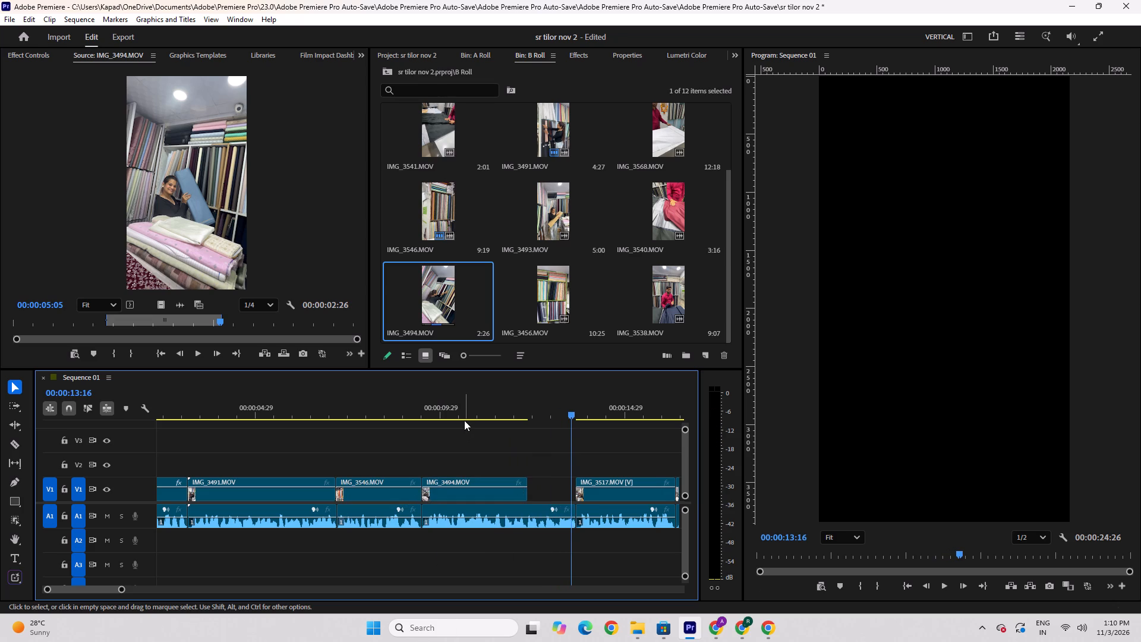
key(space)
click(461, 419)
click(450, 413)
key(space)
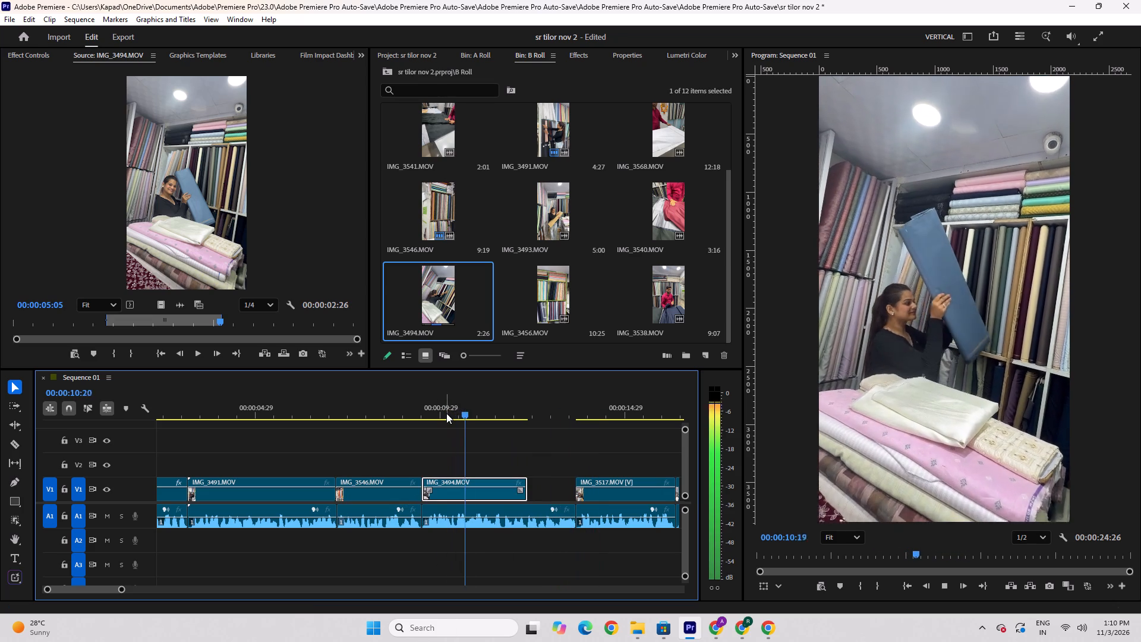
key(space)
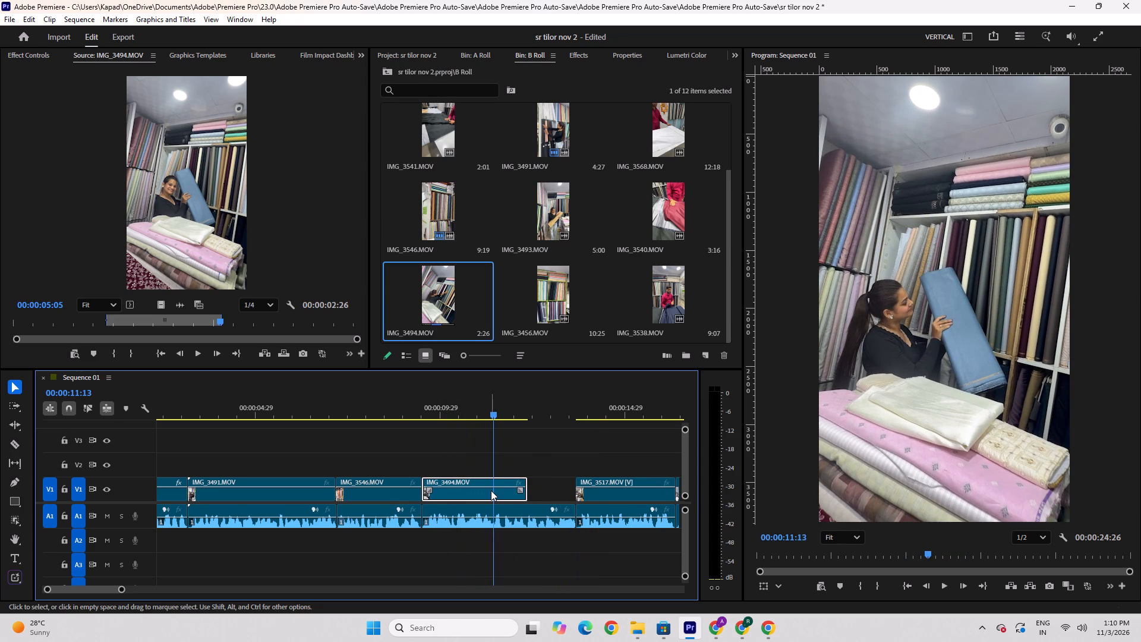
key(space)
key(space)
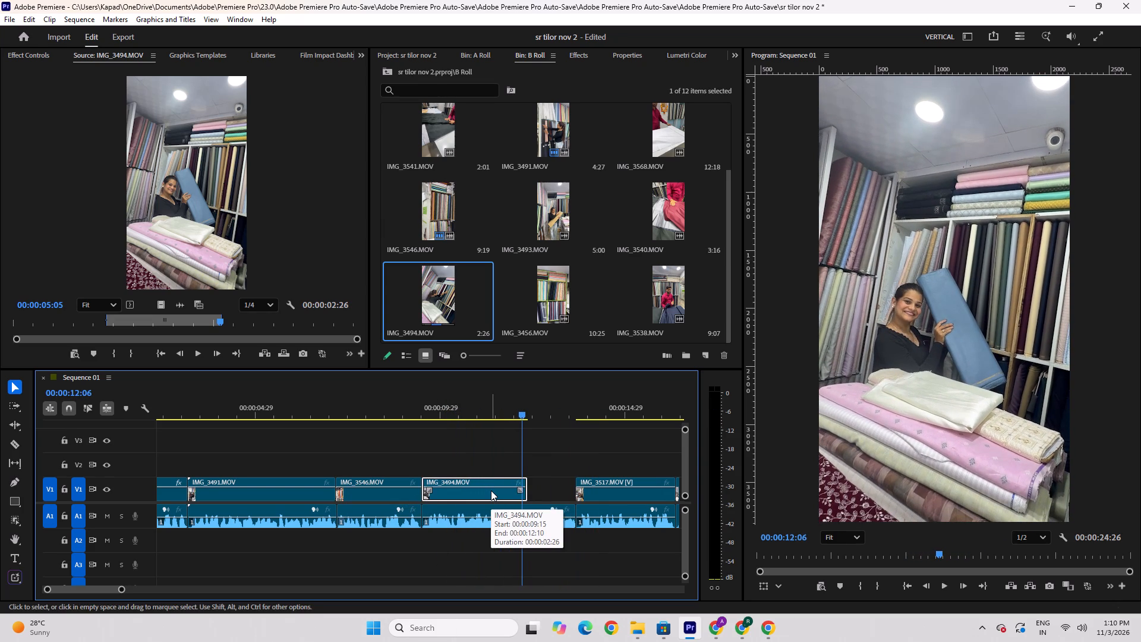
Play IMG_3494.MOV and the V1 gap after it several times against the voice audio to judge where the shot should end.
key(space)
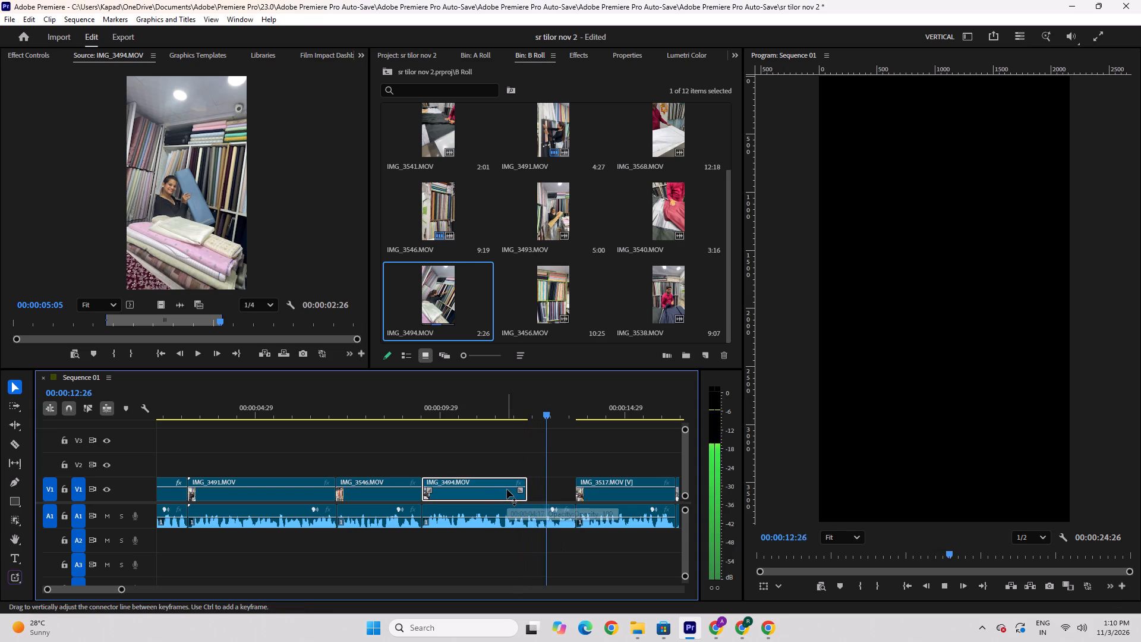
key(space)
key(space)
key(space)
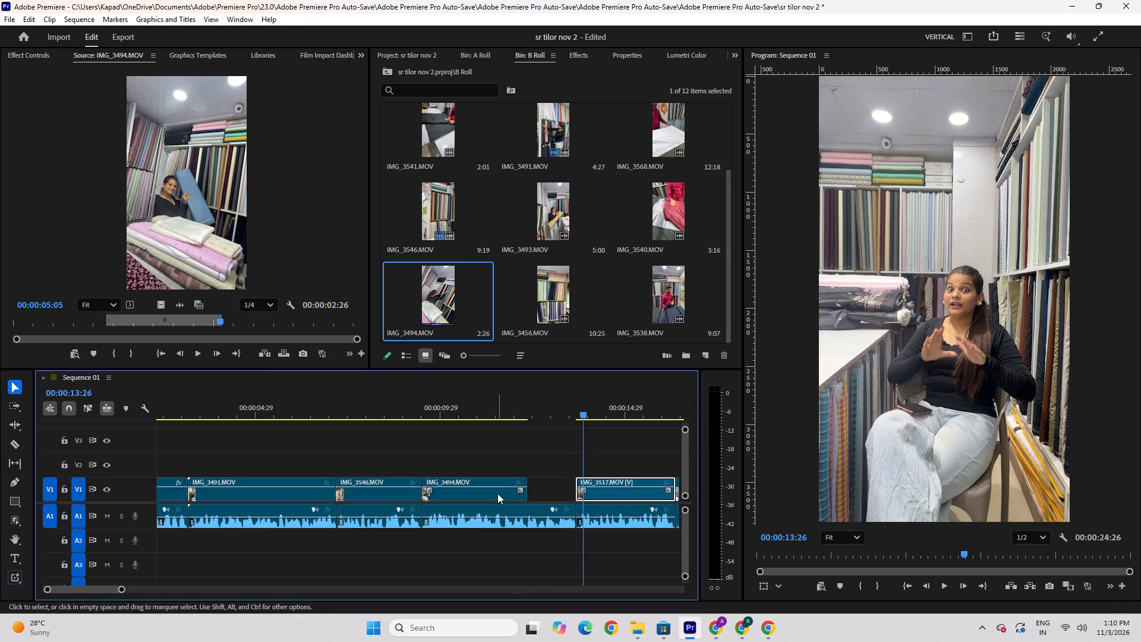
click(522, 485)
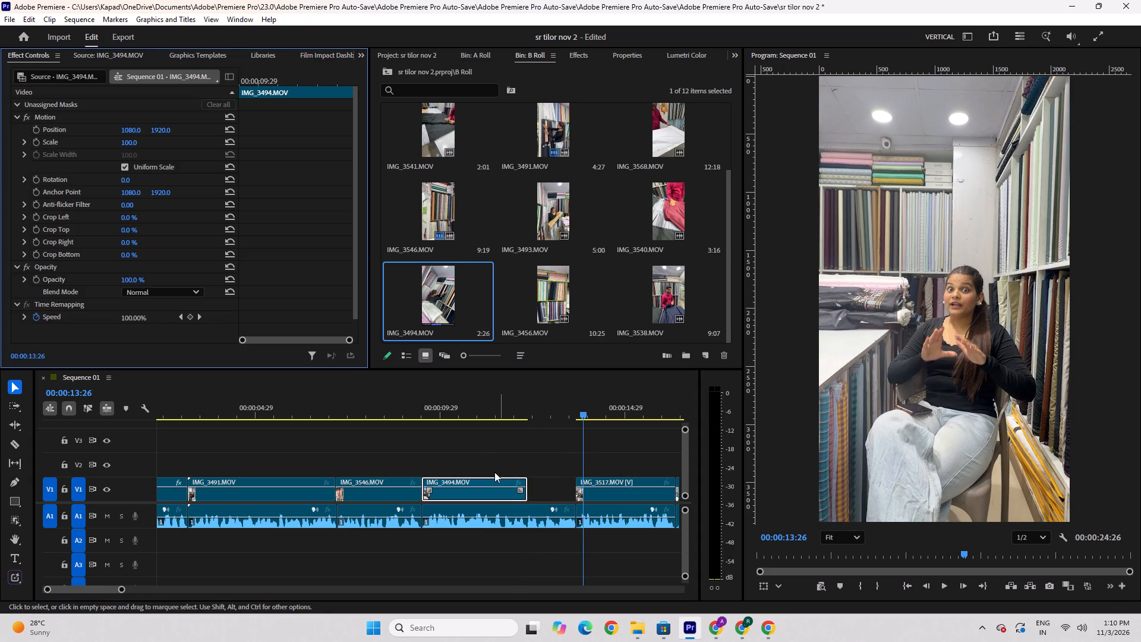
click(484, 448)
click(481, 420)
key(space)
click(478, 413)
key(space)
key(space)
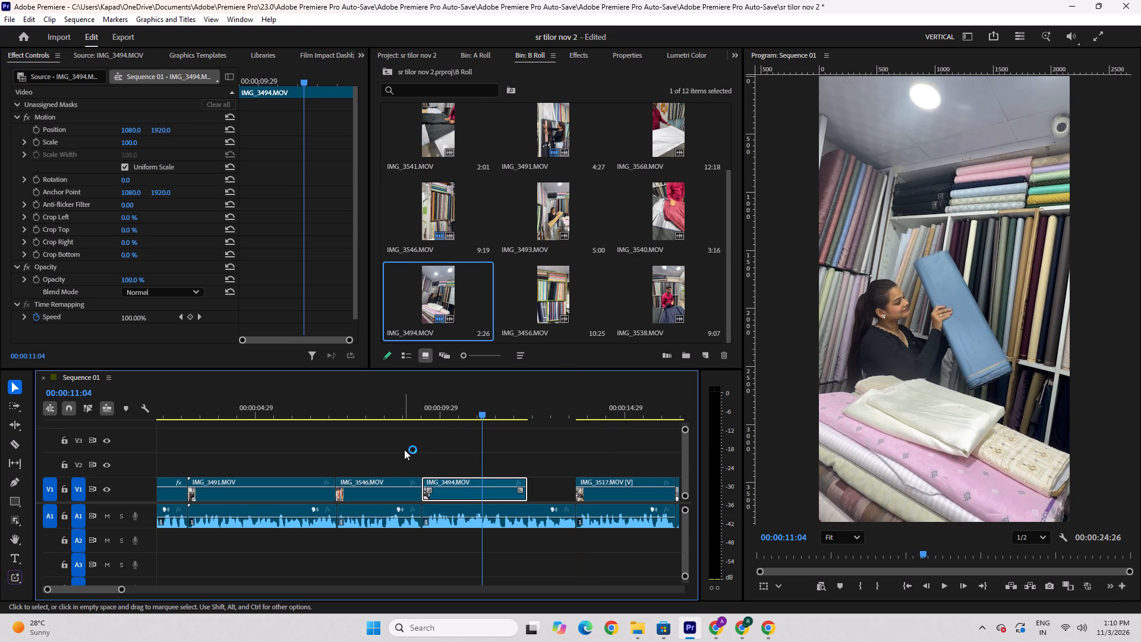
click(431, 417)
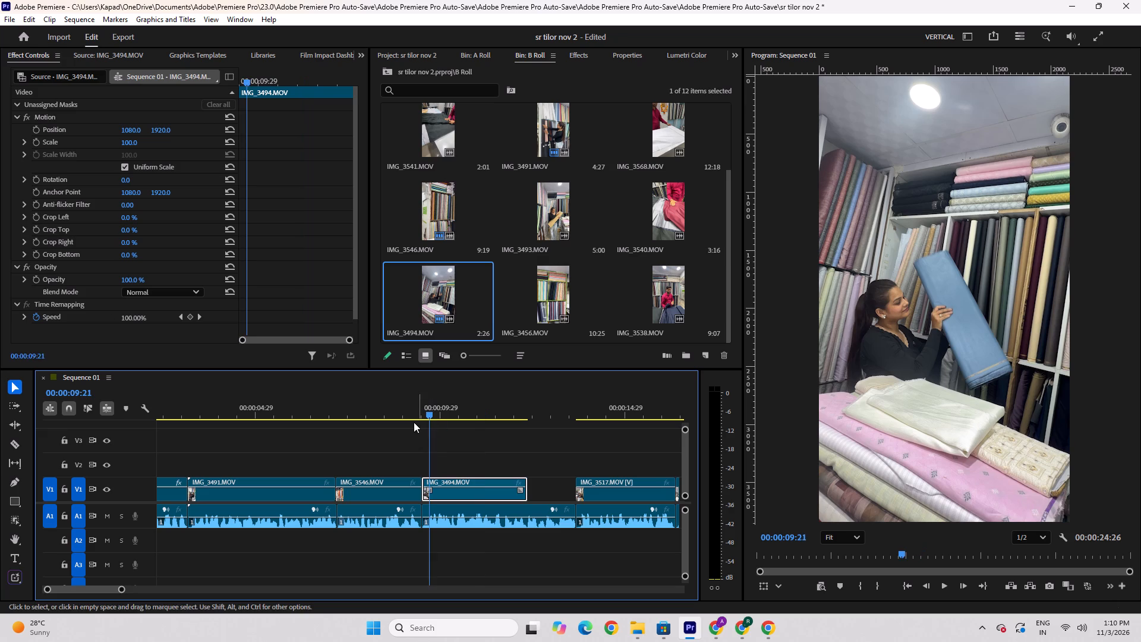
key(space)
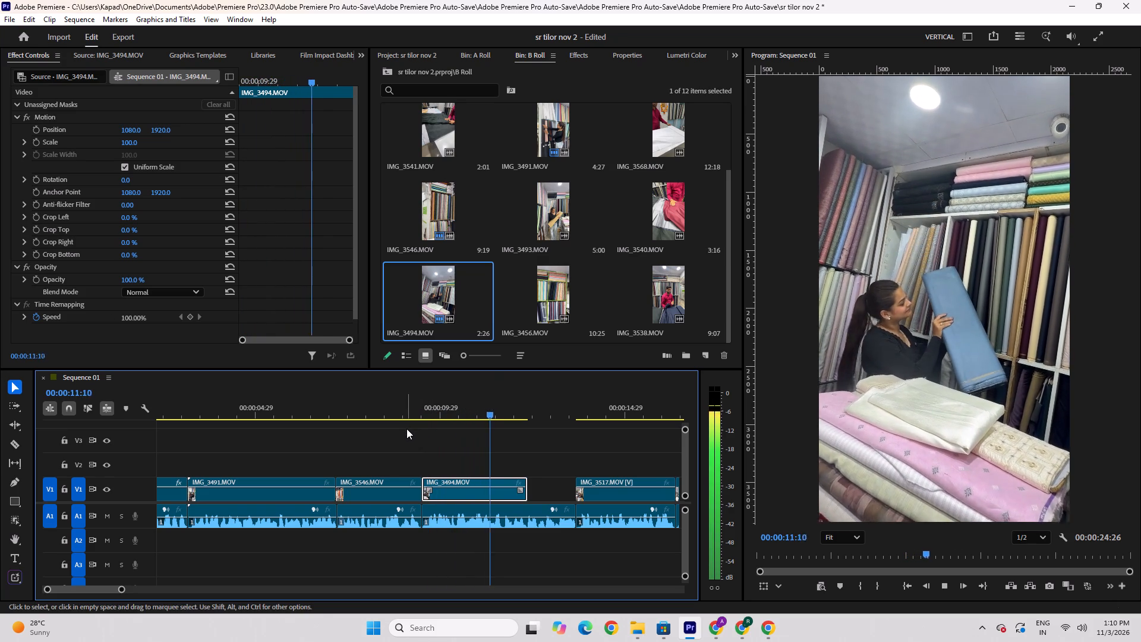
key(space)
key(space)
key(space)
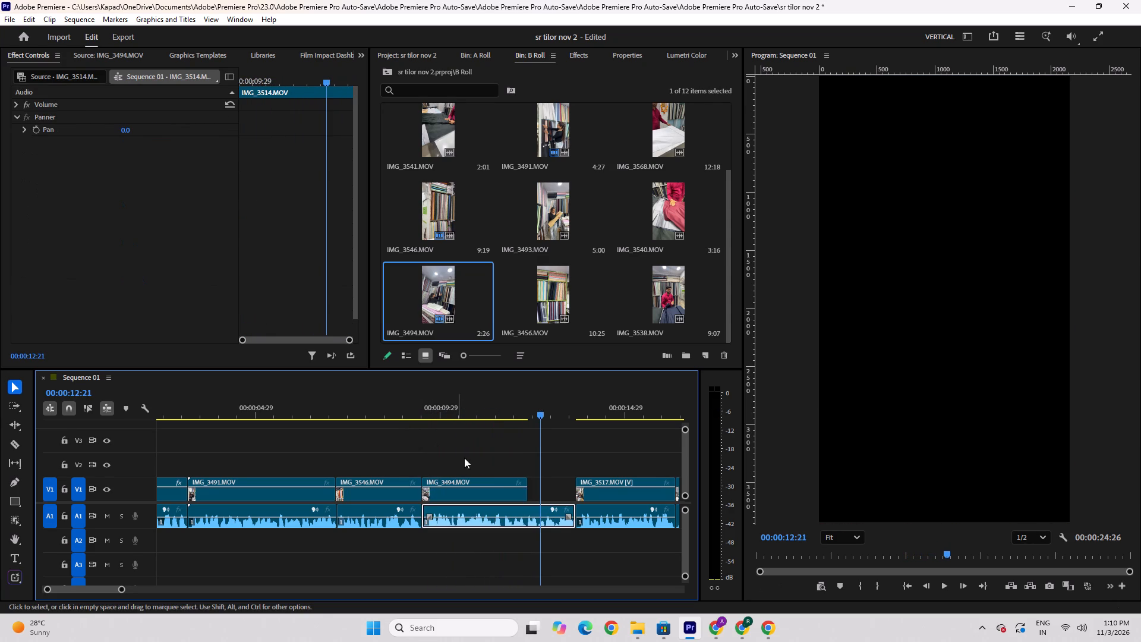
Replay IMG_3494.MOV, cut it on V1 at 00:00:11:14 and delete the portion after the cut.
click(446, 420)
key(space)
click(444, 423)
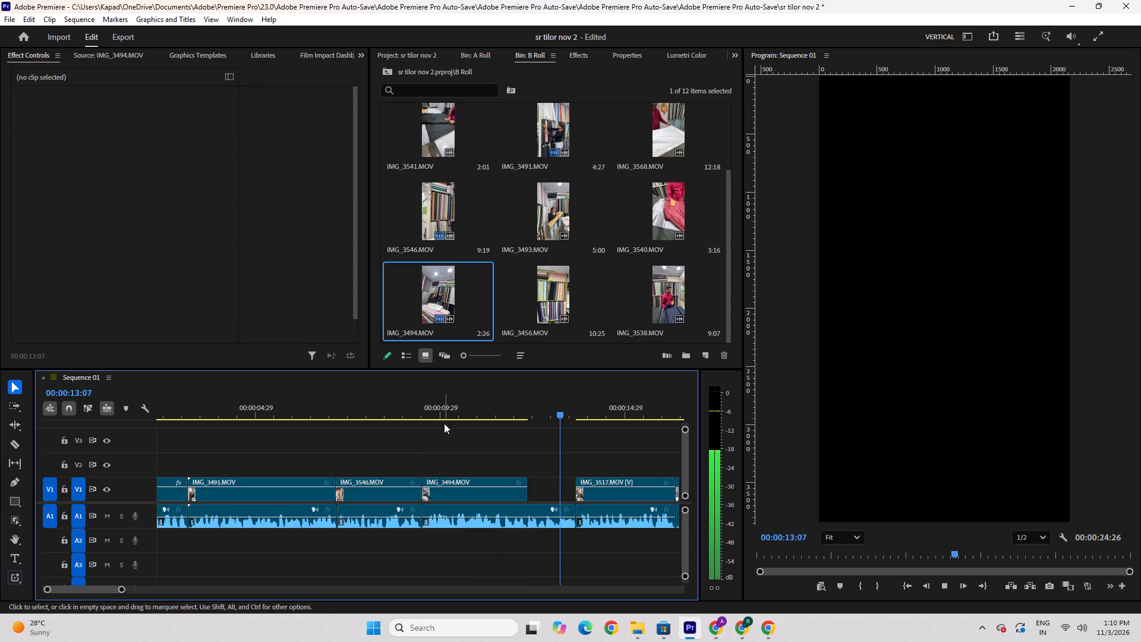
click(430, 411)
key(space)
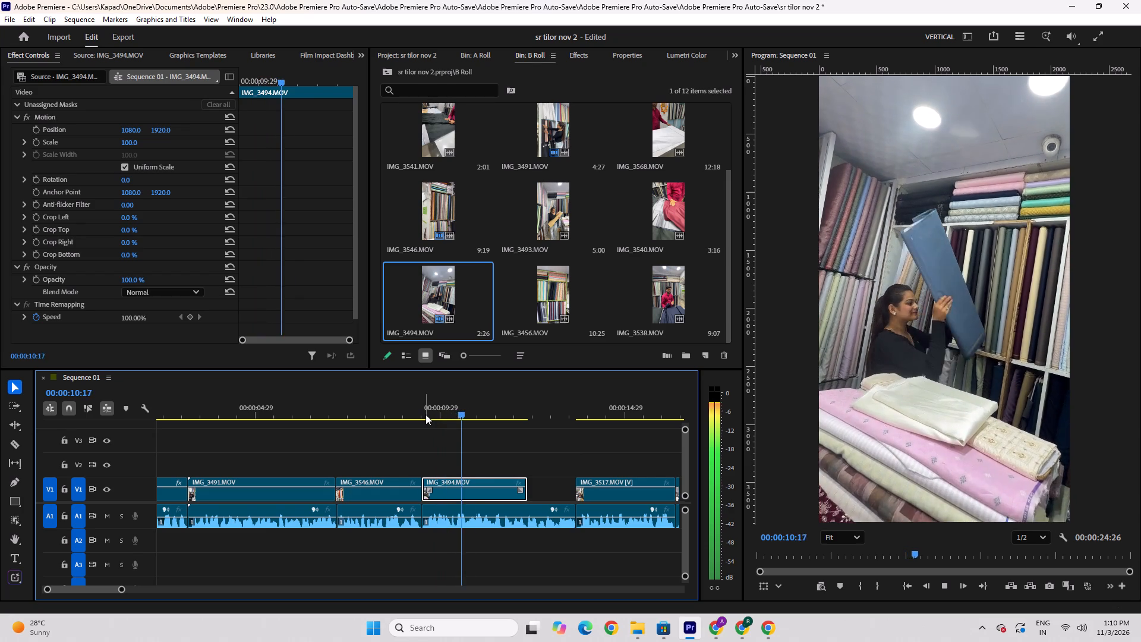
key(space)
click(491, 483)
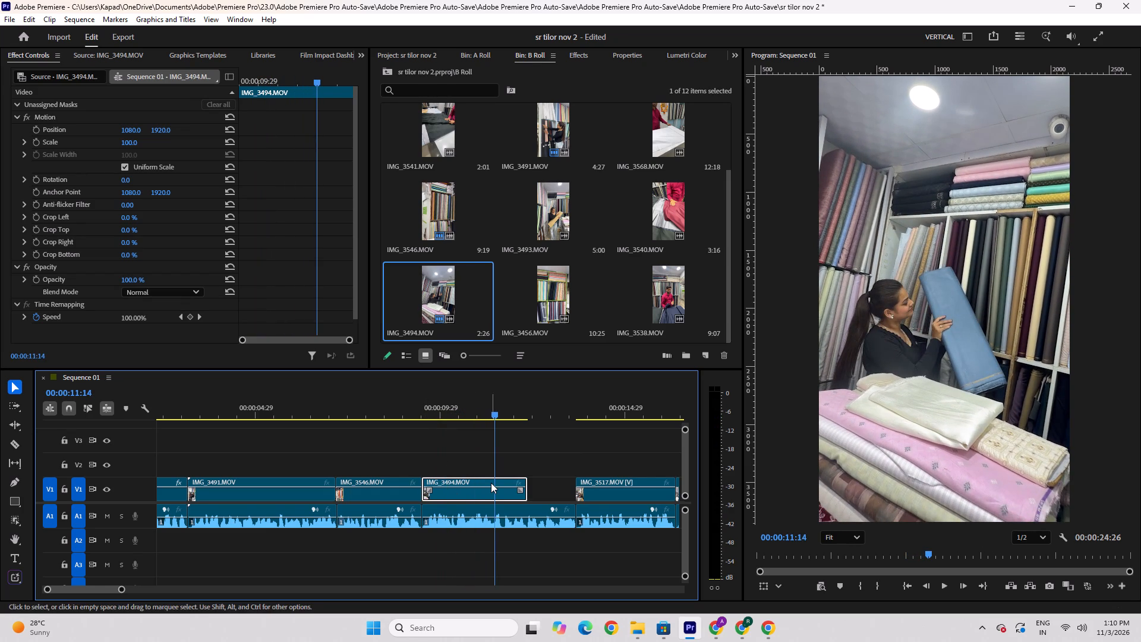
key(c)
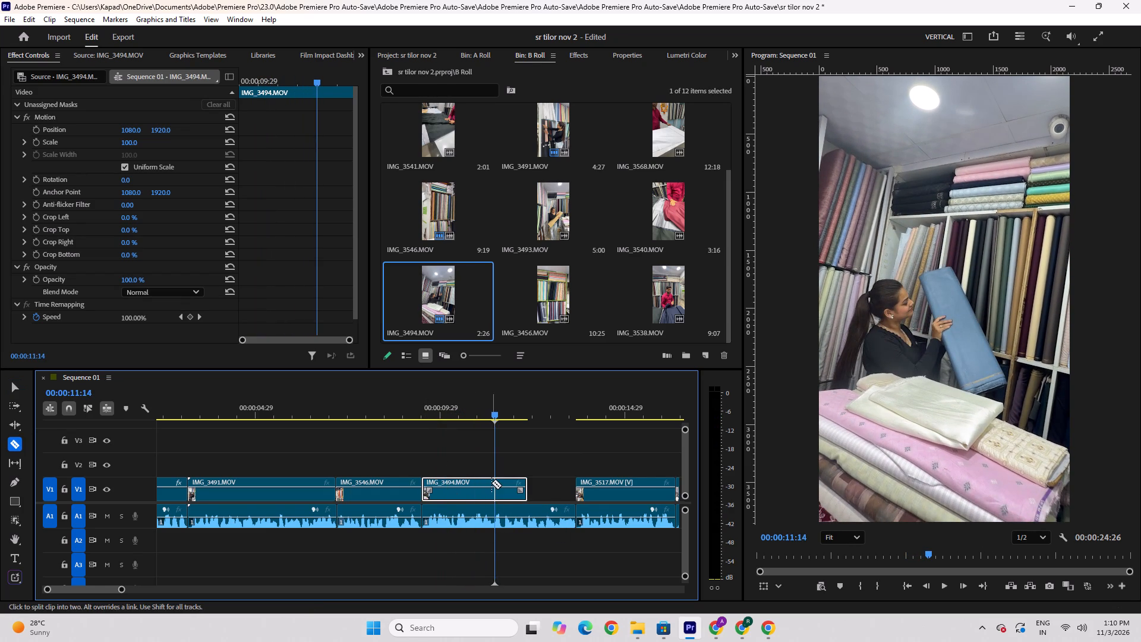
click(495, 486)
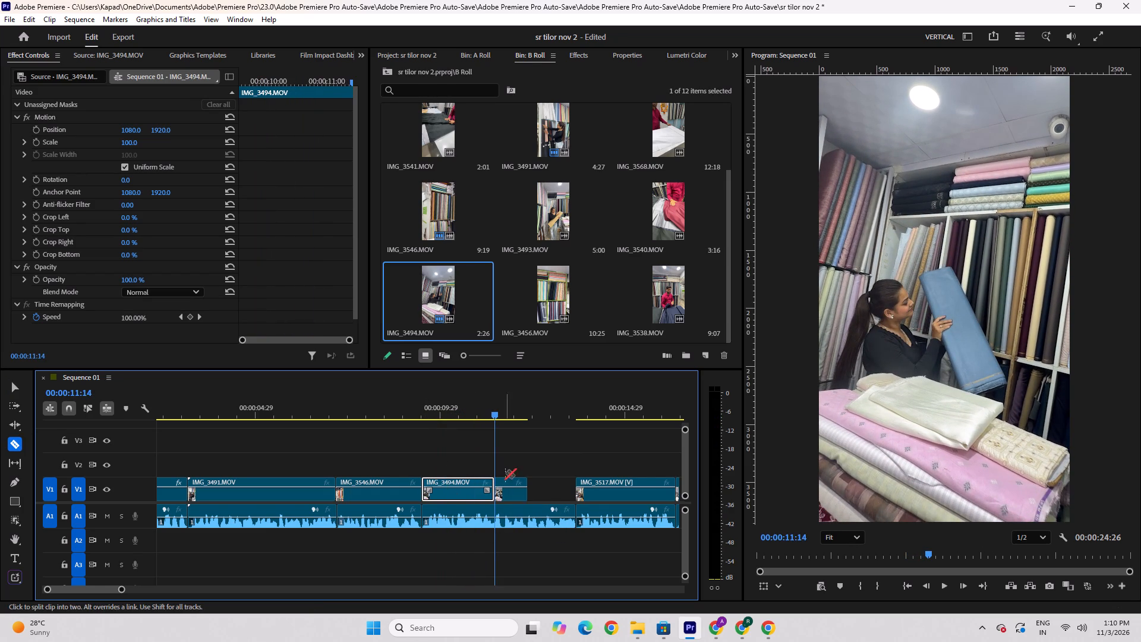
key(v)
drag(515, 465, 506, 492)
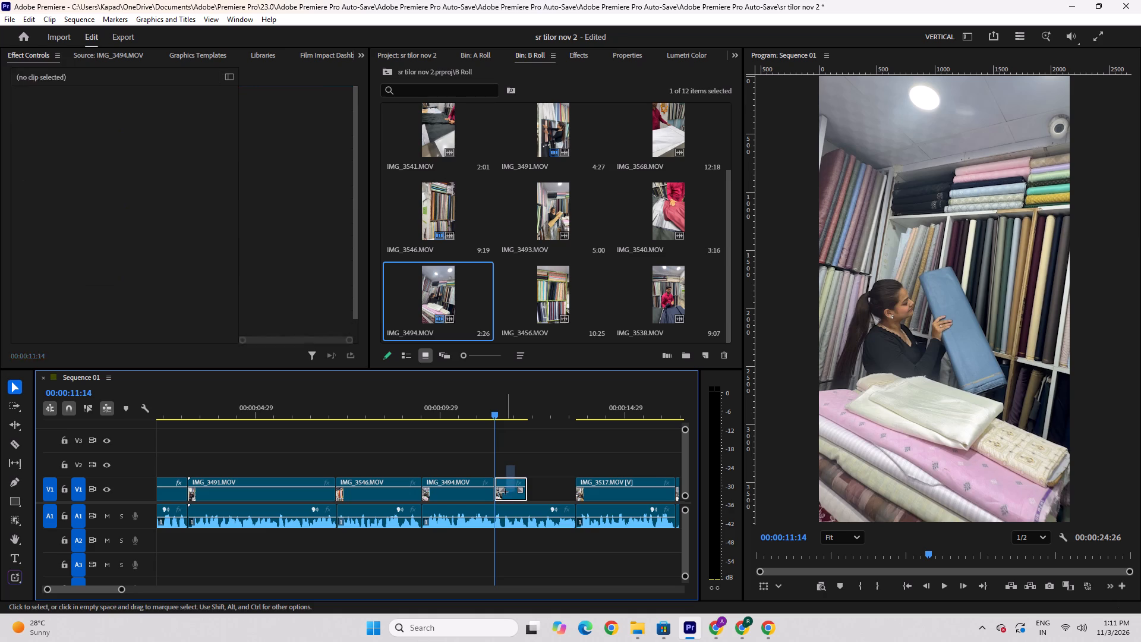
key(Delete)
Play from the end of IMG_3546.MOV into the shortened IMG_3494.MOV to check the transition.
click(408, 409)
key(space)
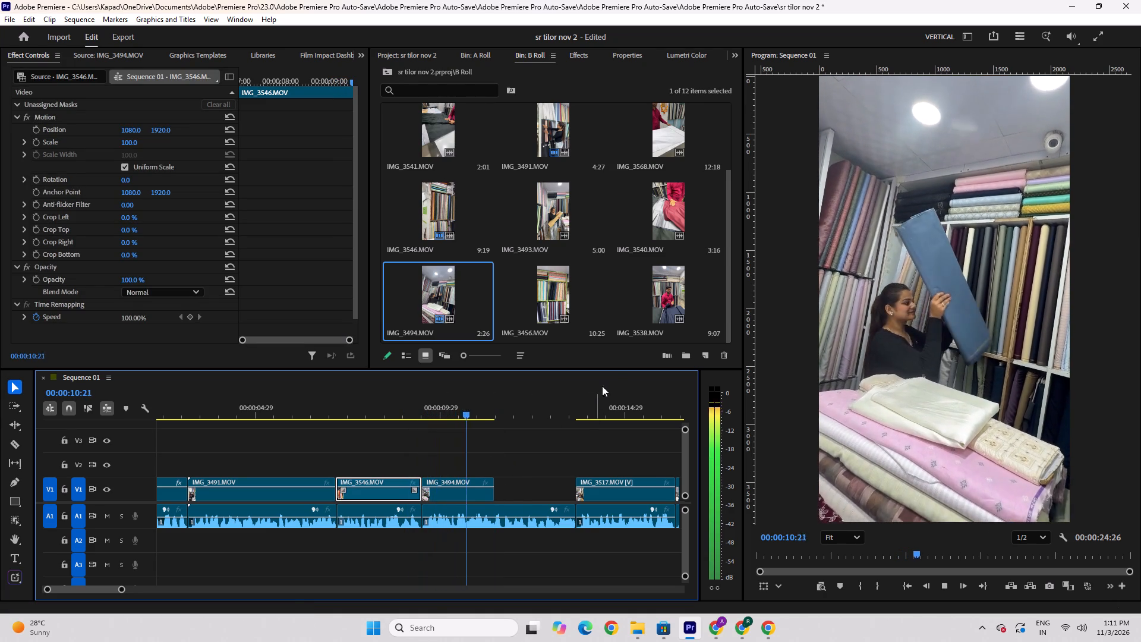
key(space)
Place only the video of B Roll clip IMG_3538.MOV on V2, starting where IMG_3494.MOV ends at 00:00:11:14.
click(661, 303)
double_click(675, 313)
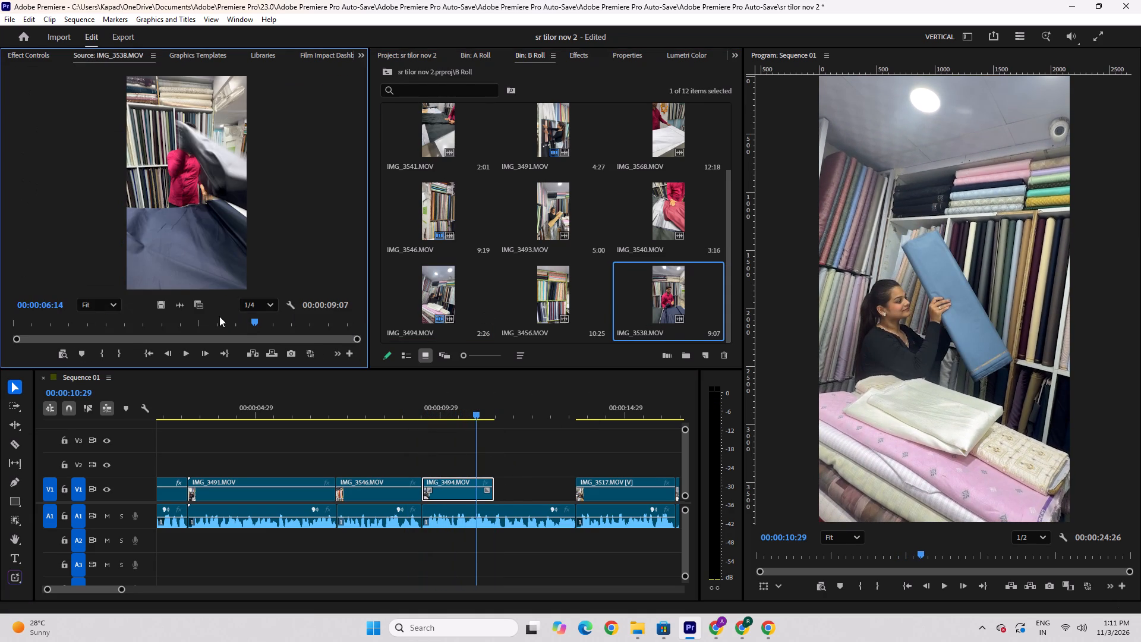
drag(163, 309, 501, 477)
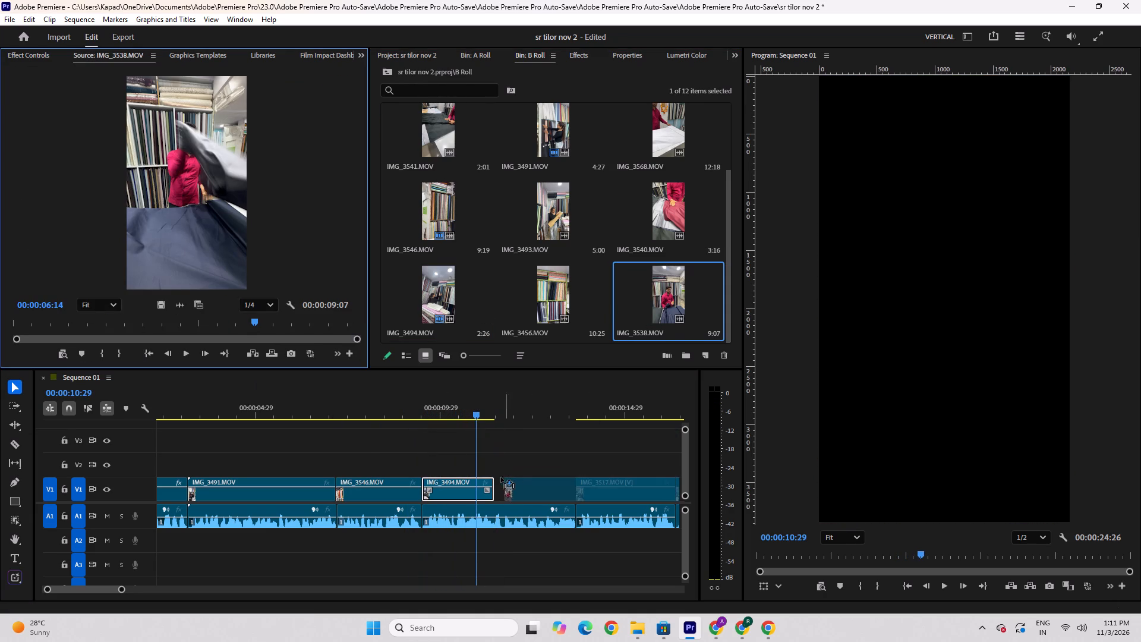
drag(501, 477, 482, 457)
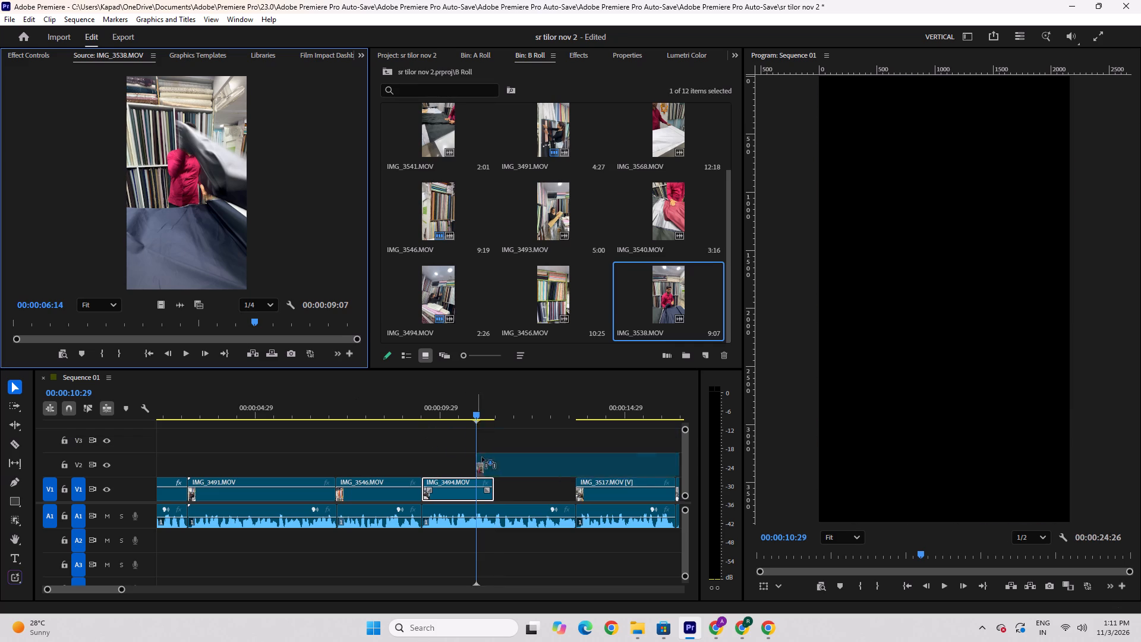
drag(482, 457, 483, 456)
drag(488, 461, 503, 465)
key(ctrl+z)
drag(492, 459, 496, 461)
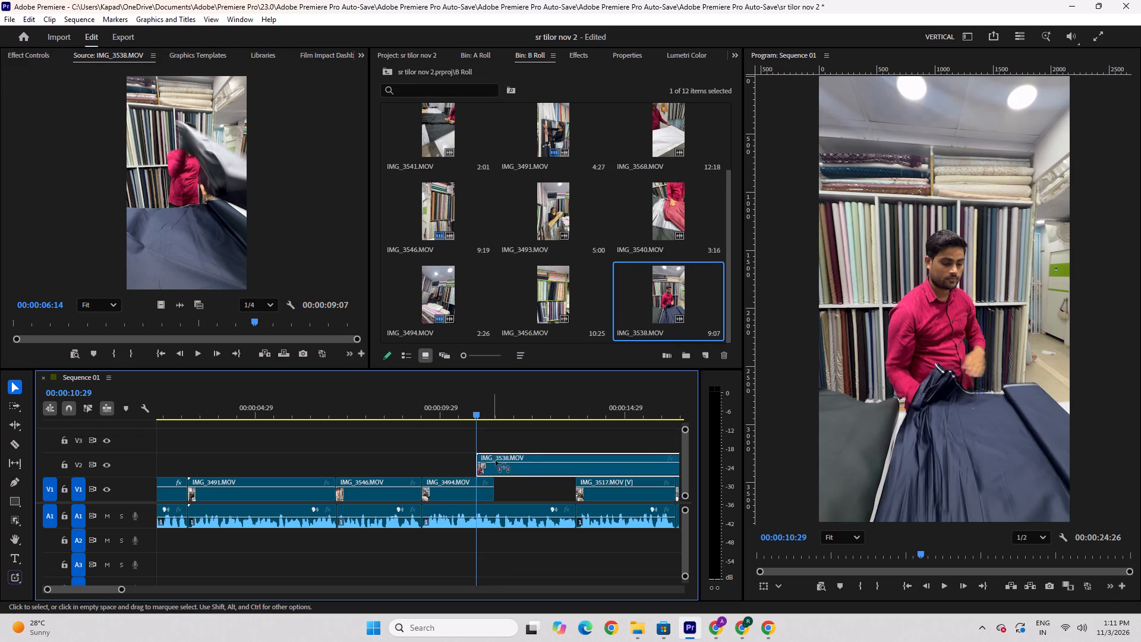
drag(496, 461, 505, 462)
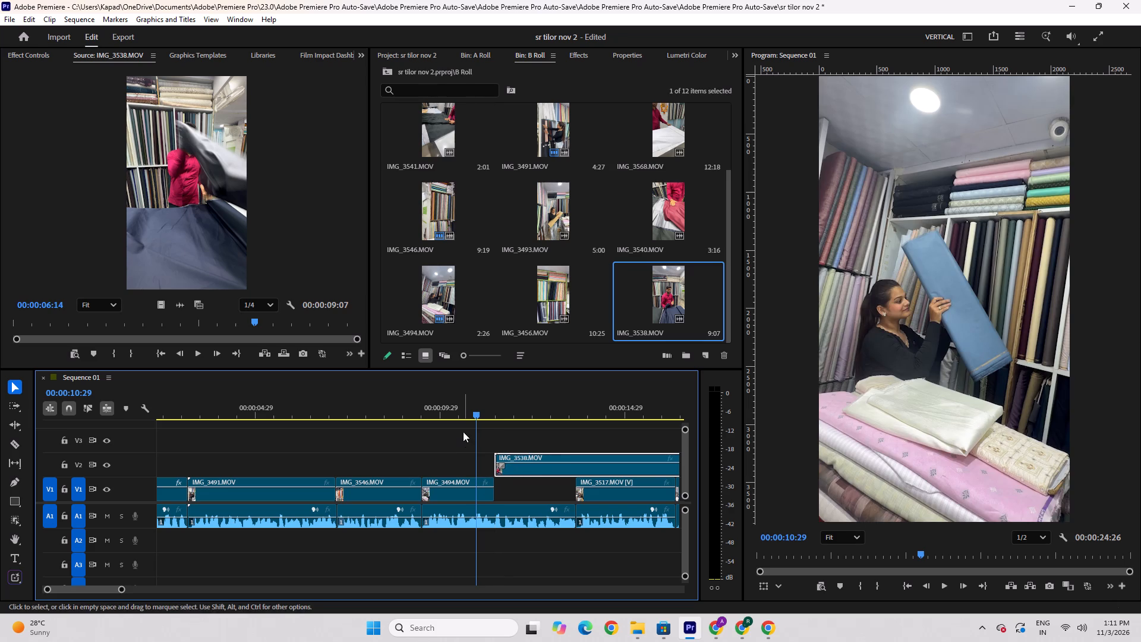
Preview IMG_3538.MOV, cut it on V2 at 00:00:13:20 where IMG_3517.MOV starts, and delete the portion after the cut.
key(space)
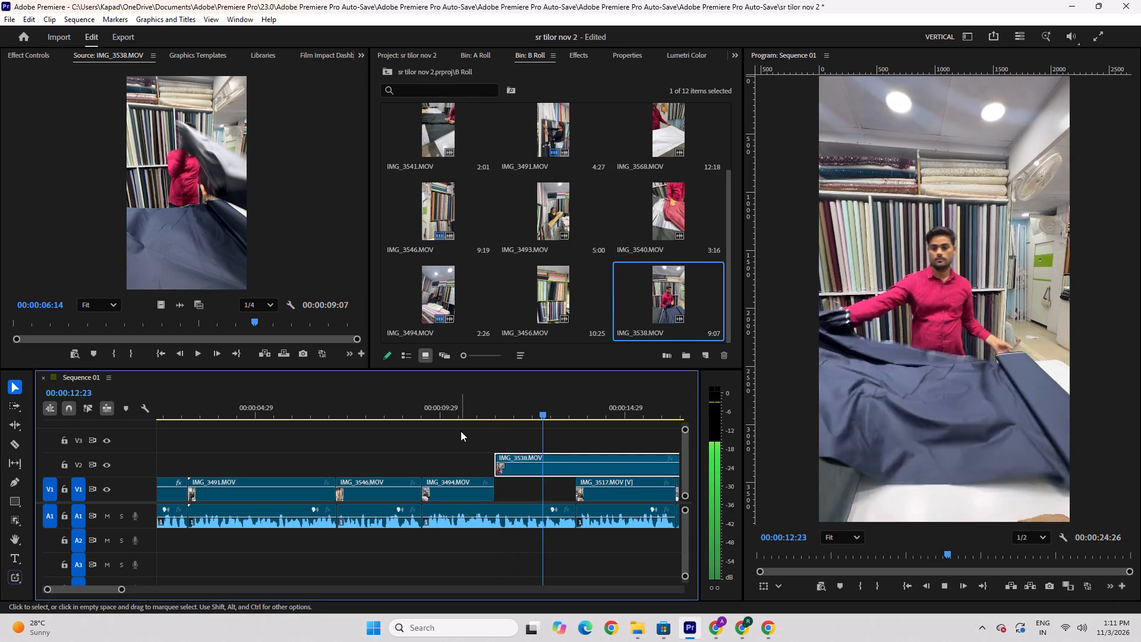
key(space)
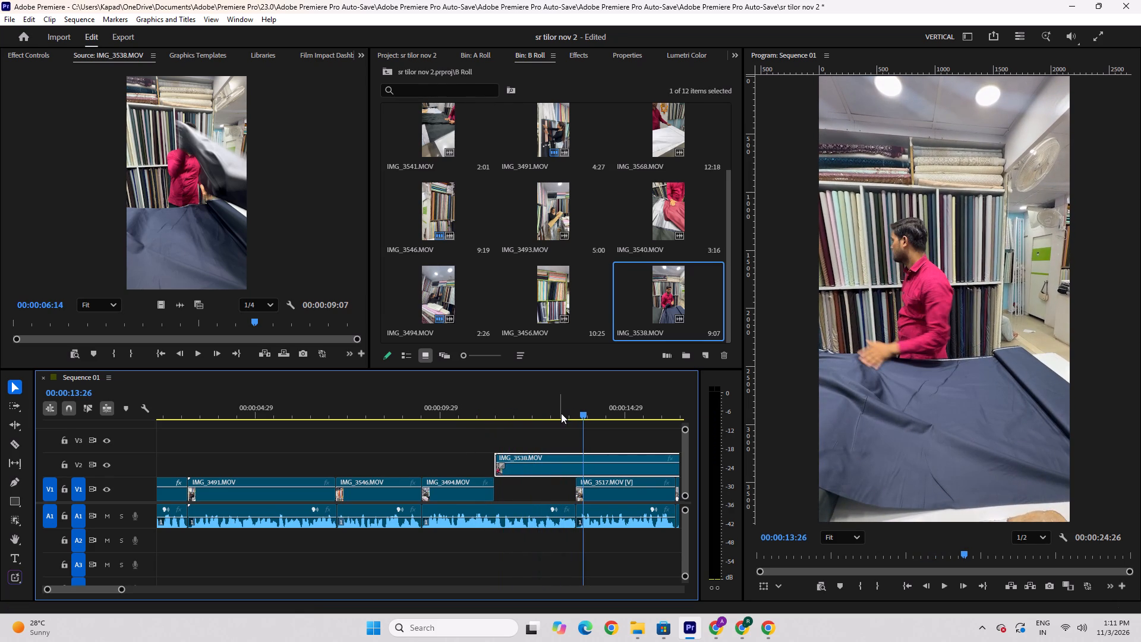
drag(580, 417, 572, 420)
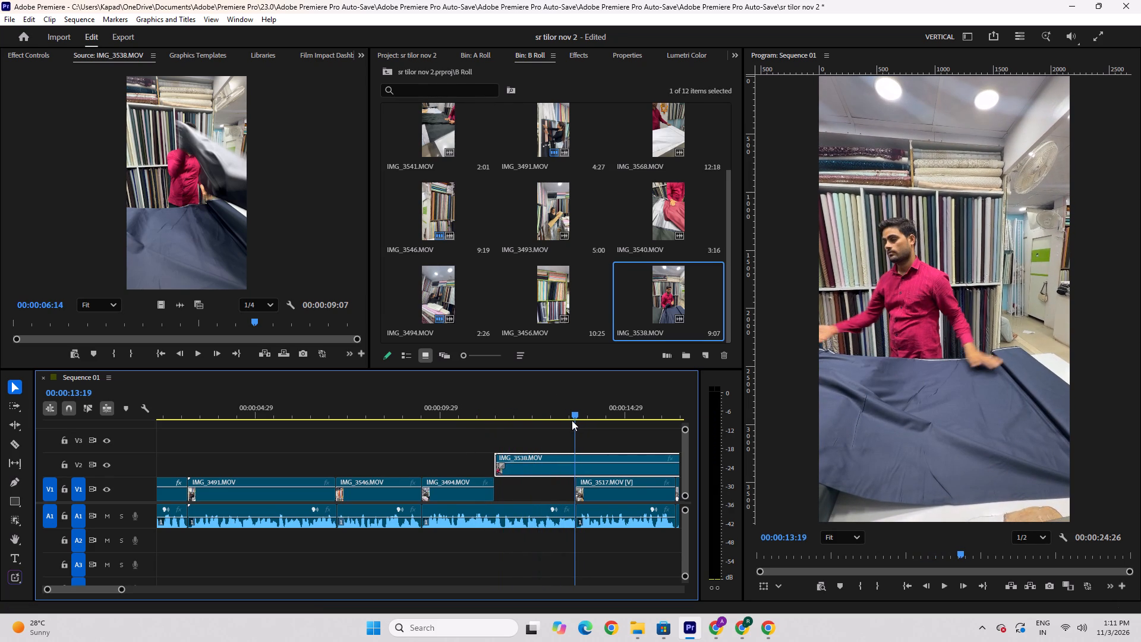
drag(572, 420, 573, 423)
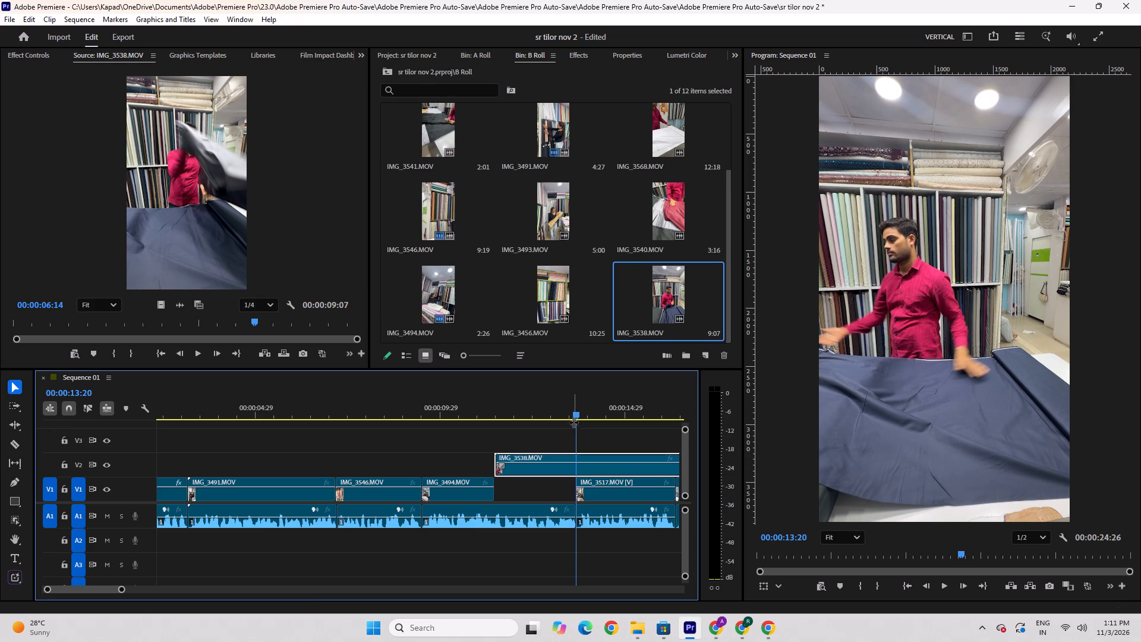
text(vc)
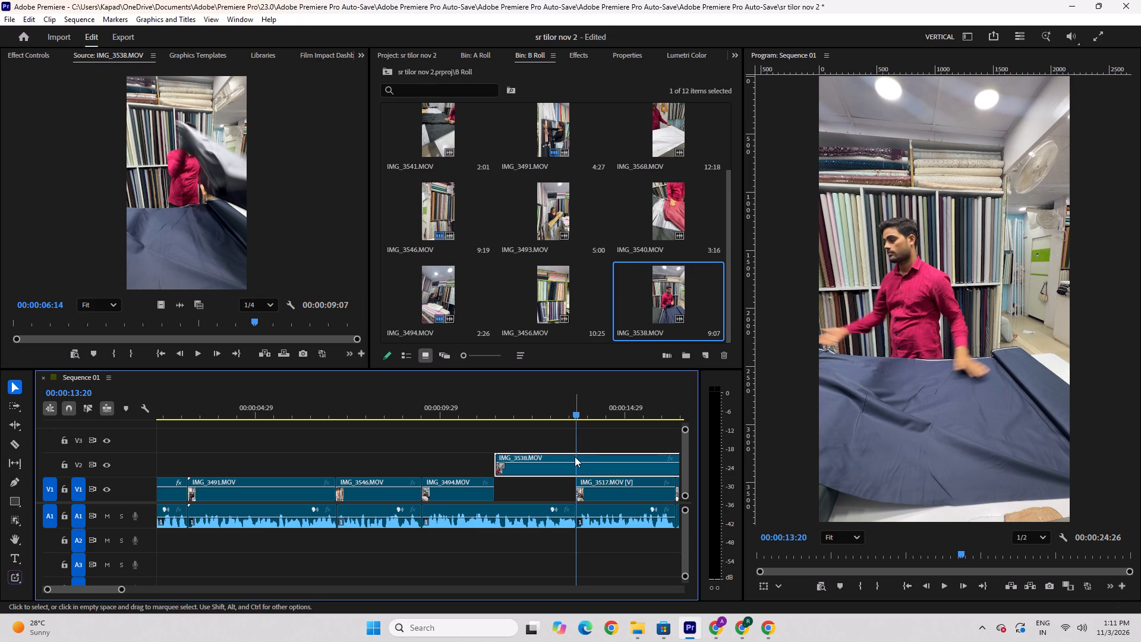
text(xc)
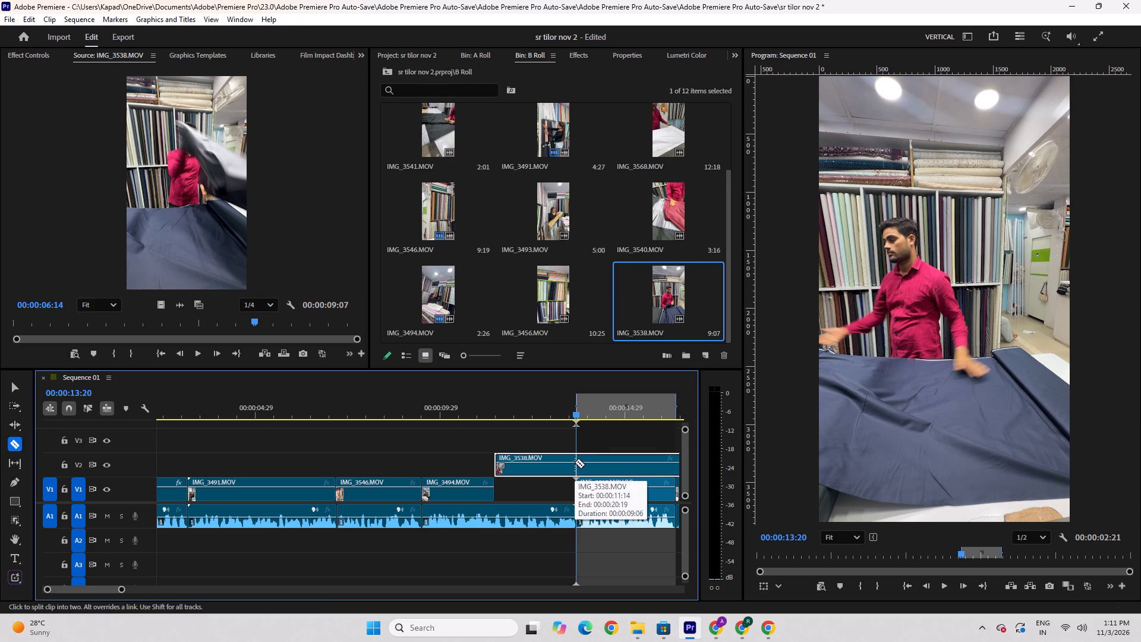
key(ctrl+z)
click(576, 461)
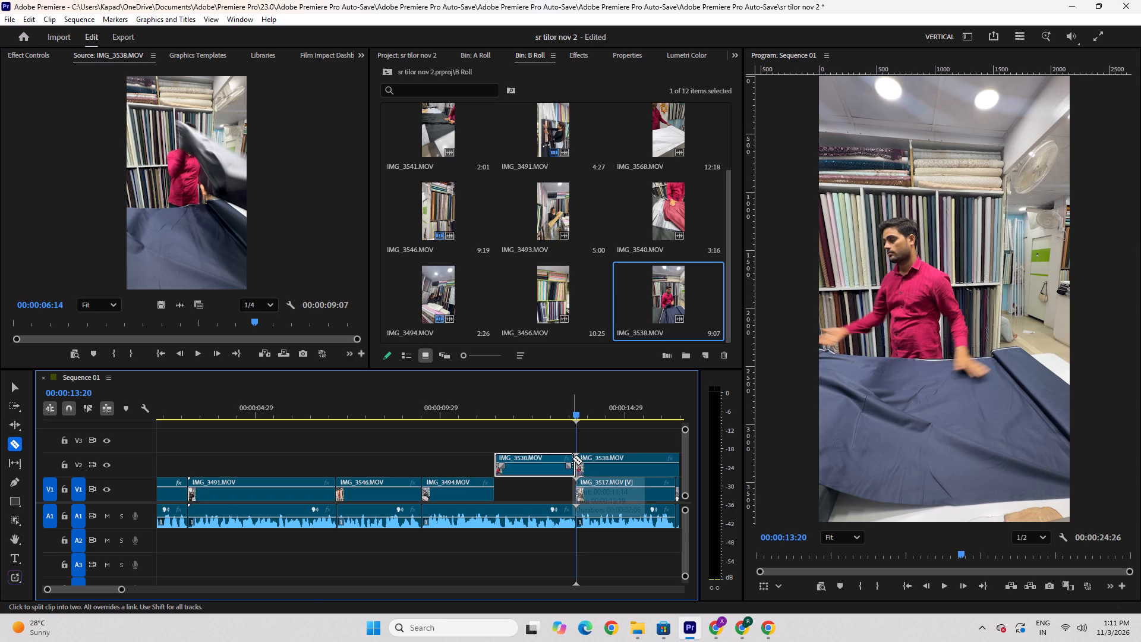
key(v)
double_click(596, 461)
key(shift+Delete)
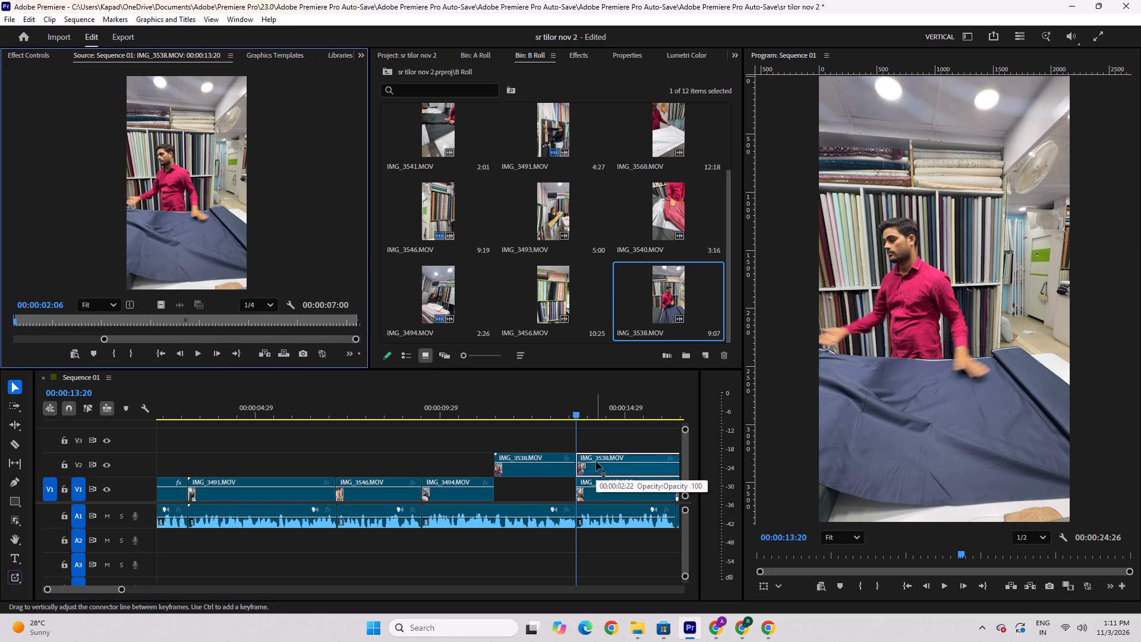
key(shift+Delete)
double_click(592, 465)
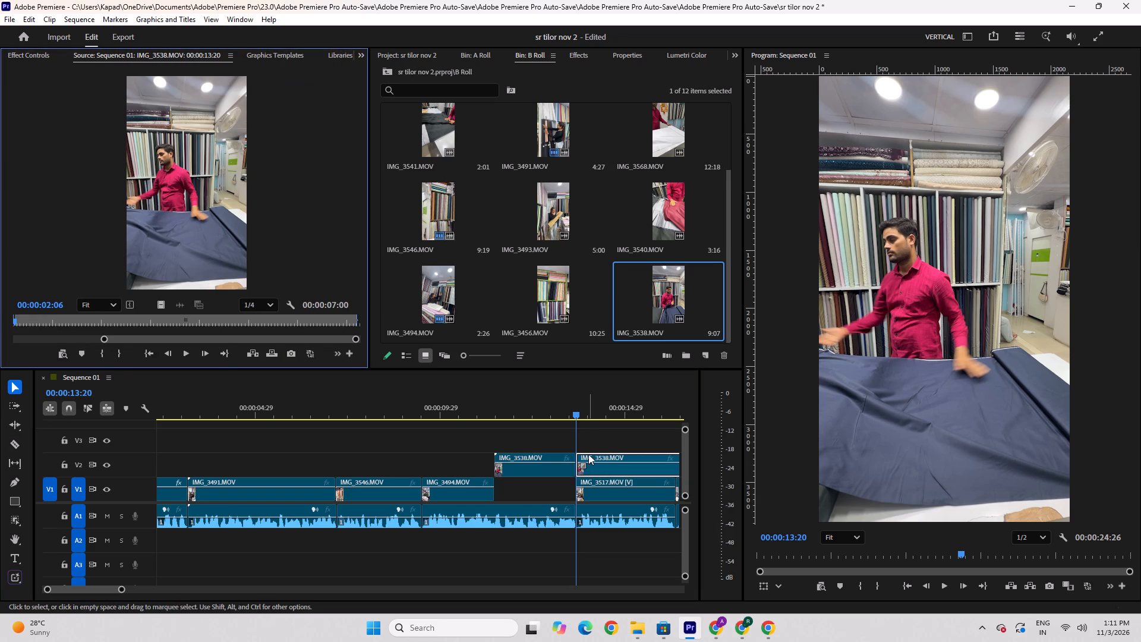
drag(590, 434, 595, 467)
key(Delete)
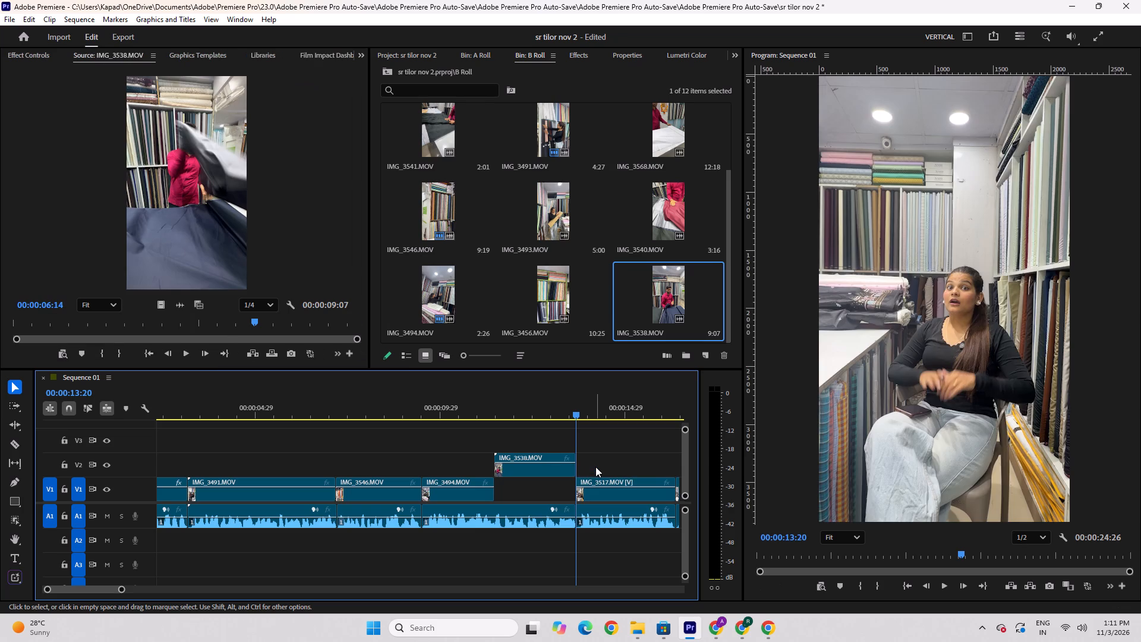
Move the trimmed IMG_3538.MOV from V2 into the V1 gap between IMG_3494.MOV and IMG_3517.MOV.
drag(540, 464, 544, 496)
key(ctrl+z)
drag(544, 466, 544, 490)
Play the sequence from within IMG_3494.MOV through IMG_3538.MOV and the following A Roll clips to check the filled V1 track.
click(464, 441)
click(460, 426)
click(458, 421)
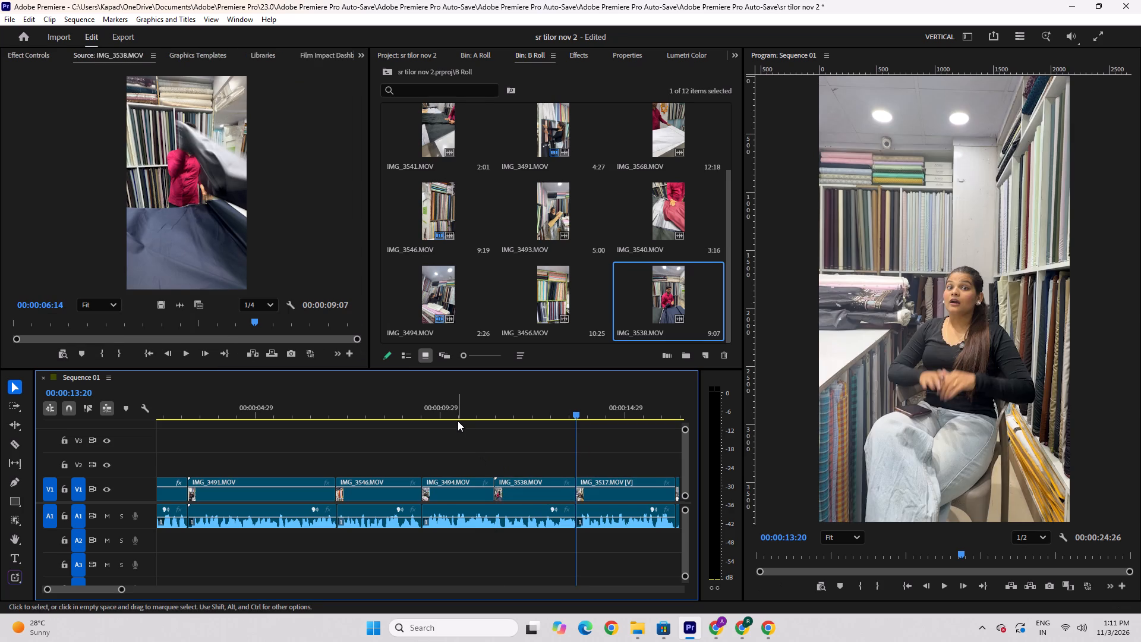
click(456, 420)
click(455, 415)
key(space)
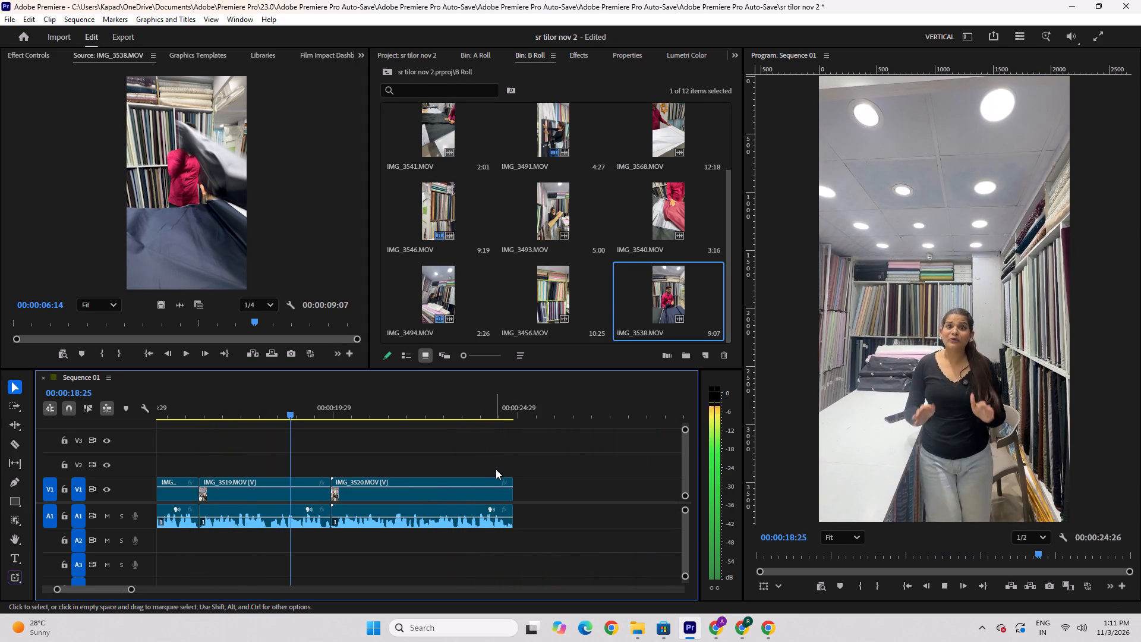
key(space)
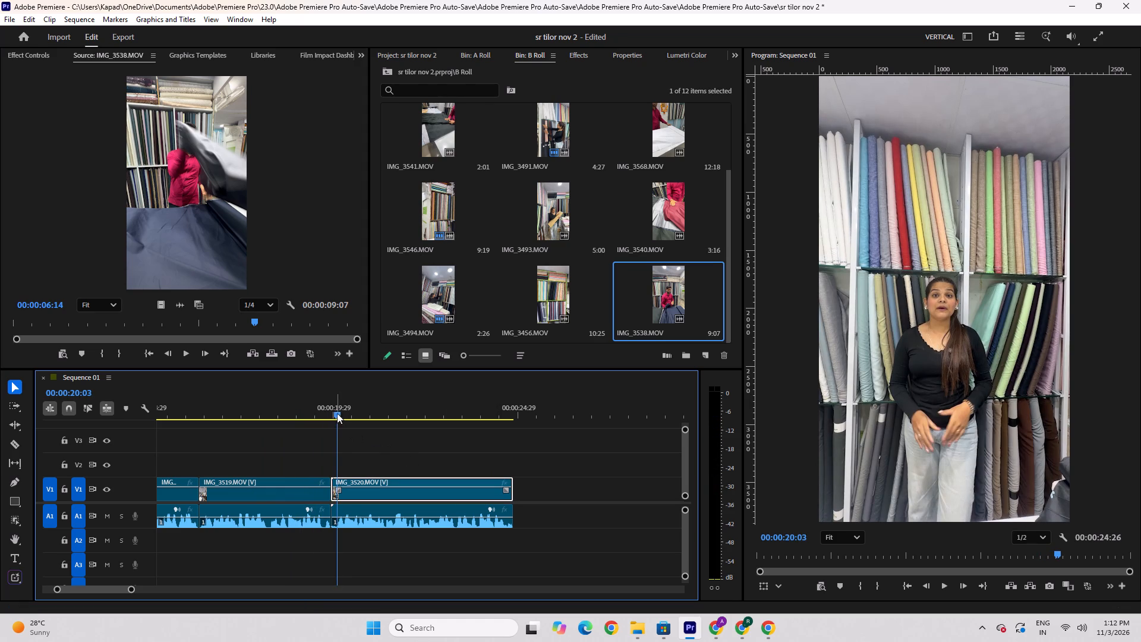
Play the sequence from IMG_3519.MOV towards its end, and again from the start into IMG_3546.MOV, to review the edit.
drag(338, 413, 201, 454)
key(space)
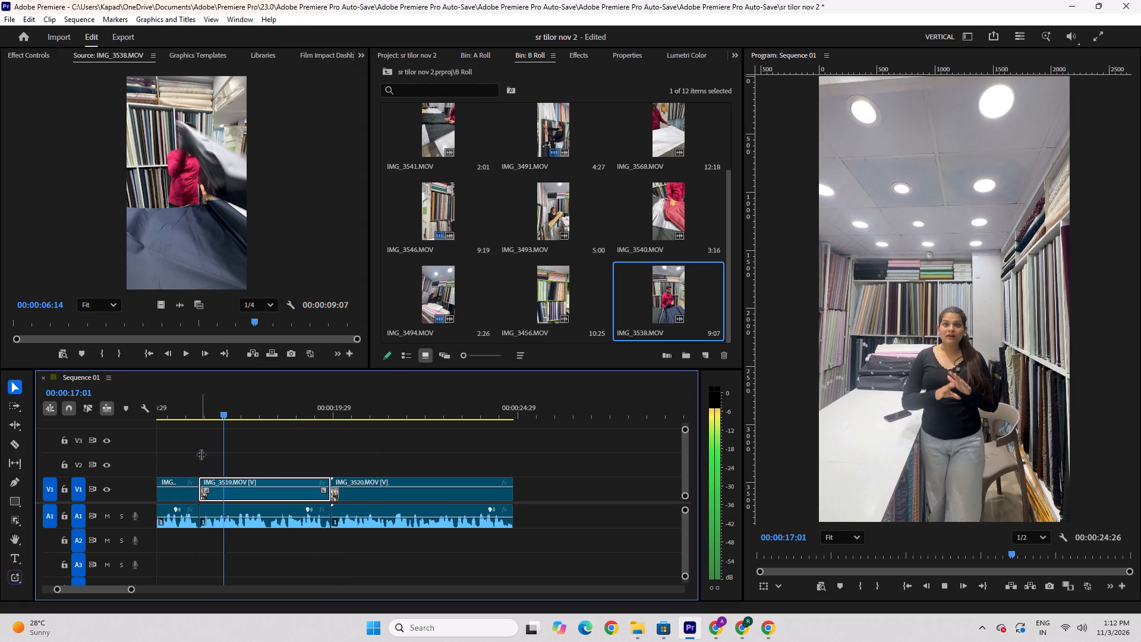
key(space)
key(space)
key(space)
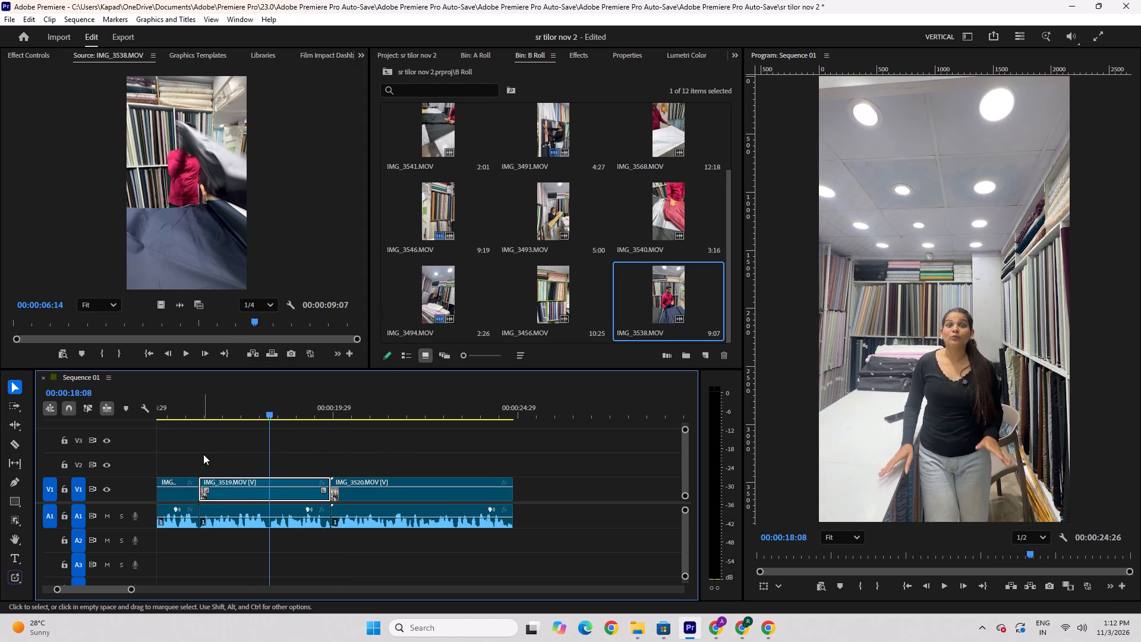
key(space)
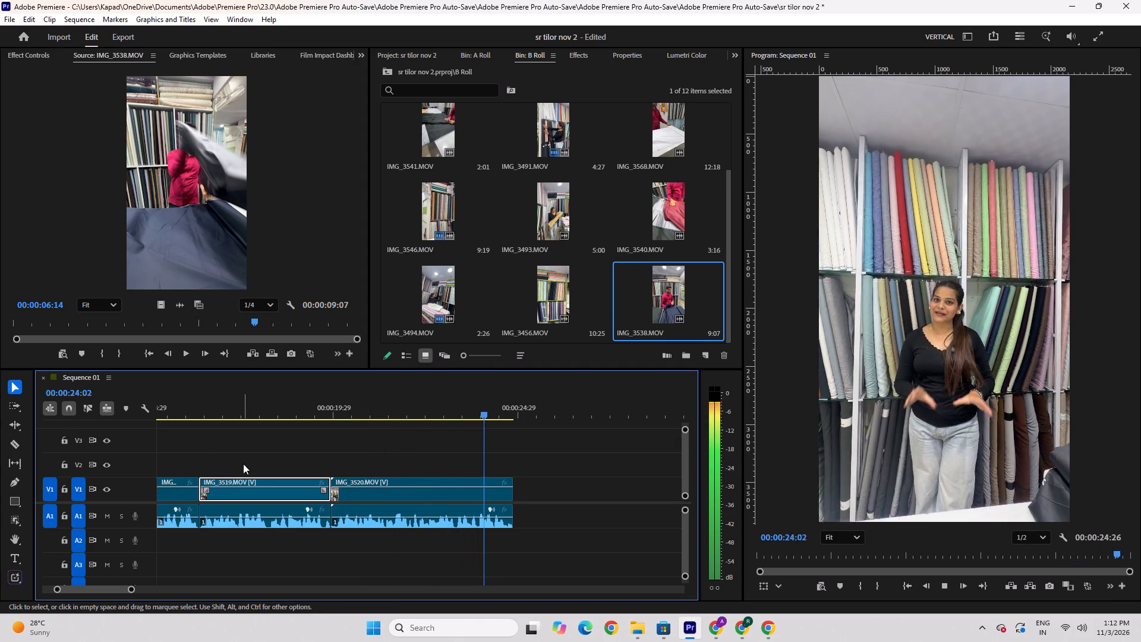
key(space)
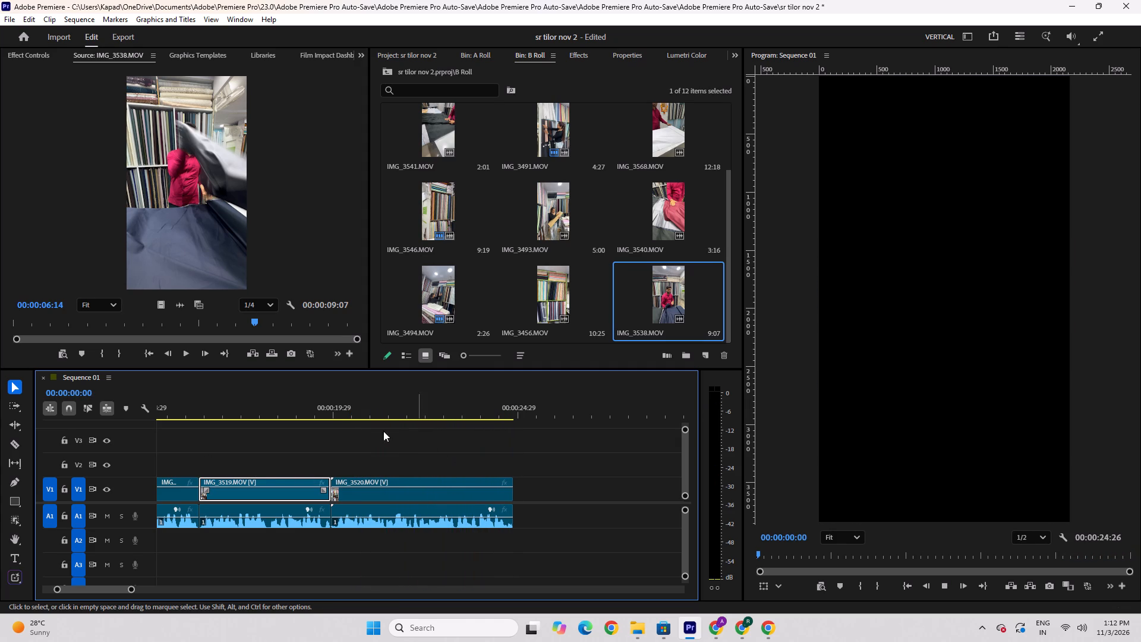
click(332, 421)
key(space)
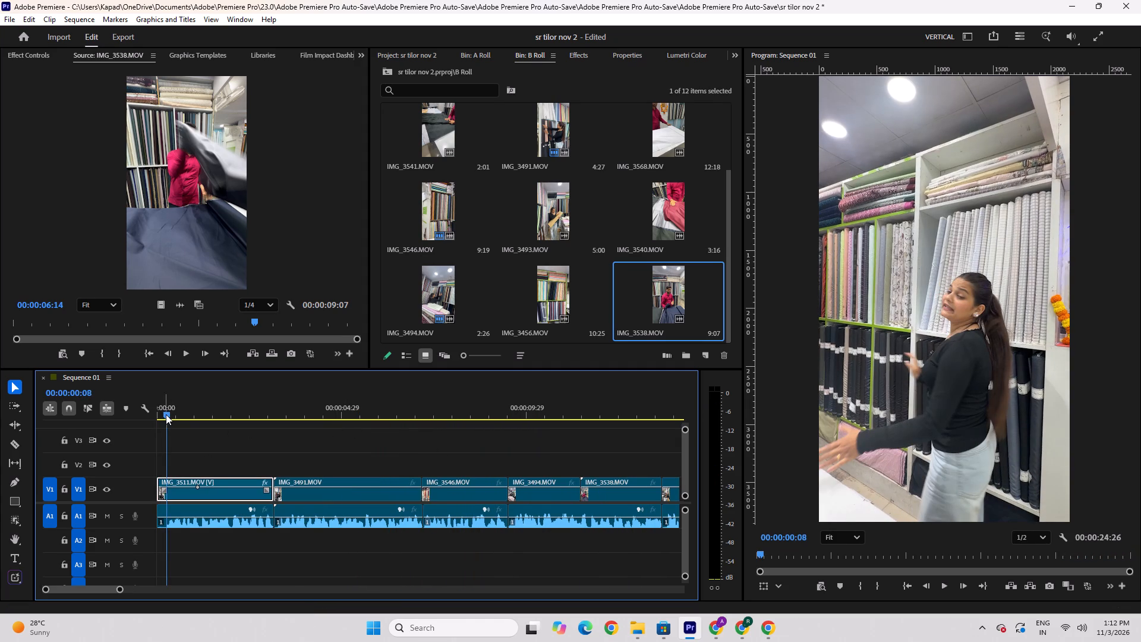
drag(166, 414, 46, 461)
key(space)
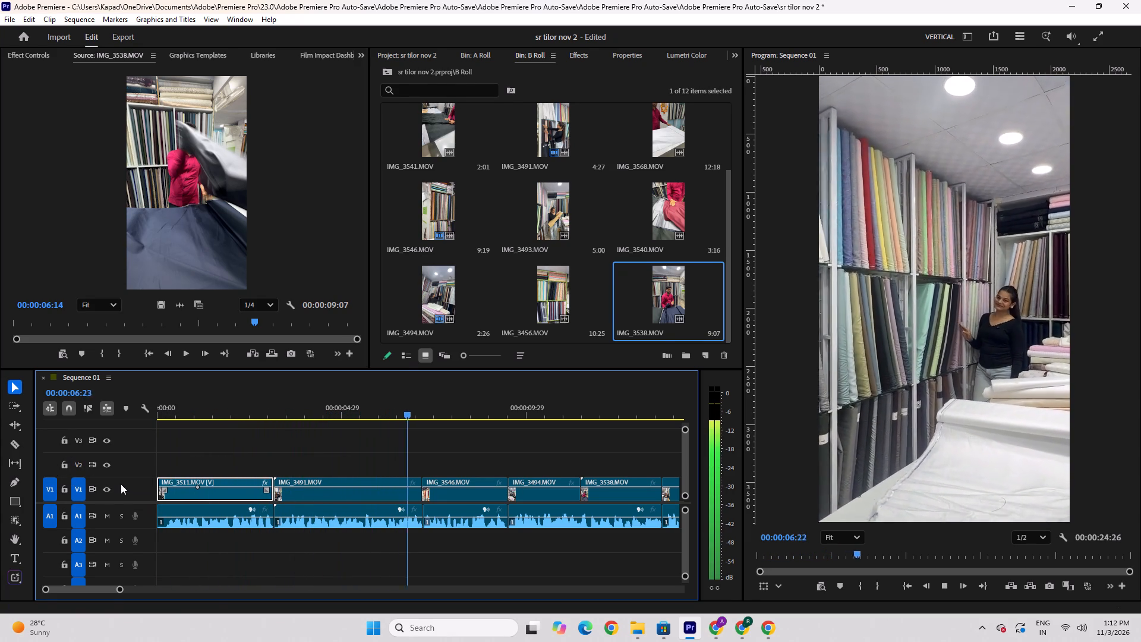
key(space)
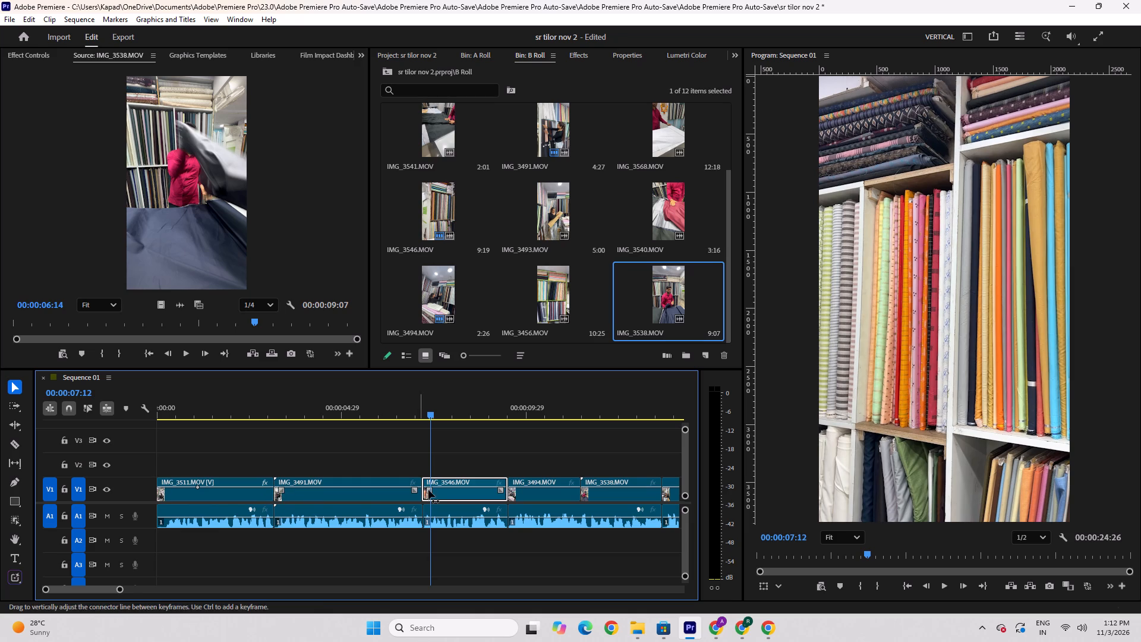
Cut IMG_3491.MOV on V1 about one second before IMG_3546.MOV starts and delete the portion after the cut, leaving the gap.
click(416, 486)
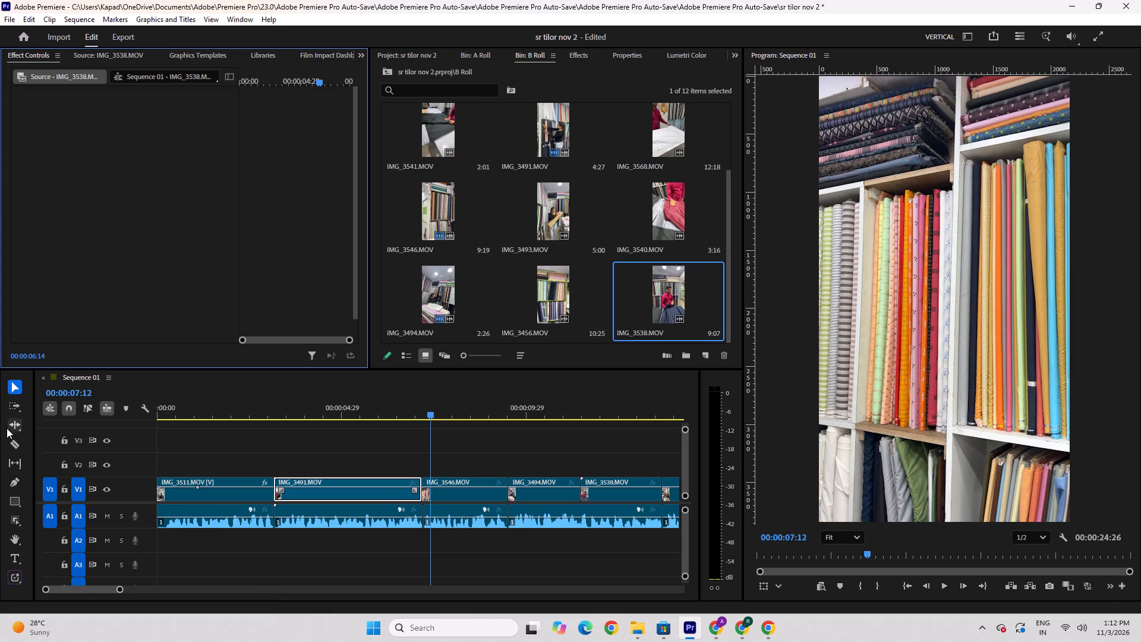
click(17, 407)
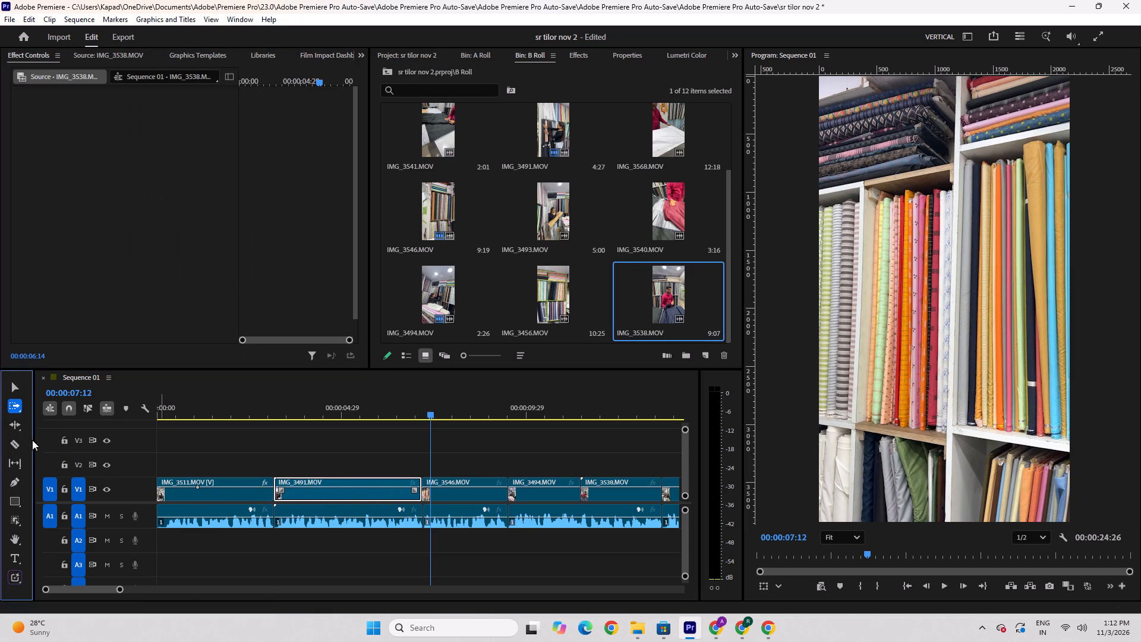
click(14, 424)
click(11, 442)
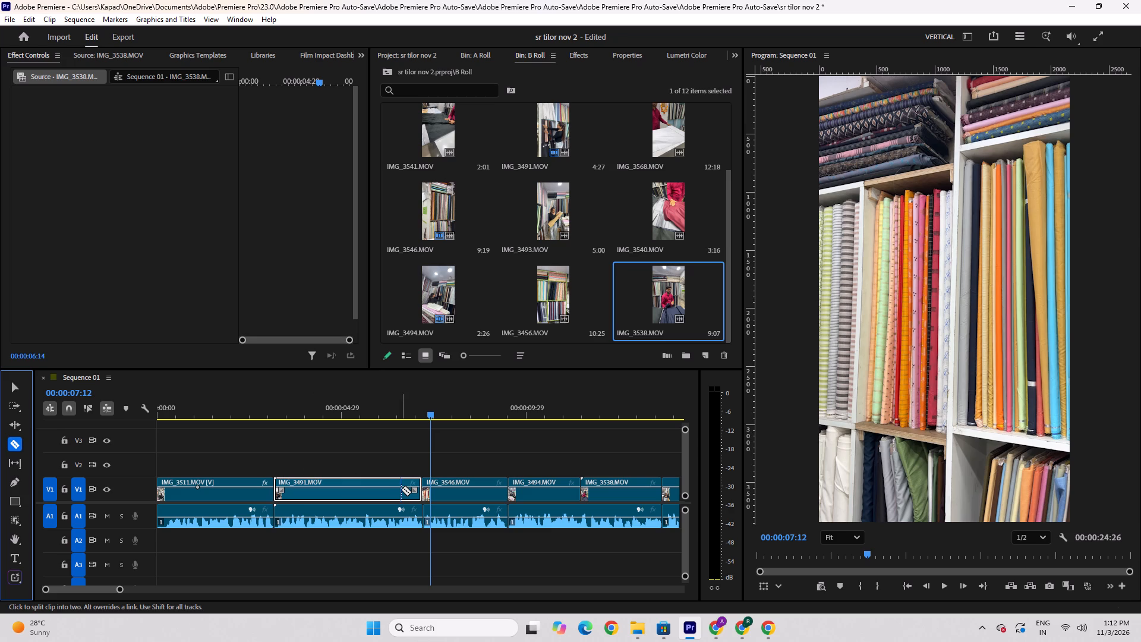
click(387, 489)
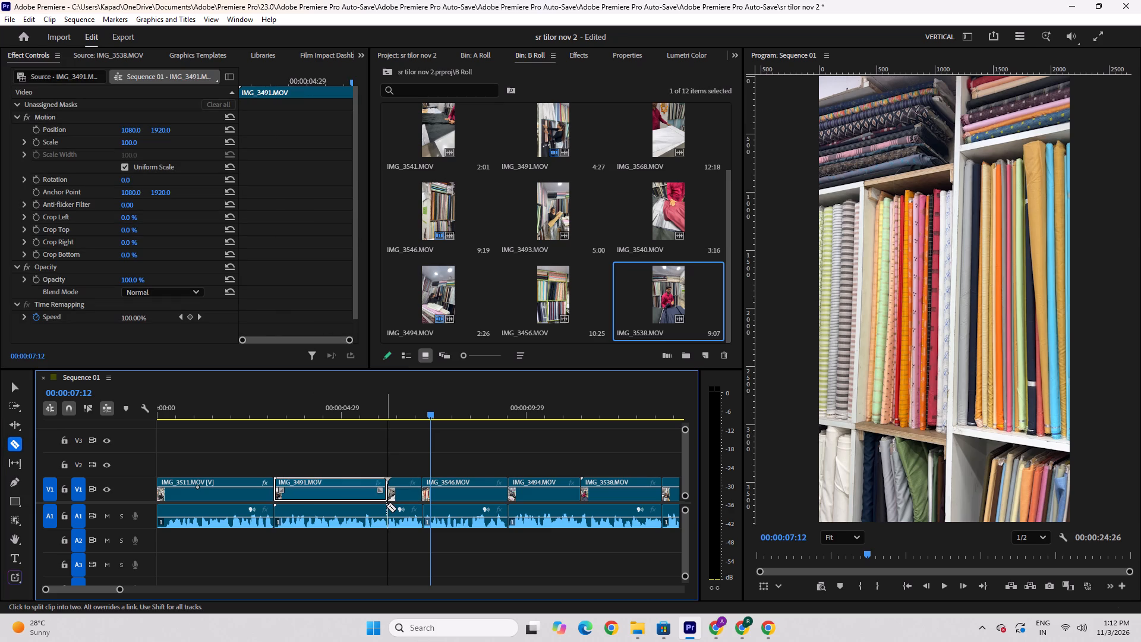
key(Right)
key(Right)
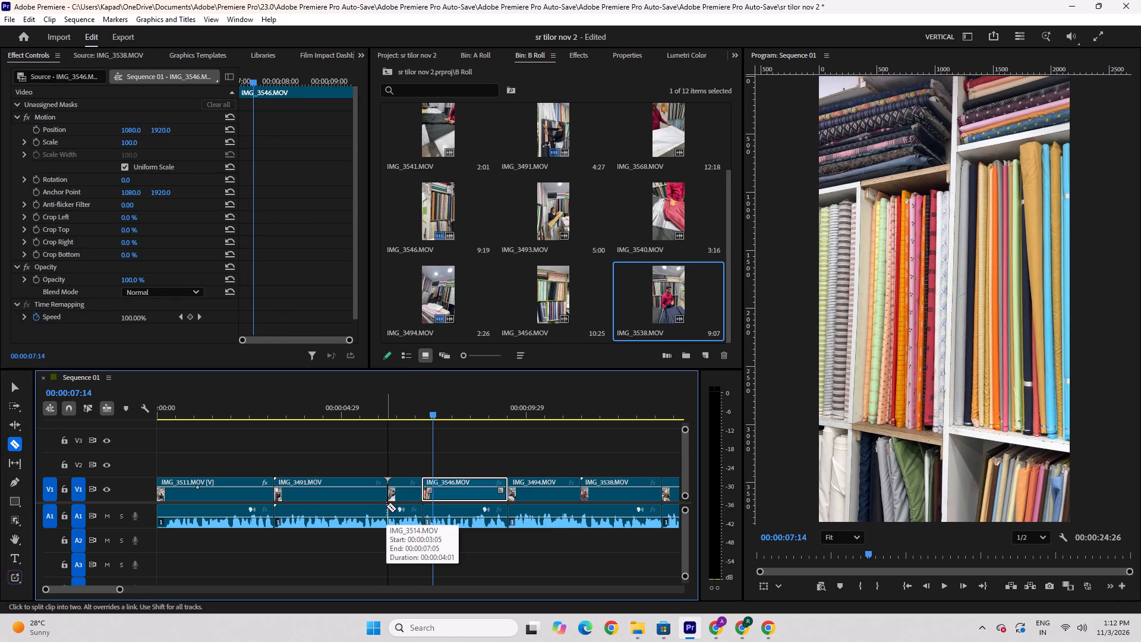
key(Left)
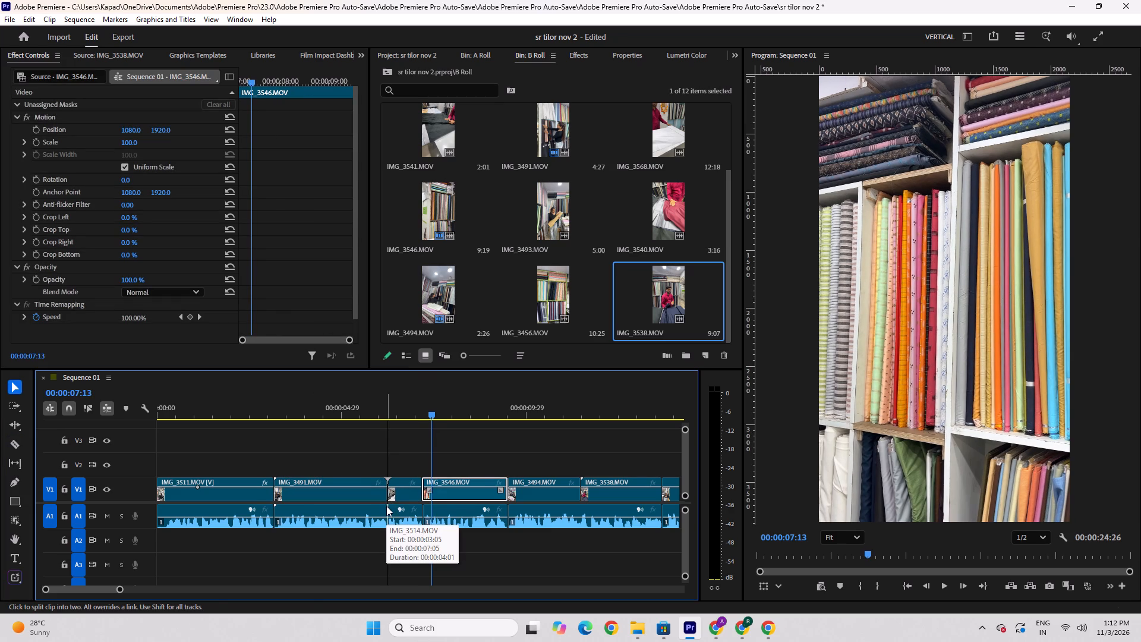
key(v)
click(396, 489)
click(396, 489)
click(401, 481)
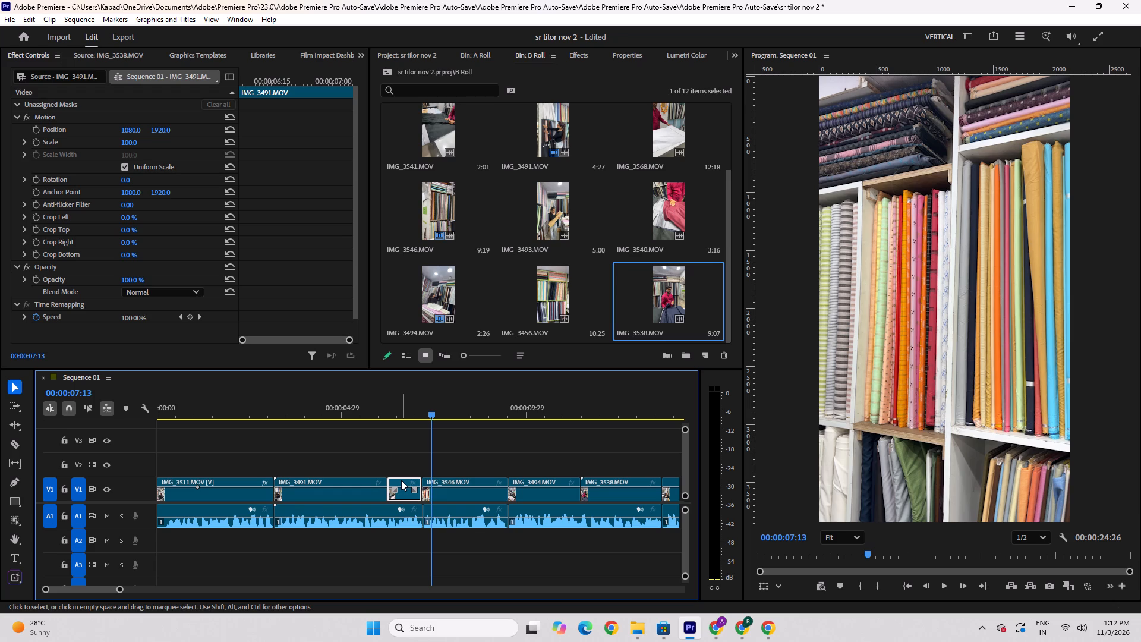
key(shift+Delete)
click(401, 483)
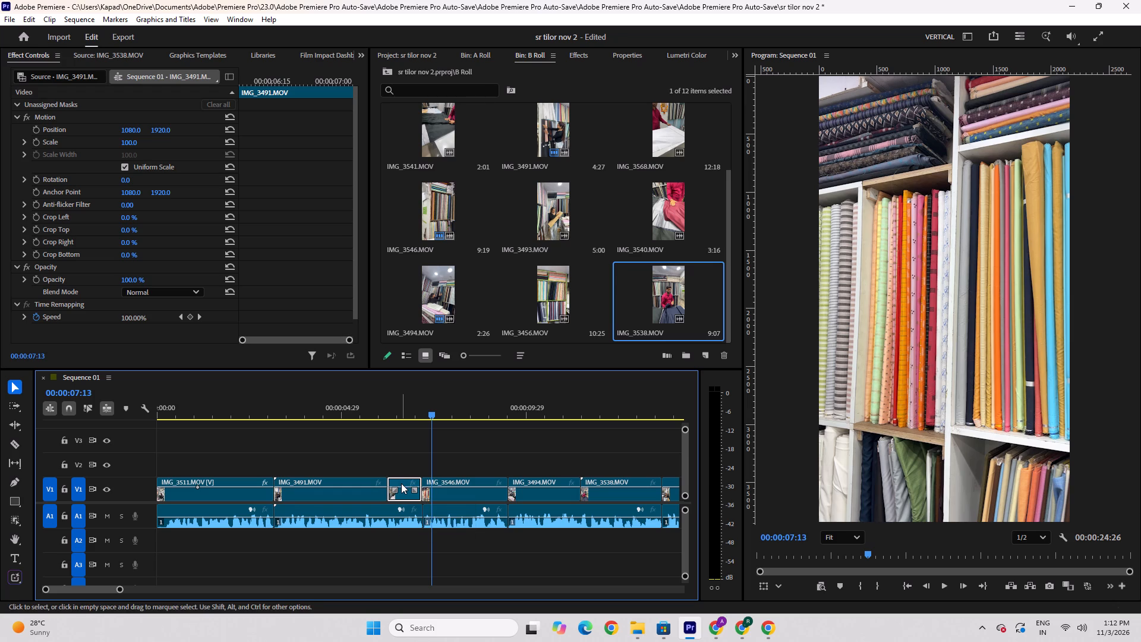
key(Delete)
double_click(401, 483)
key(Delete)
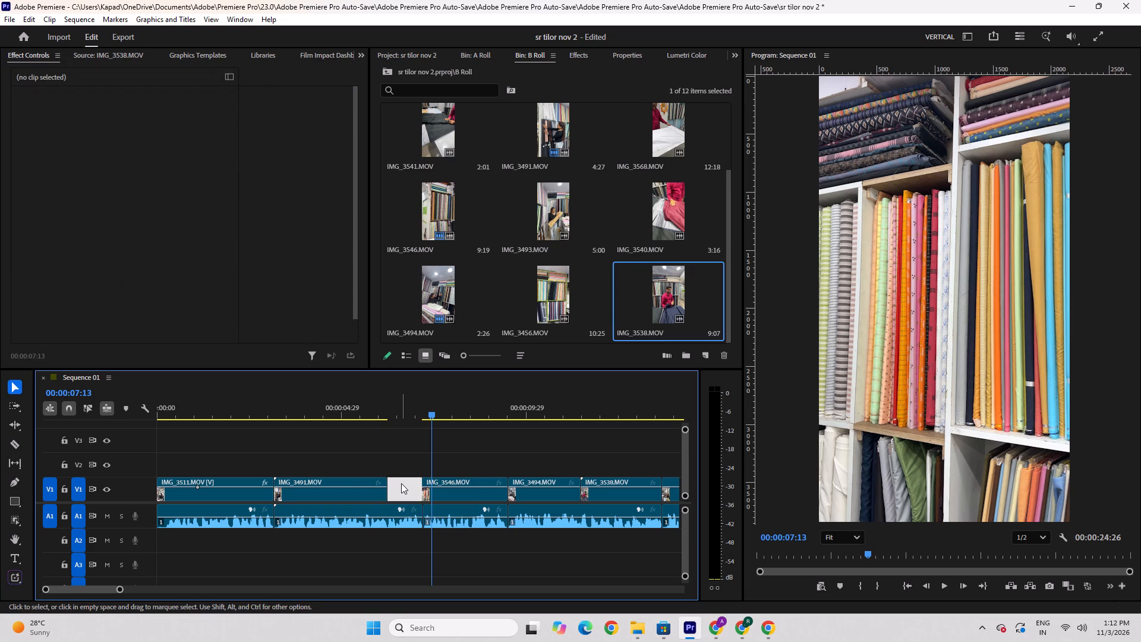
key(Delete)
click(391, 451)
Play from within IMG_3511.MOV into the gap before IMG_3546.MOV, and delete the remaining IMG_3491.MOV from V1.
click(245, 430)
click(240, 419)
click(240, 411)
key(space)
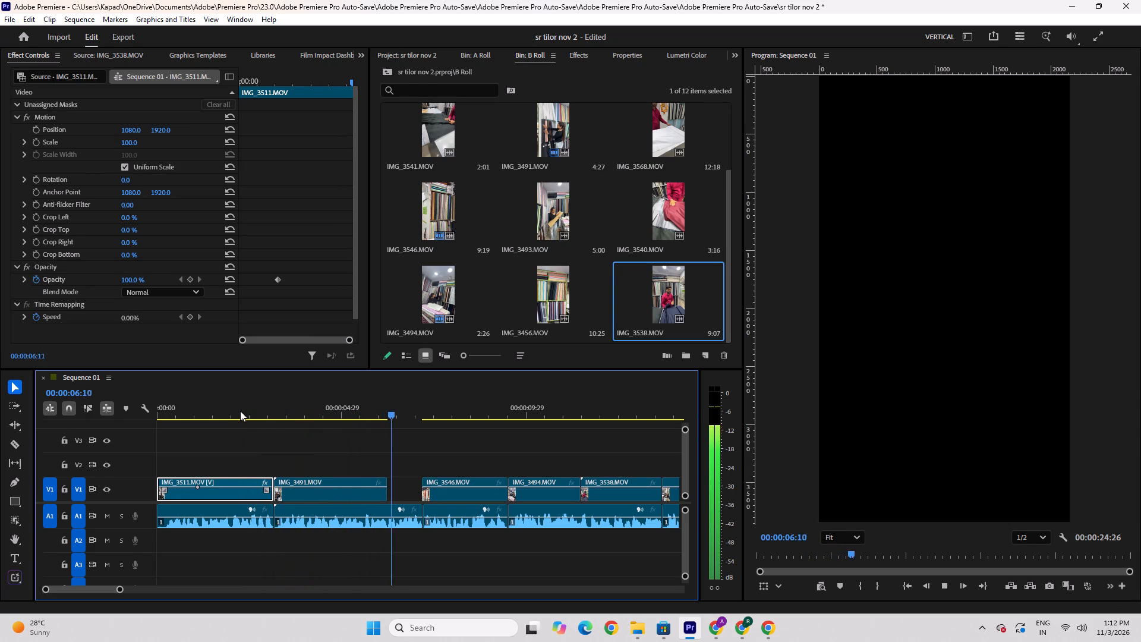
key(space)
click(342, 487)
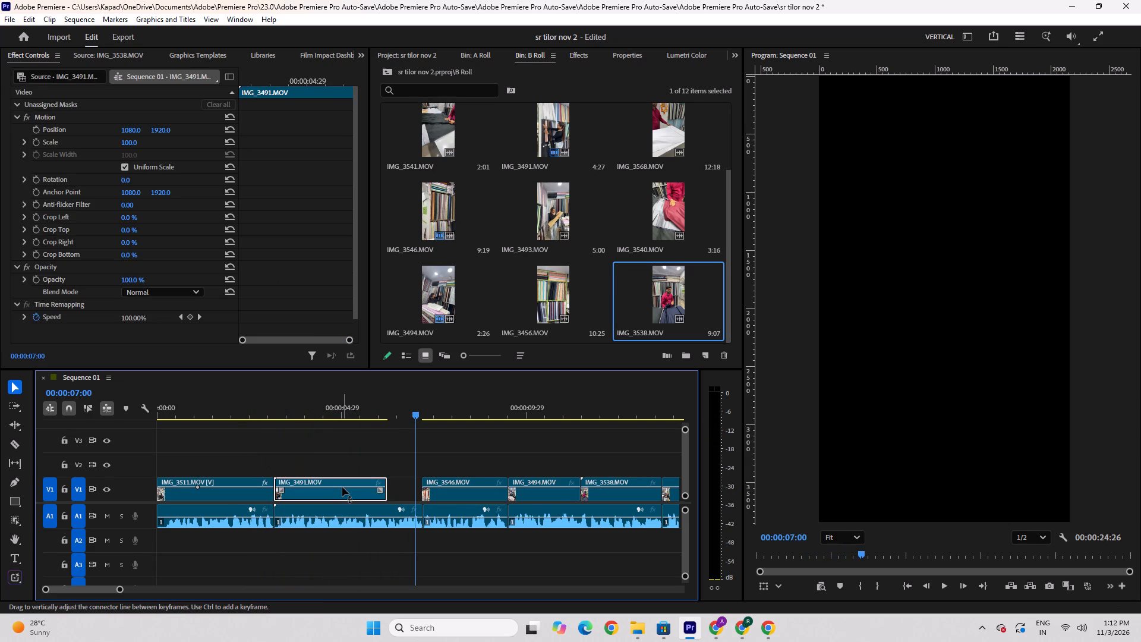
key(Delete)
Open B Roll clip IMG_3452.MOV for source preview and play it from its beginning.
click(253, 417)
scroll(439, 243, up, 3)
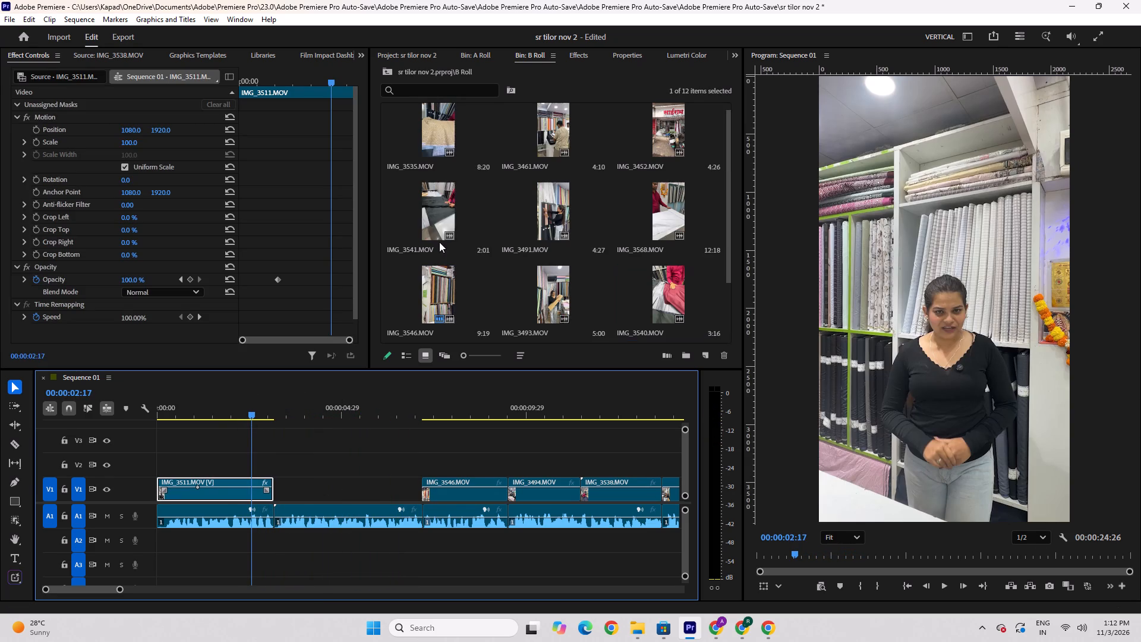
scroll(439, 242, up, 7)
scroll(443, 234, down, 1)
scroll(569, 184, up, 4)
click(680, 133)
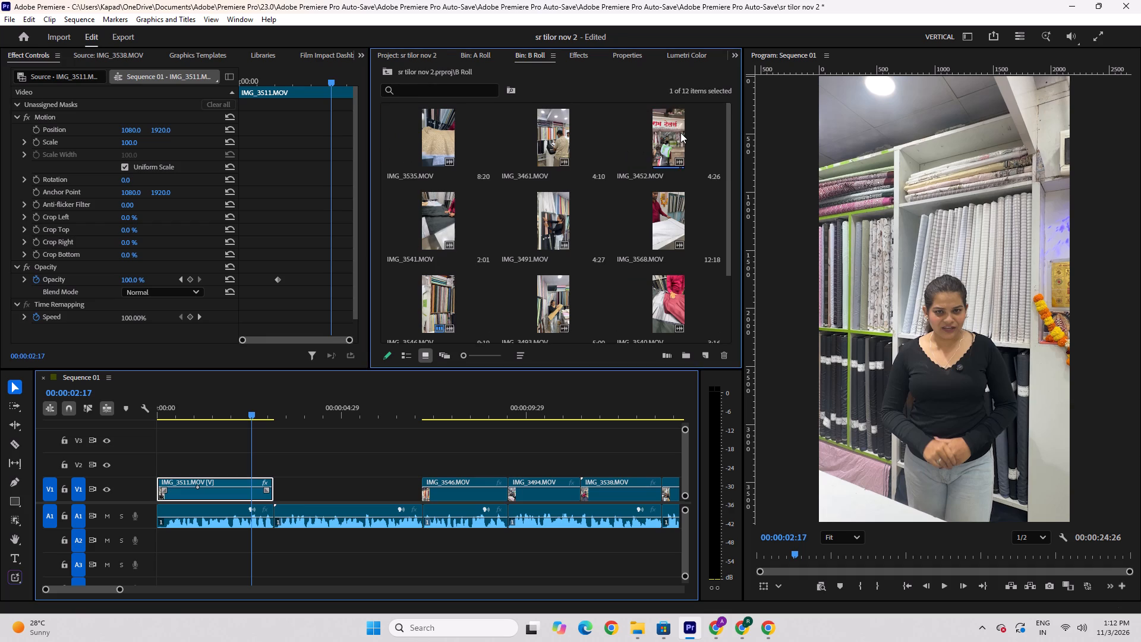
double_click(679, 158)
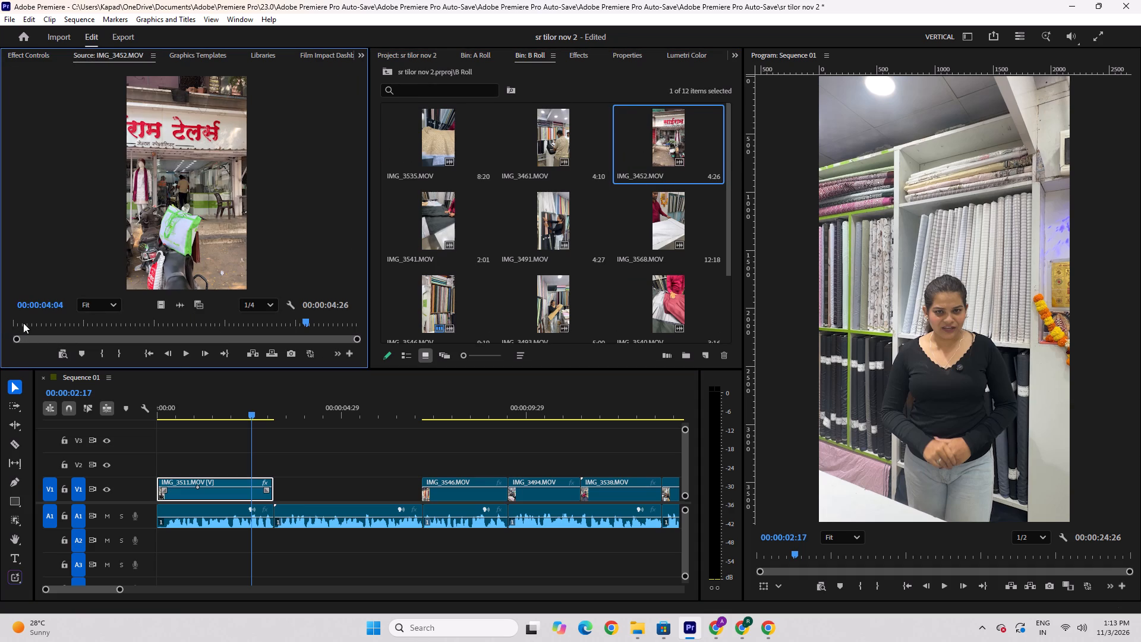
click(10, 319)
click(14, 320)
key(space)
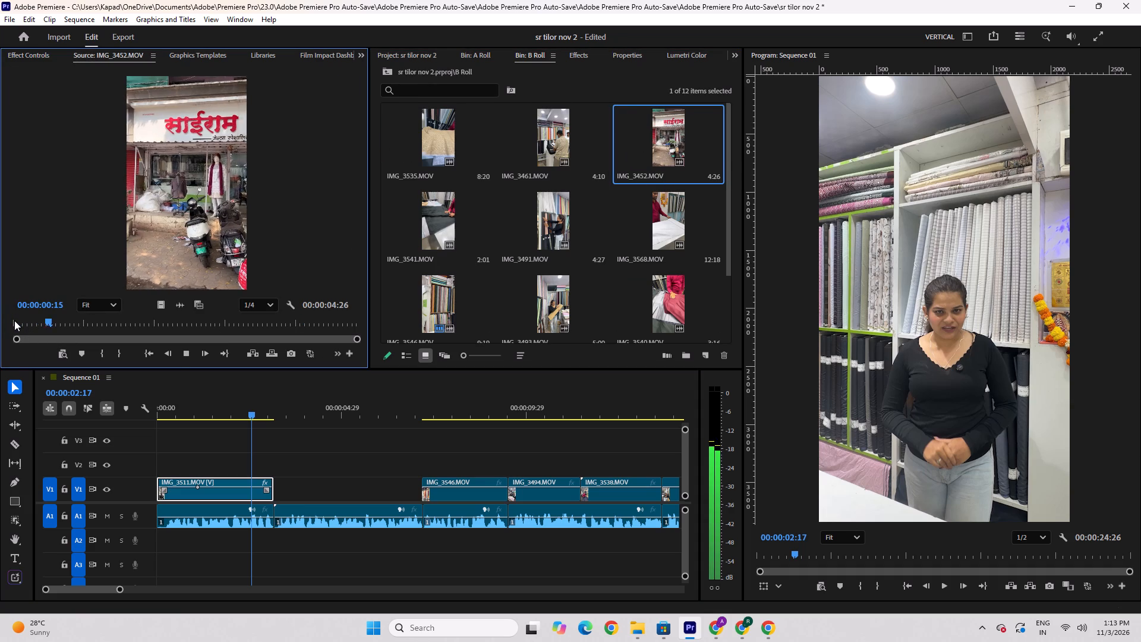
key(space)
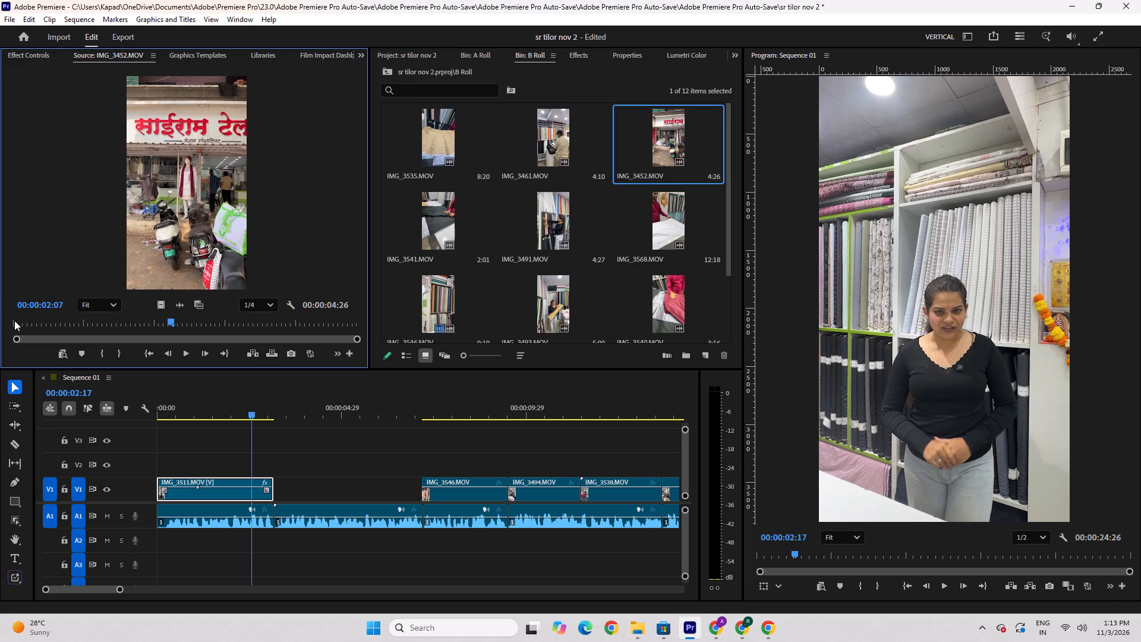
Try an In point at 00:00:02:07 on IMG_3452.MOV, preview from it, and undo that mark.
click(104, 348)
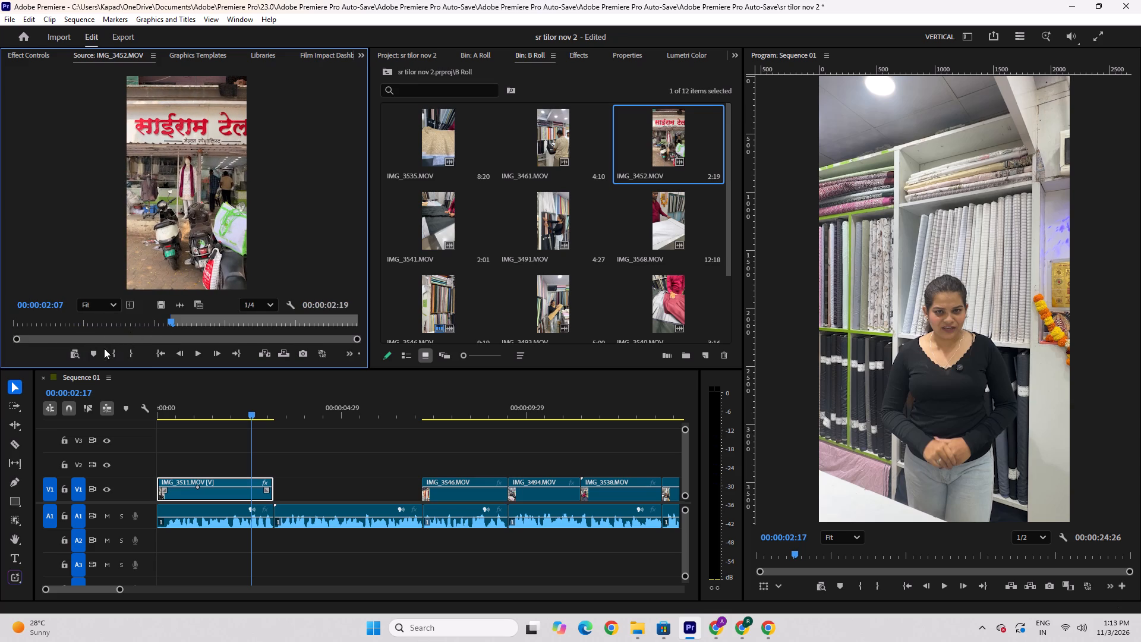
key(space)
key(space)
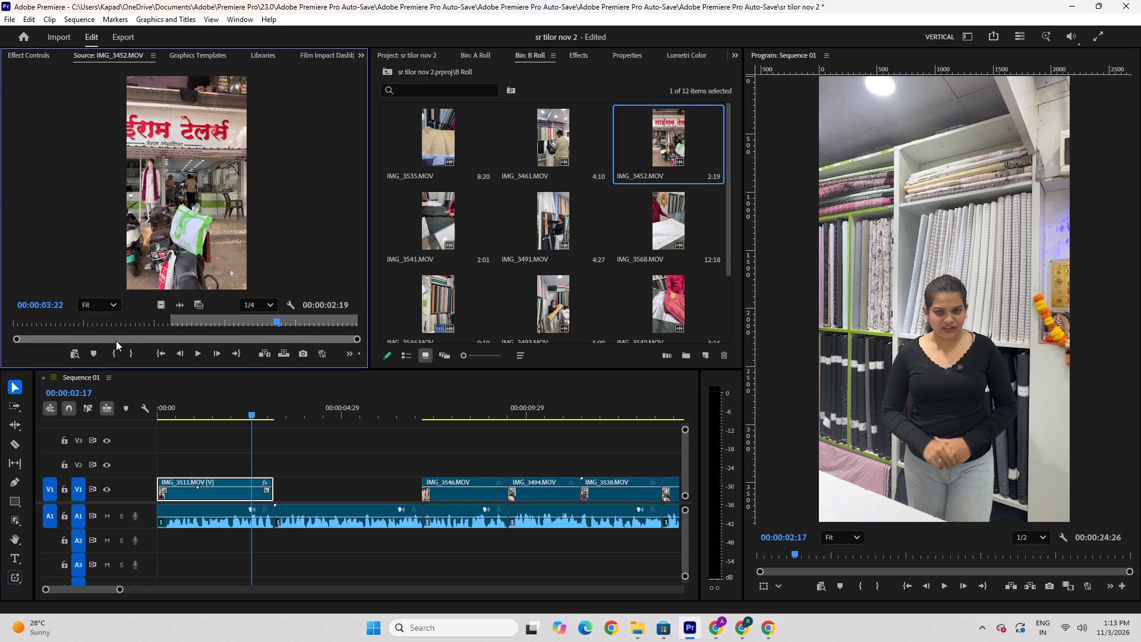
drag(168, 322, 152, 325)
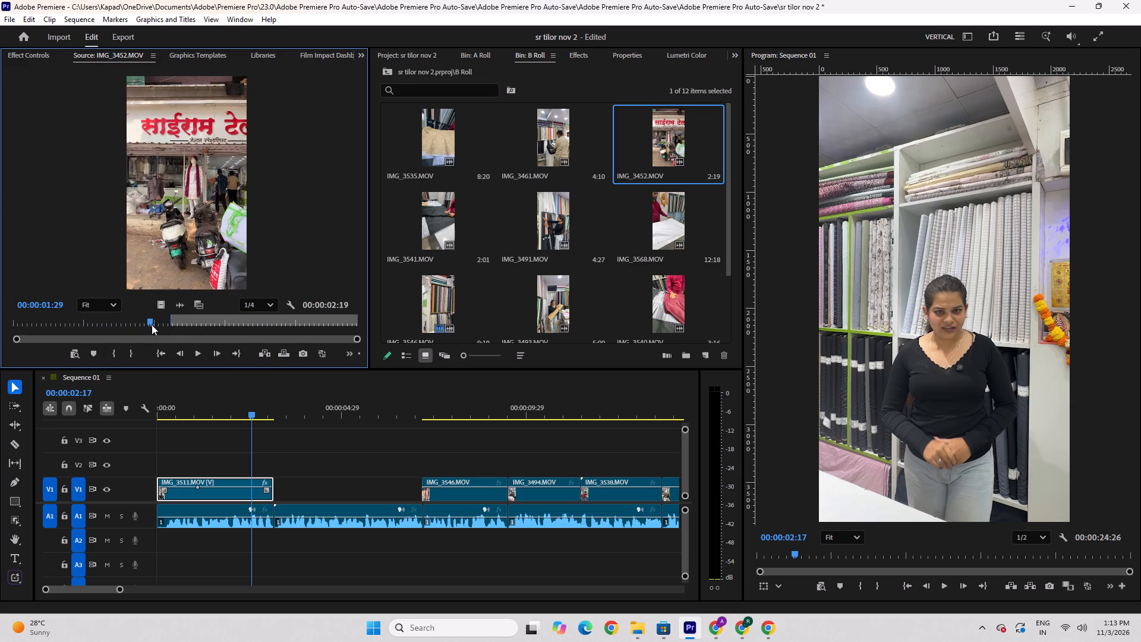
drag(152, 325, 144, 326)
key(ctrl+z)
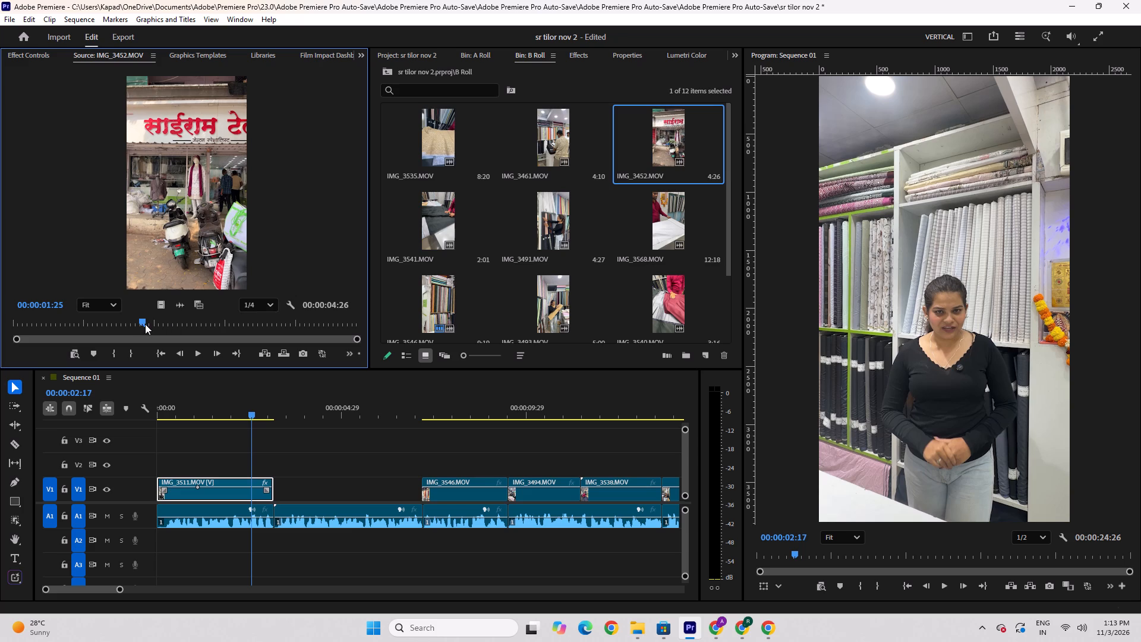
Mark IMG_3452.MOV from 00:00:01:25 to 00:00:03:21 and place only its video on V1 directly after IMG_3511.MOV.
click(117, 349)
key(space)
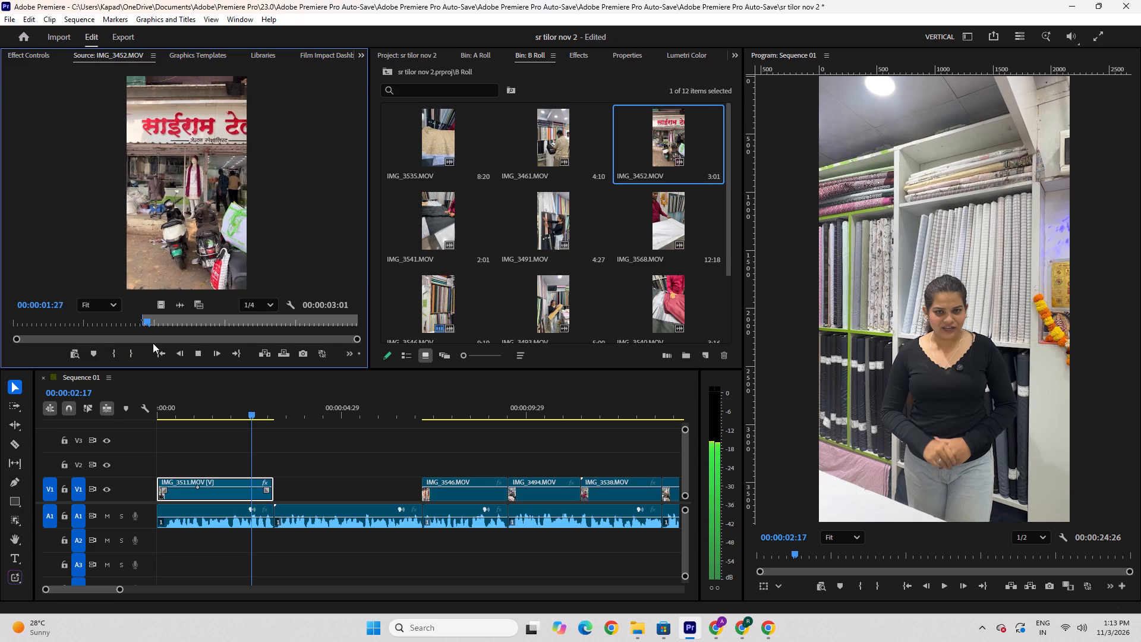
key(space)
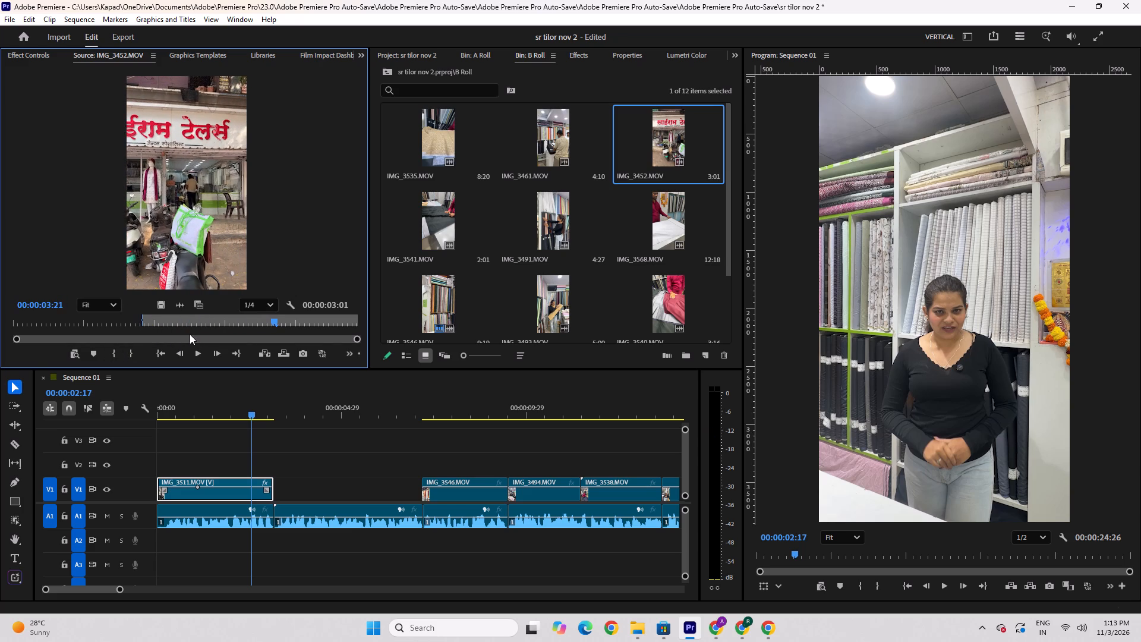
click(132, 354)
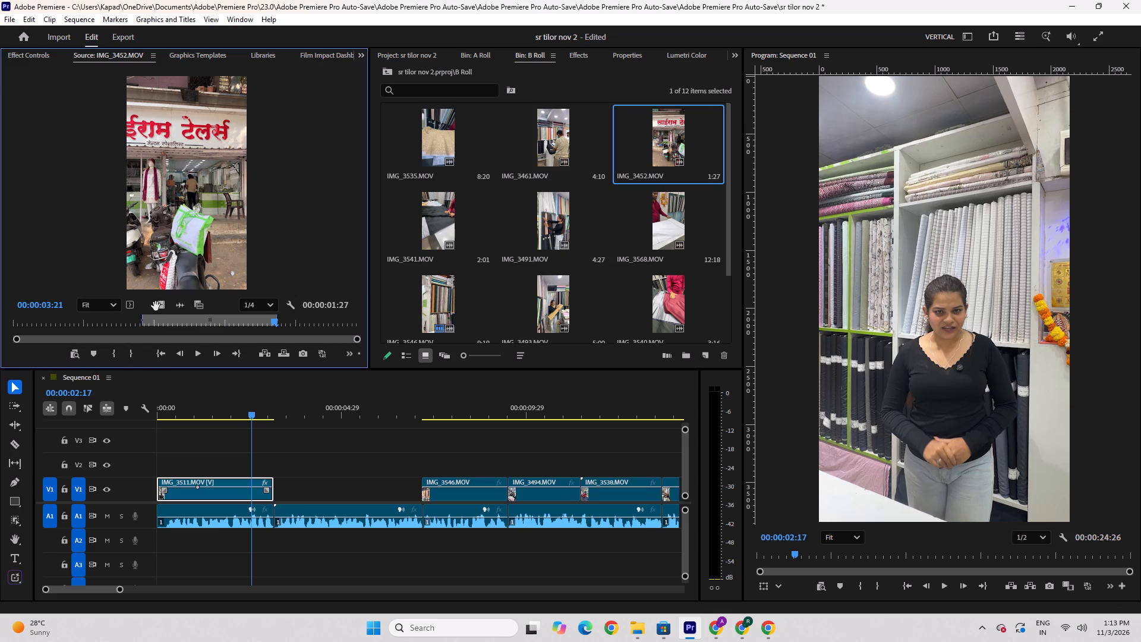
drag(162, 304, 276, 486)
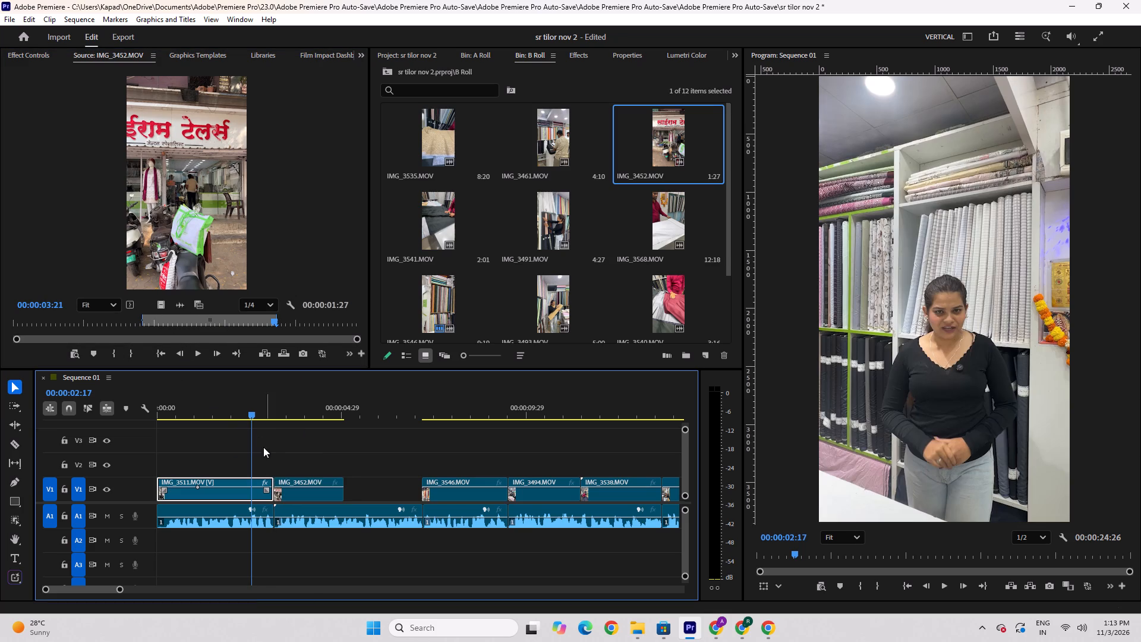
Play the sequence from the end of IMG_3511.MOV through IMG_3452.MOV and into the V1 gap that follows it.
click(253, 421)
key(space)
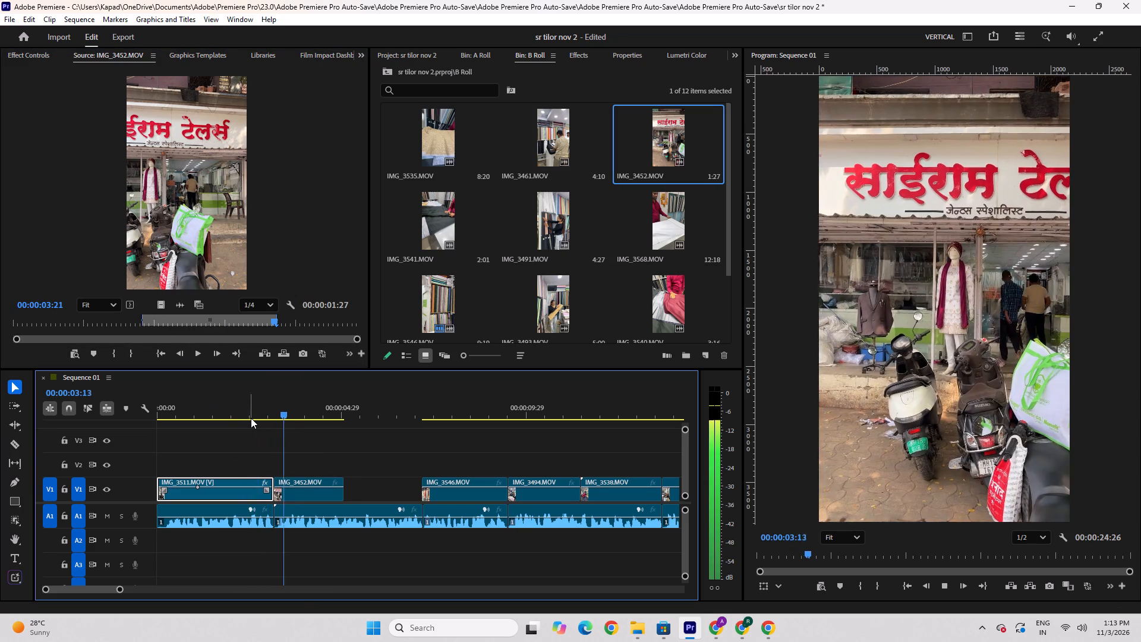
key(space)
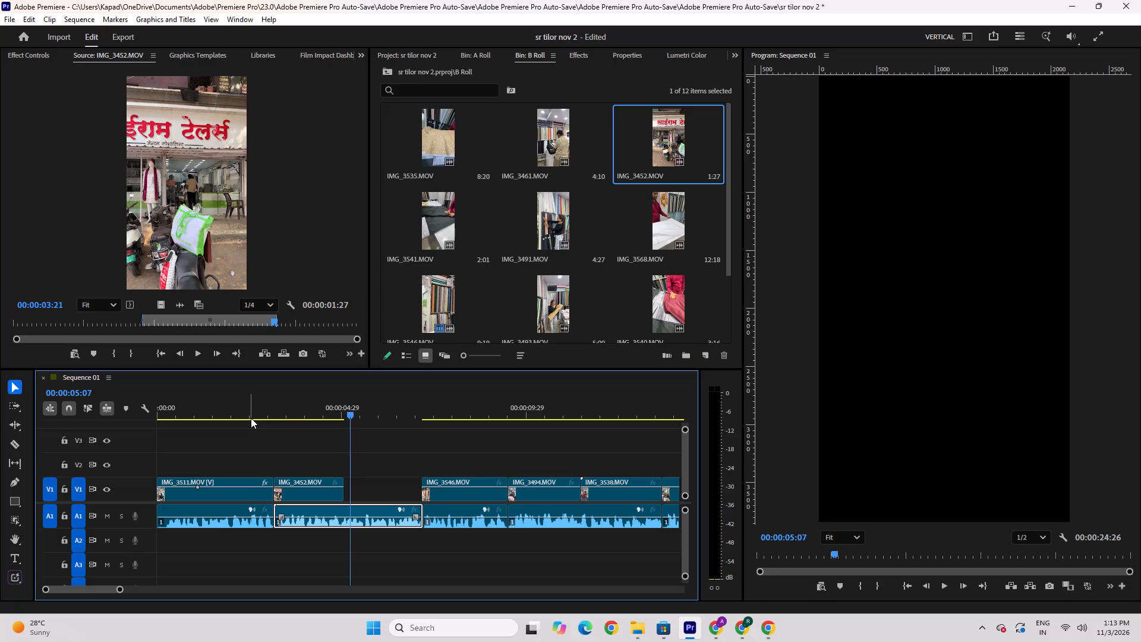
key(space)
key(space)
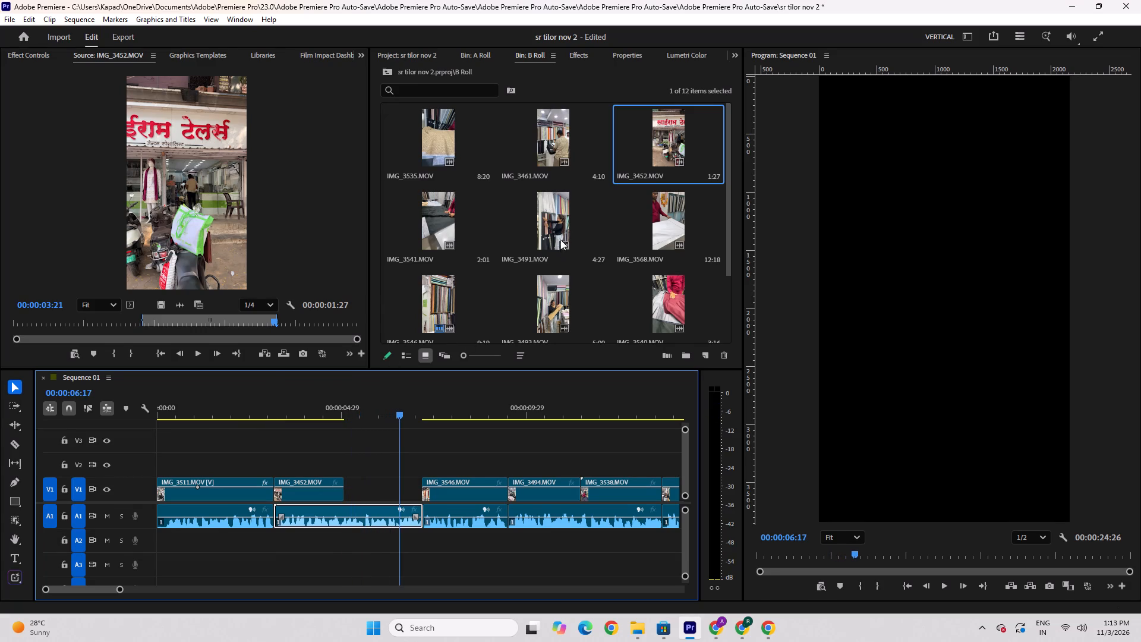
Open B Roll clip IMG_3491.MOV for source preview and play it, including again from its beginning.
drag(560, 225, 551, 260)
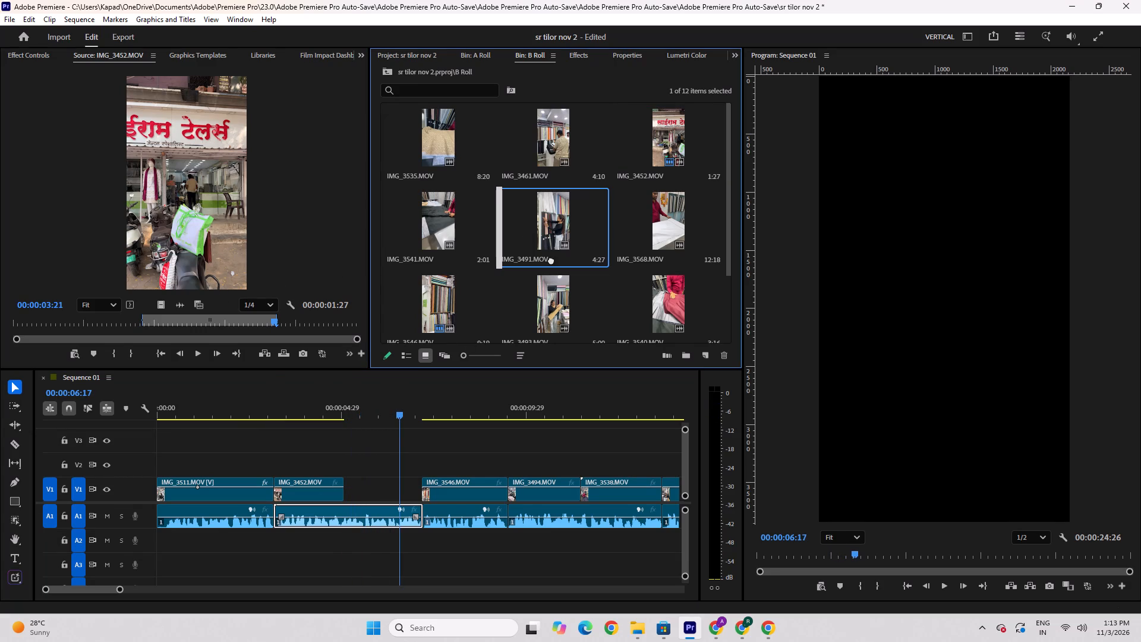
drag(551, 260, 550, 254)
double_click(545, 236)
key(space)
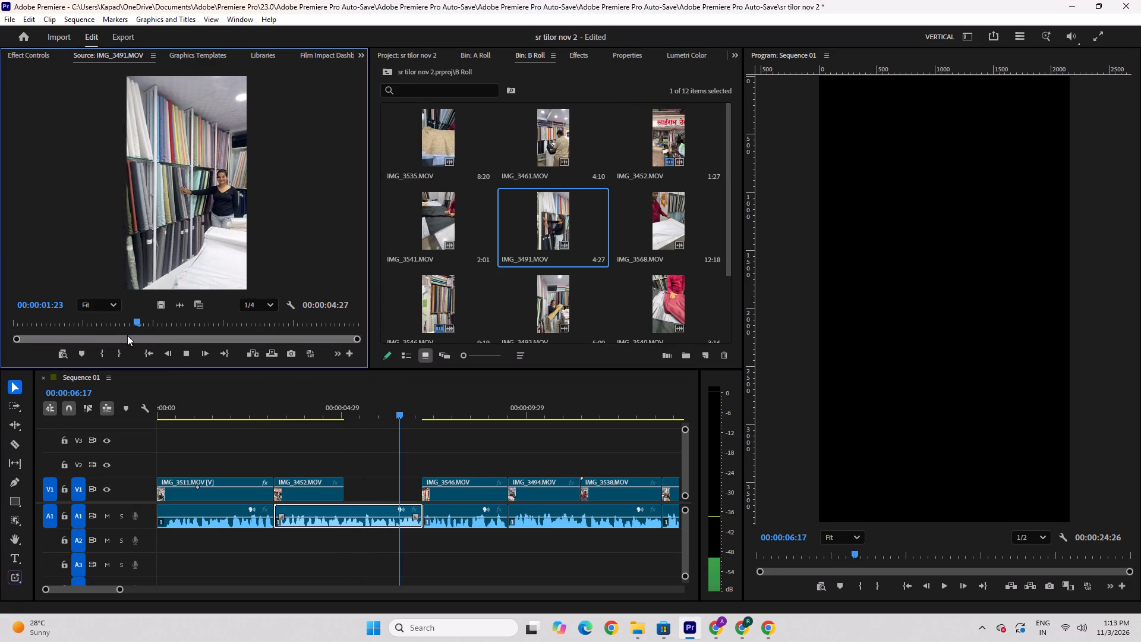
key(space)
drag(149, 324, 0, 372)
key(space)
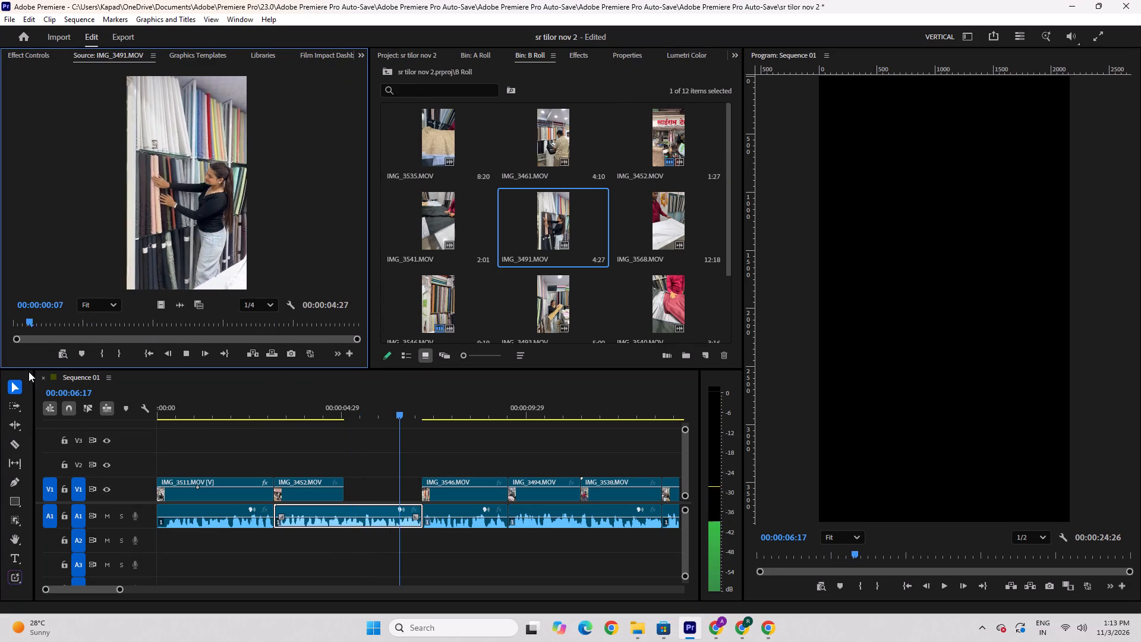
key(space)
Mark IMG_3491.MOV from 00:00:00:00 to 00:00:02:03 and place only its video in the V1 gap directly after IMG_3452.MOV.
drag(67, 322, 0, 346)
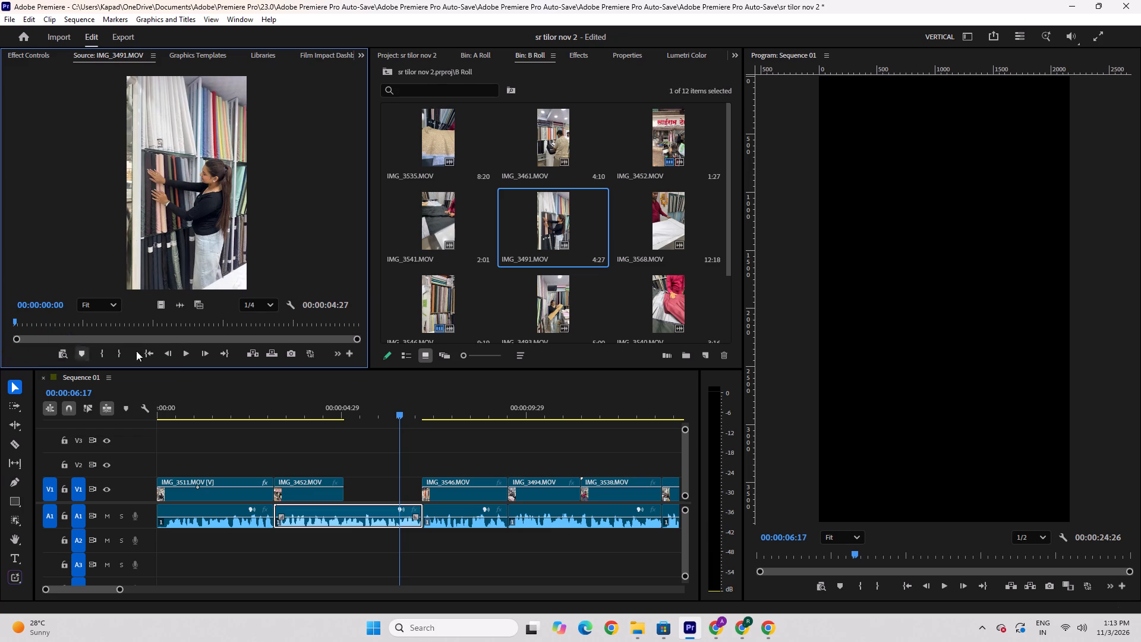
click(97, 356)
key(space)
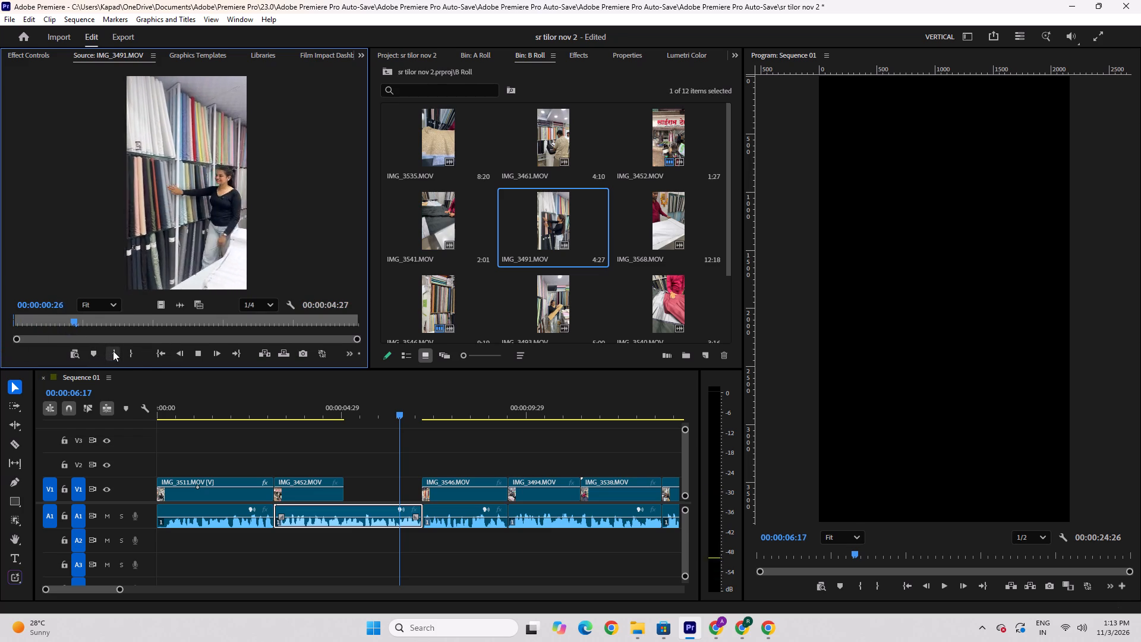
key(space)
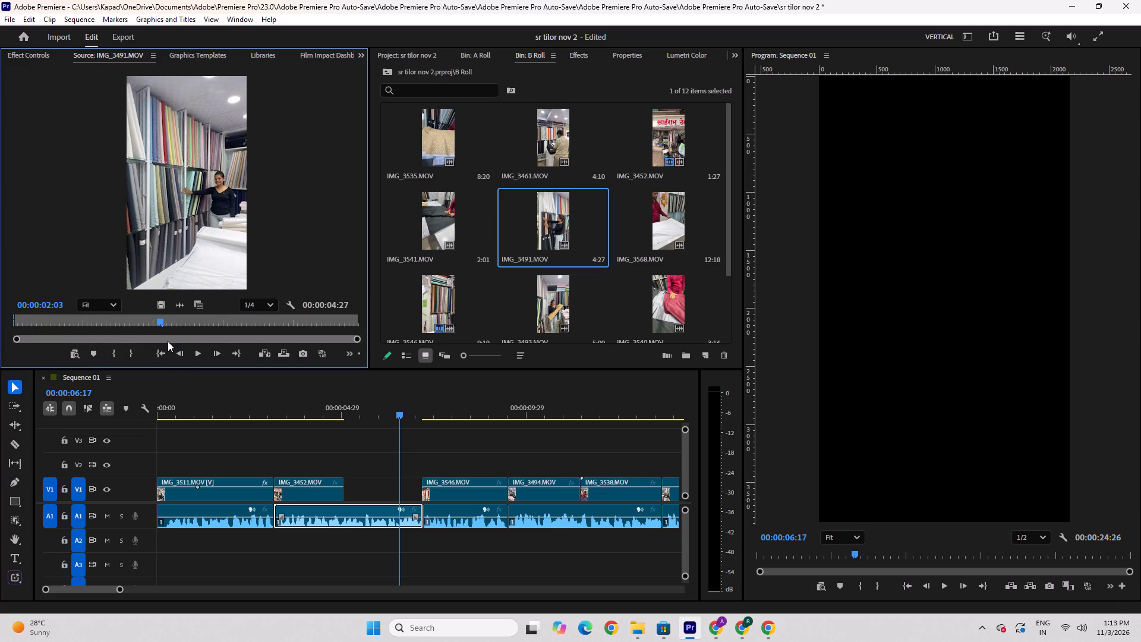
click(135, 354)
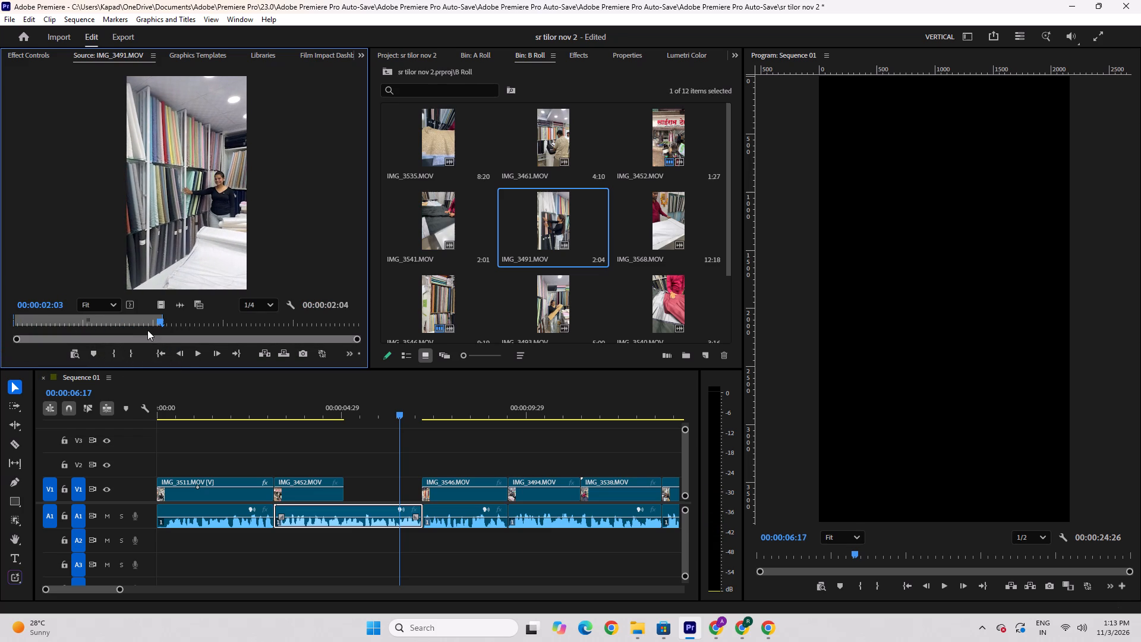
drag(160, 308, 341, 476)
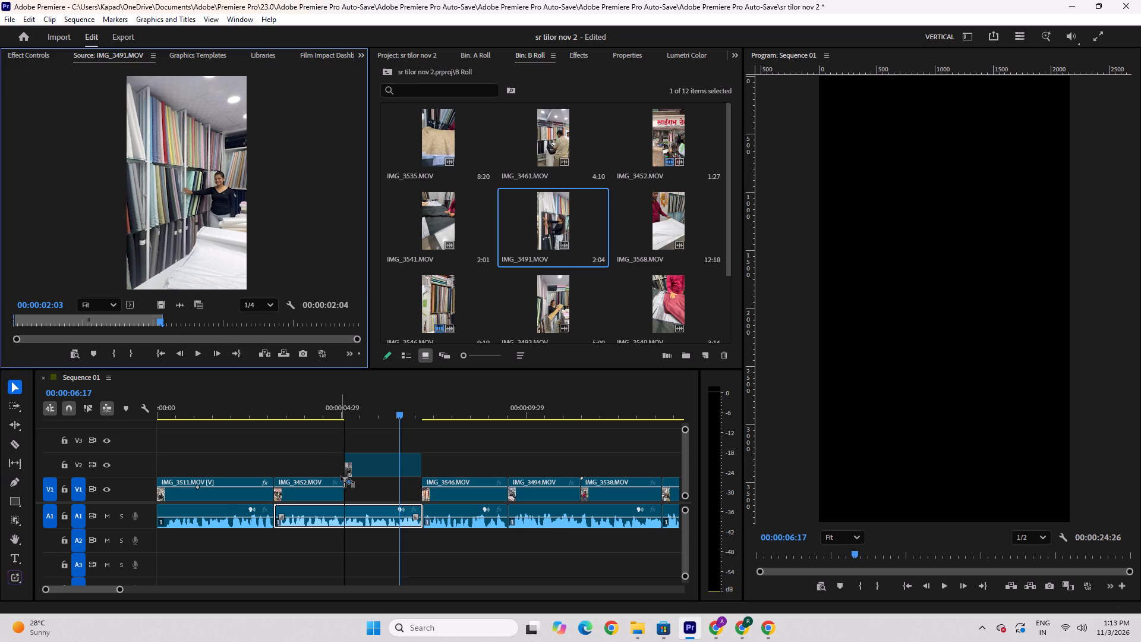
drag(341, 476, 342, 486)
Play the sequence from 00:00:03:01, near the end of IMG_3511.MOV, to review the IMG_3452.MOV and IMG_3491.MOV shots.
click(270, 418)
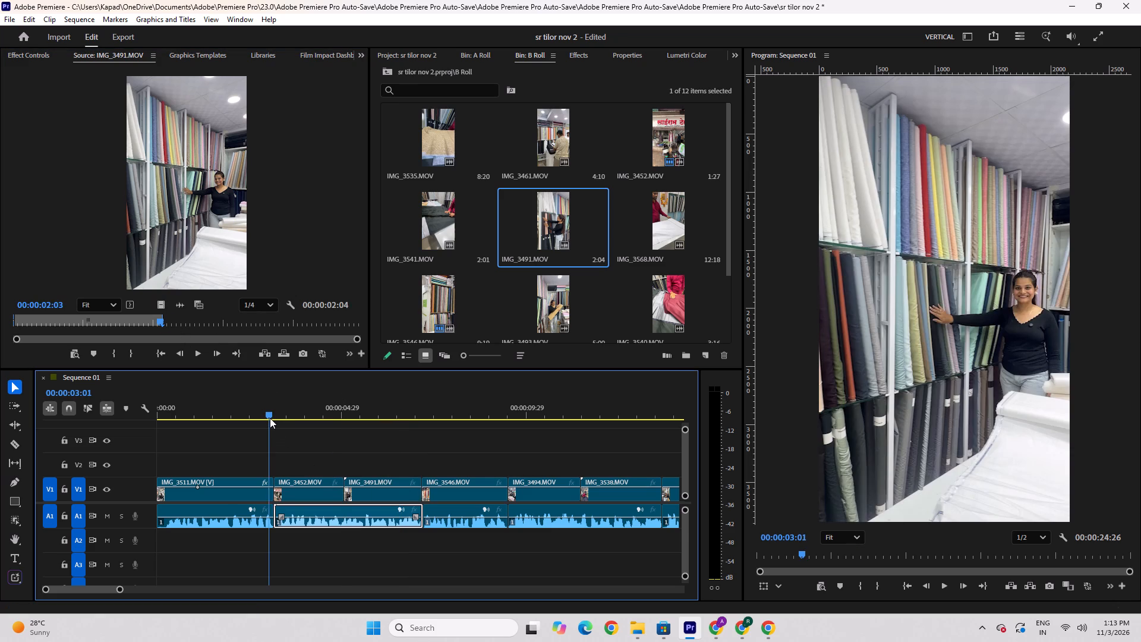
key(space)
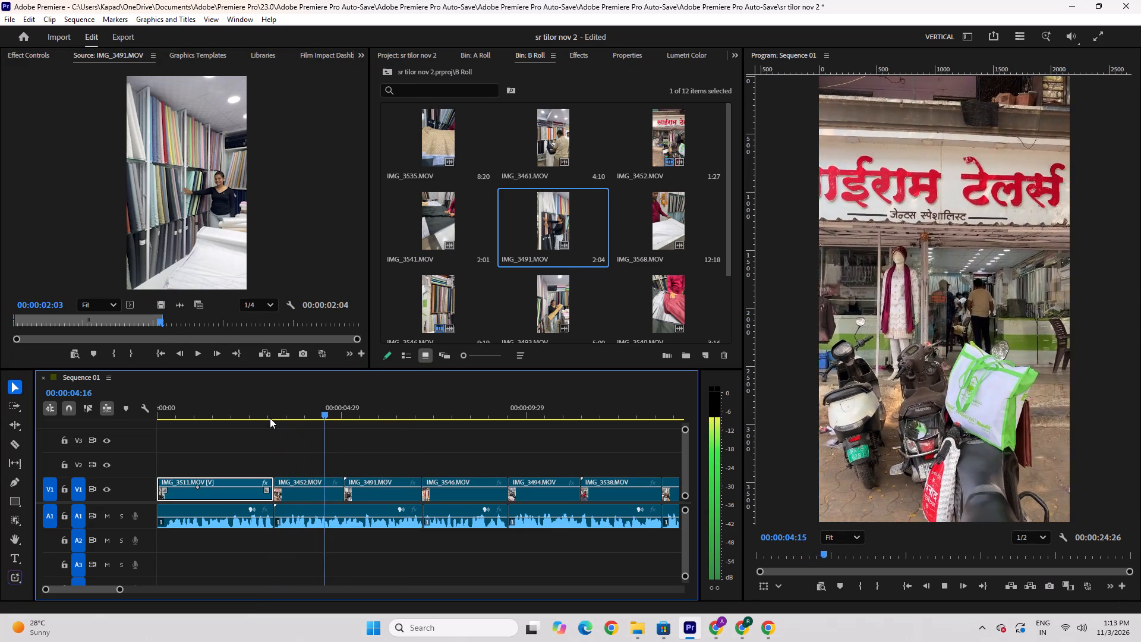
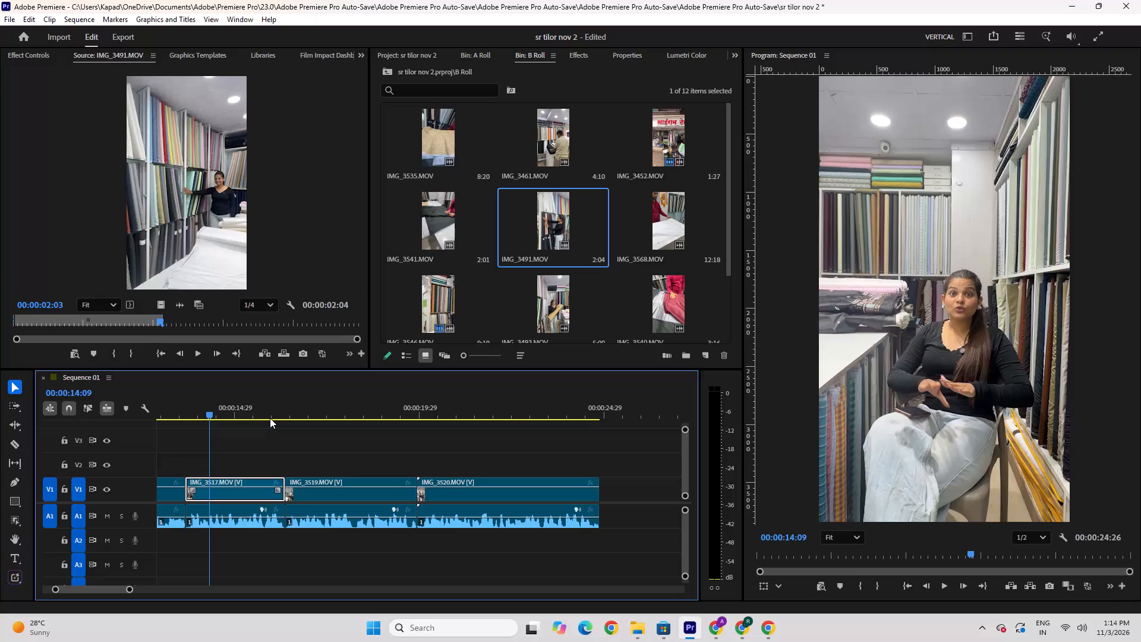
Play the sequence from 00:00:14:09 in IMG_3517.MOV to 00:00:18:17 in IMG_3519.MOV.
key(space)
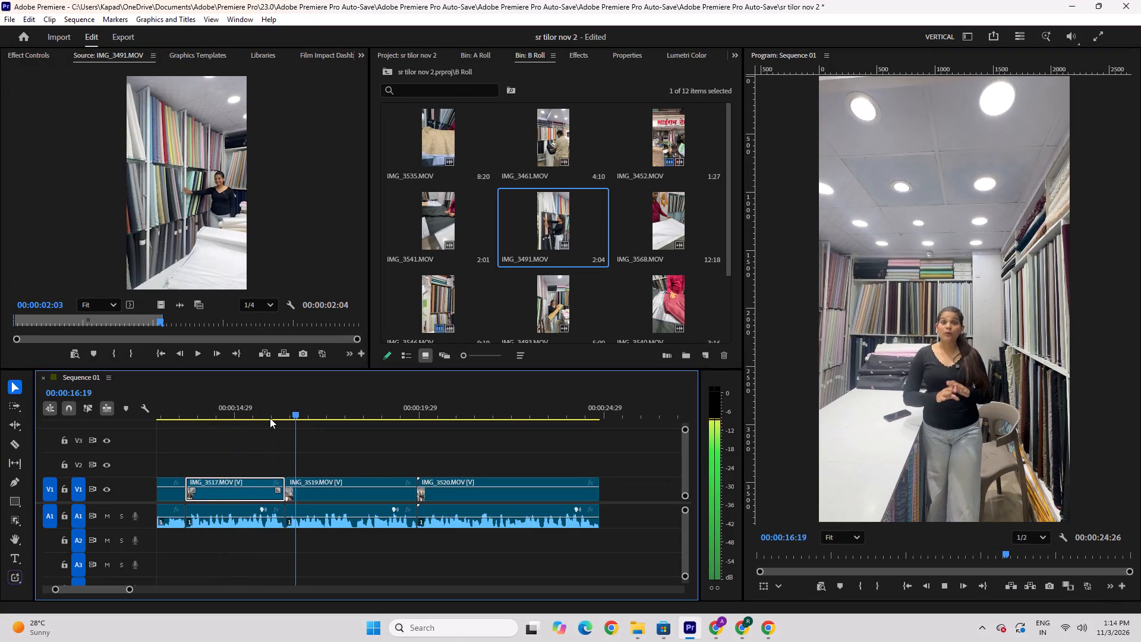
key(space)
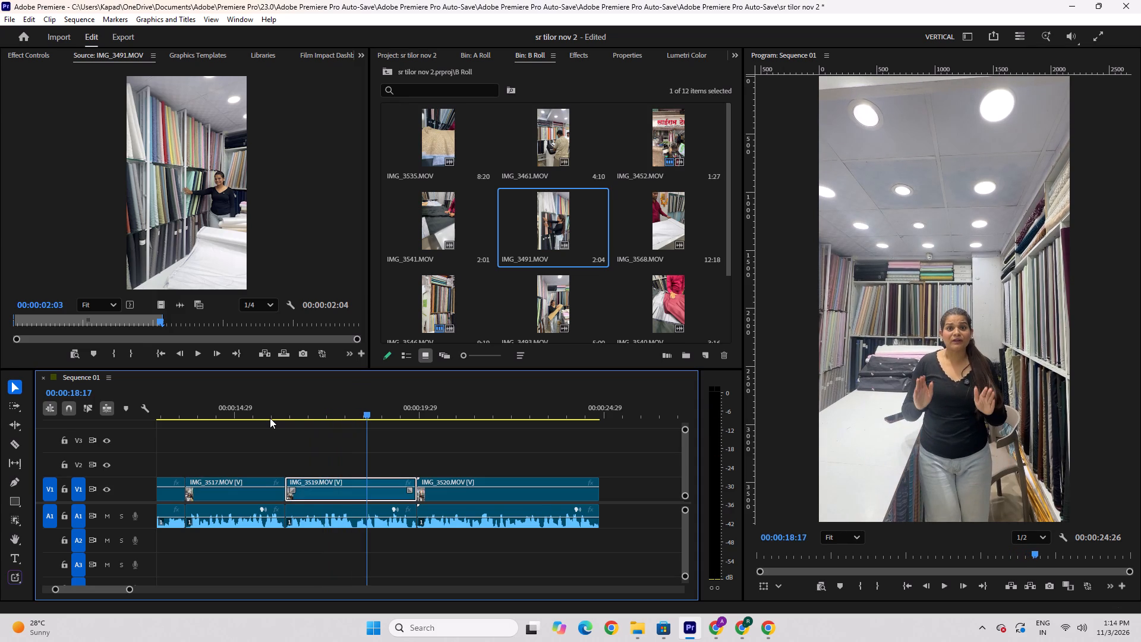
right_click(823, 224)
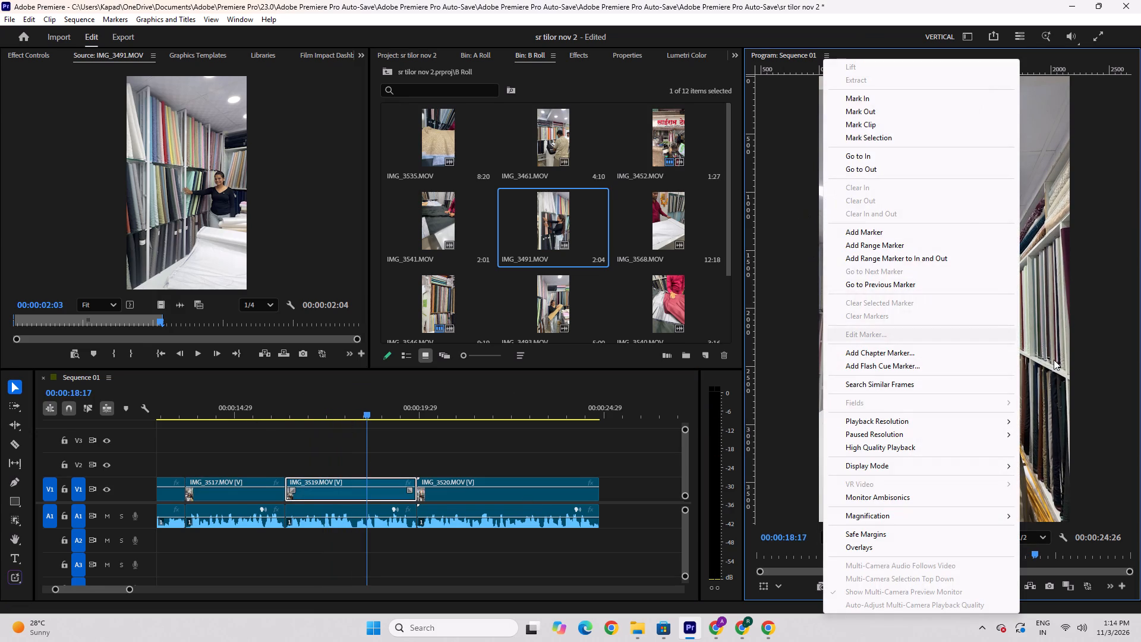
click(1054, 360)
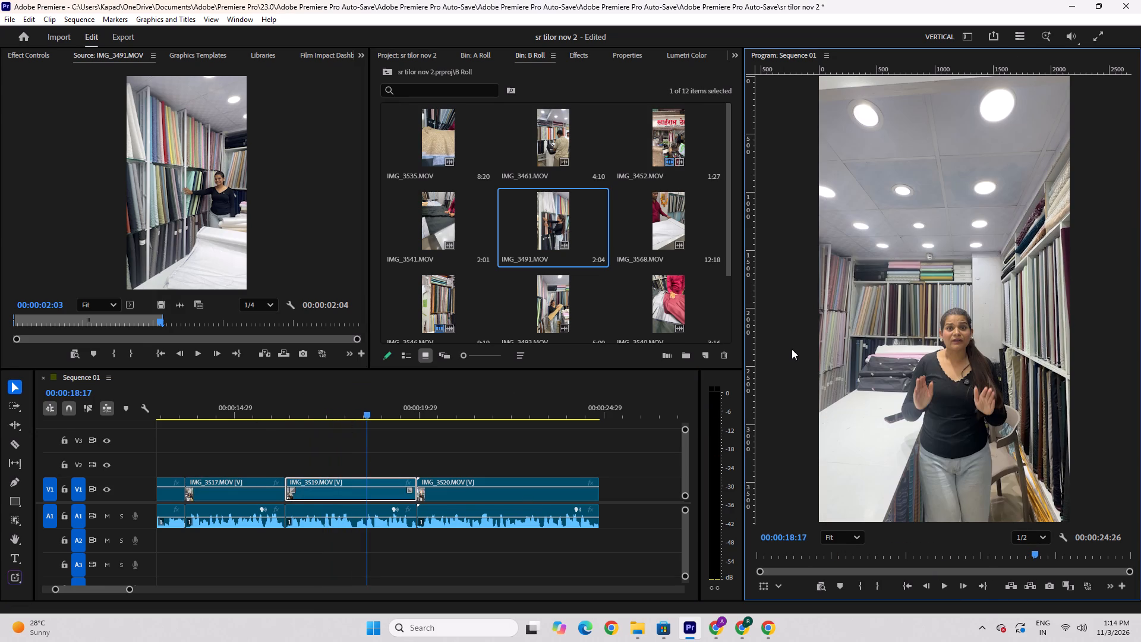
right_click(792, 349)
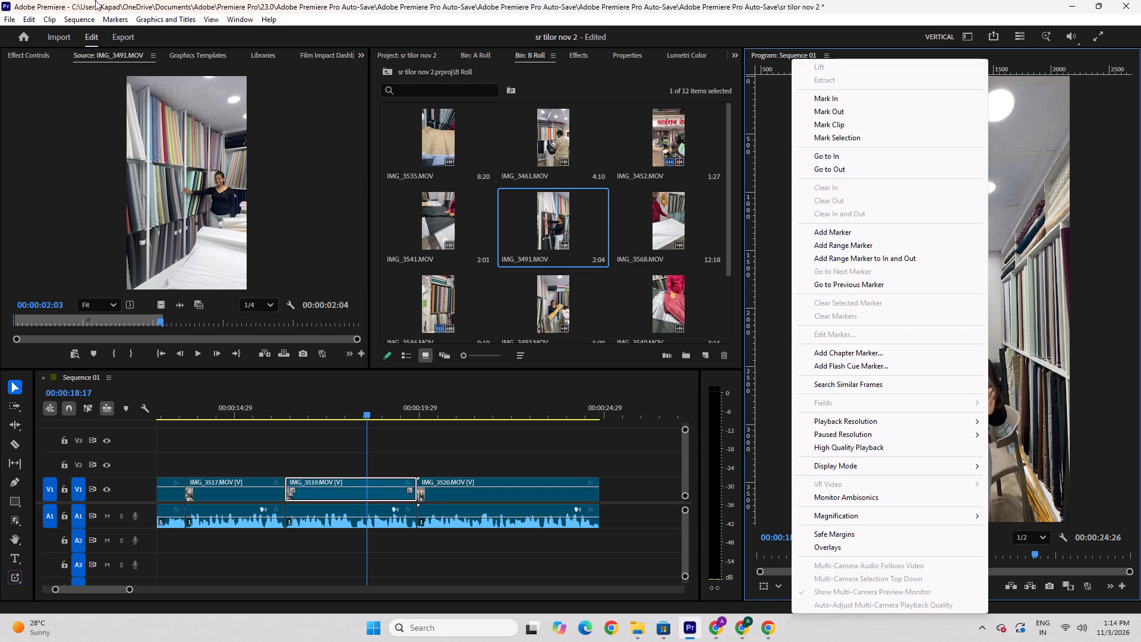
Open the sequence settings for Sequence 01.
click(92, 18)
click(157, 33)
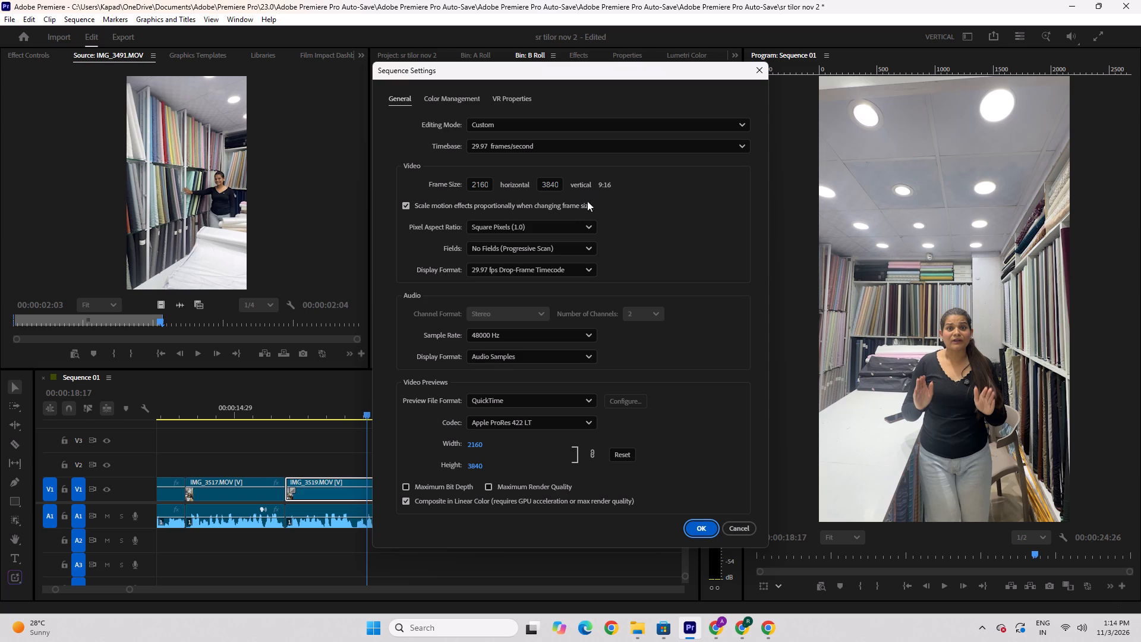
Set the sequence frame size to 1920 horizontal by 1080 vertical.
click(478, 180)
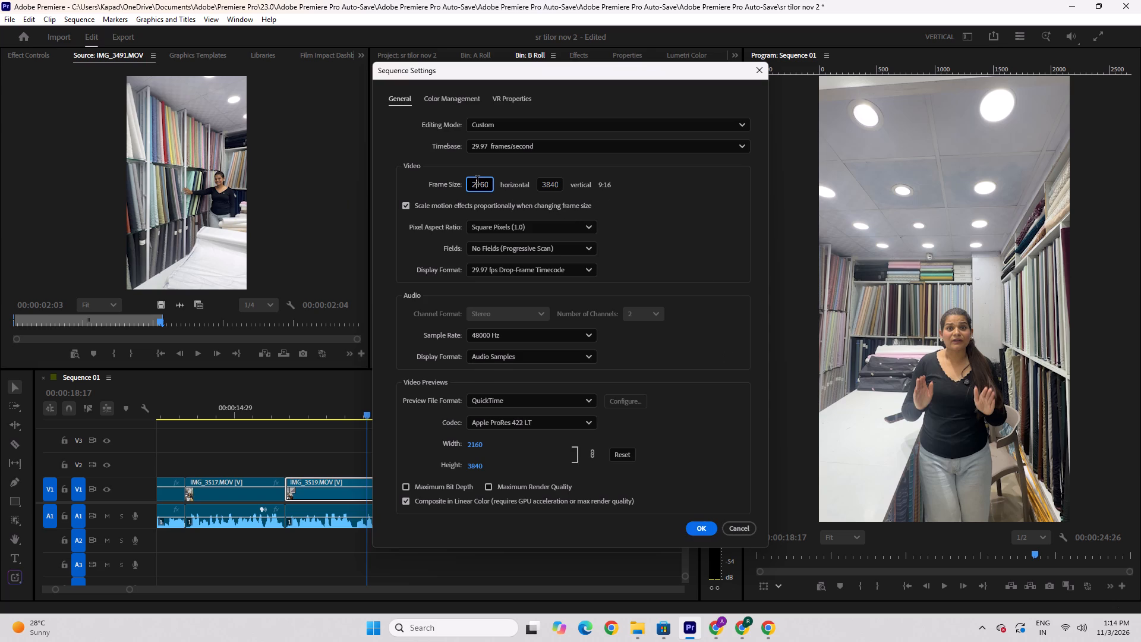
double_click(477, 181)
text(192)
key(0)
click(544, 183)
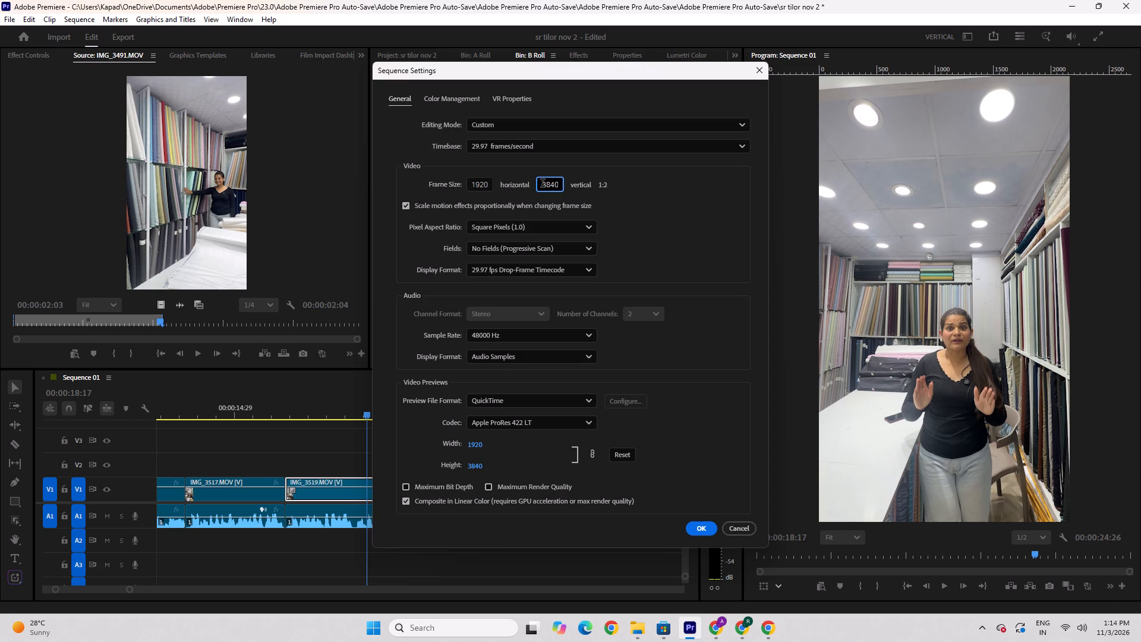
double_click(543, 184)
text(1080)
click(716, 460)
Set the sequence frame size to 1080 horizontal by 1920 vertical and apply the settings, accepting deletion of the sequence's previews.
double_click(550, 184)
text(1+)
key(BackSpace)
text(920)
click(481, 184)
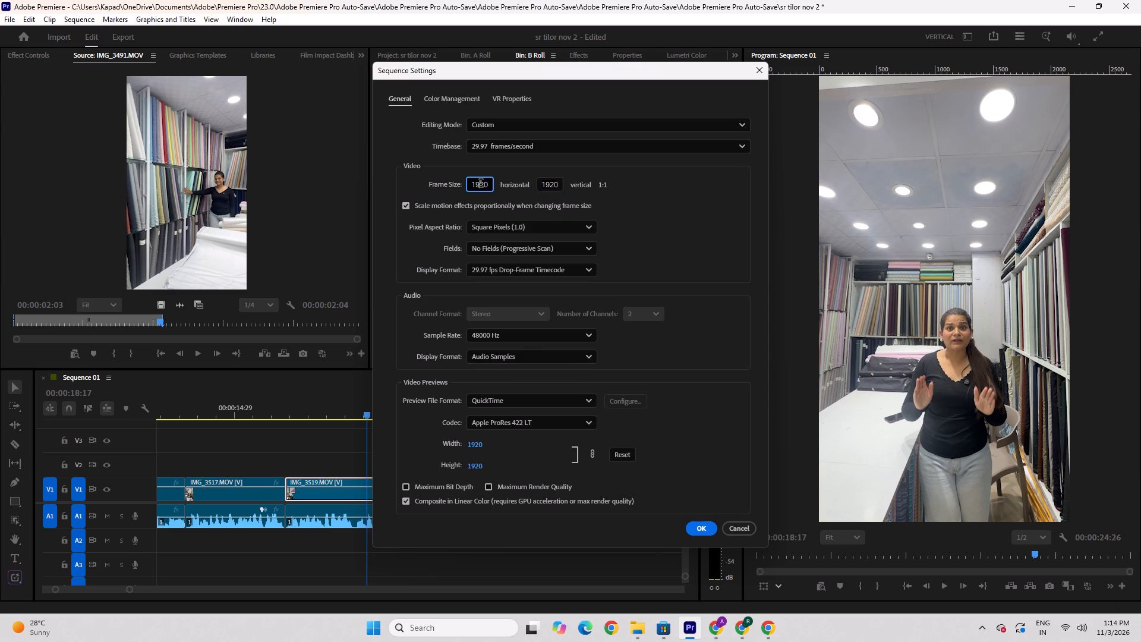
click(481, 184)
double_click(481, 184)
text(1080)
key(Return)
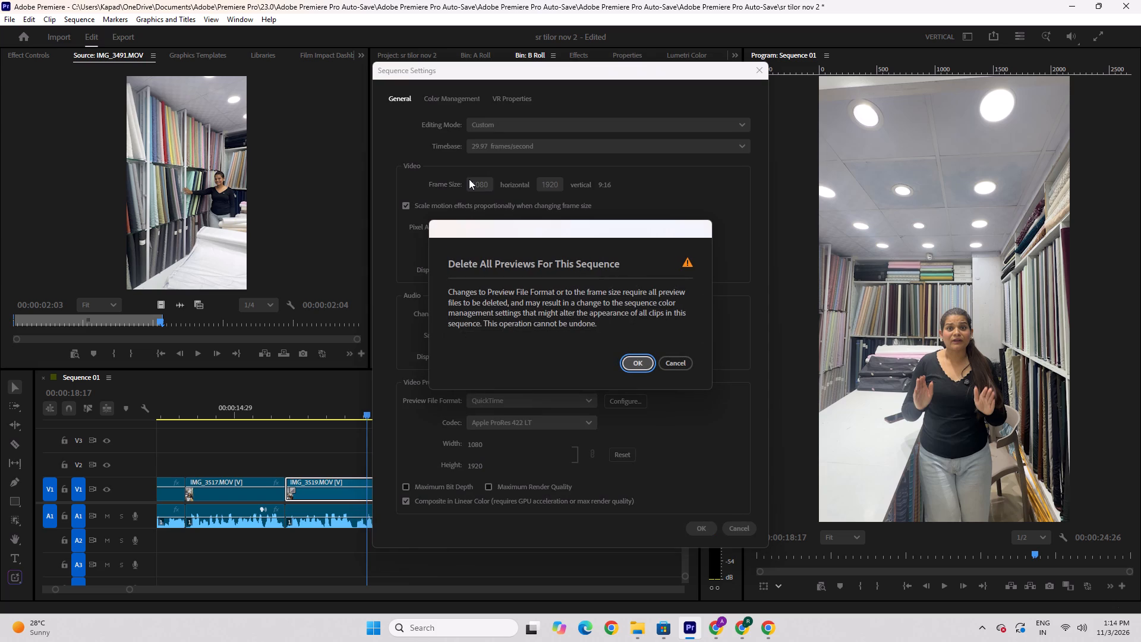
click(622, 364)
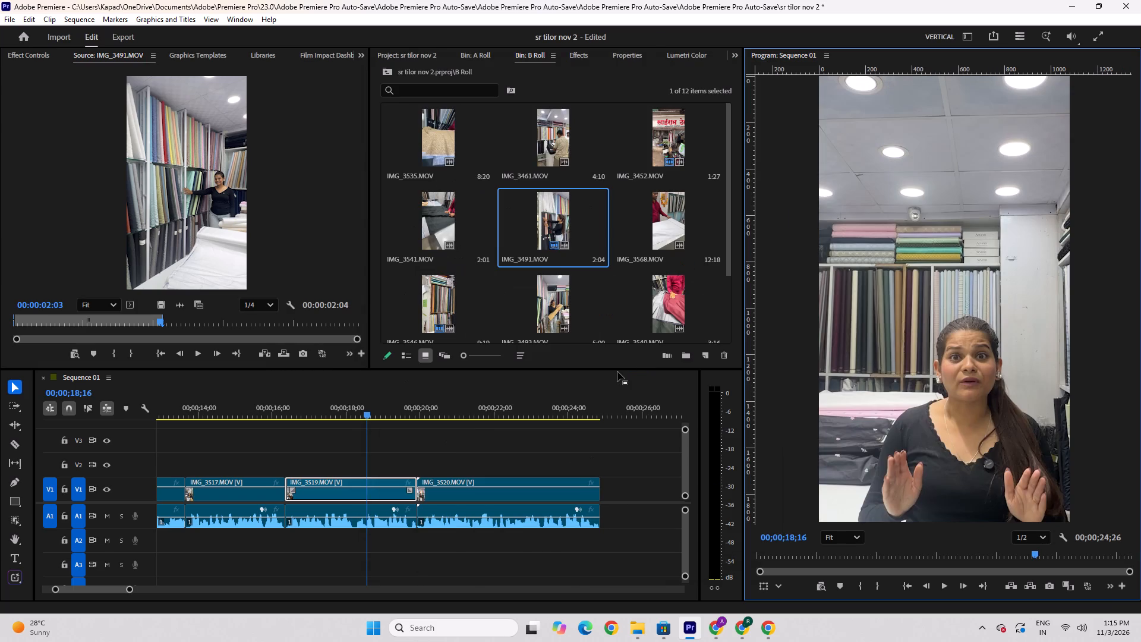
Move the playhead to 00;00;00;00, select all the clips on V1 and apply Fit to frame to them.
drag(367, 419, 286, 437)
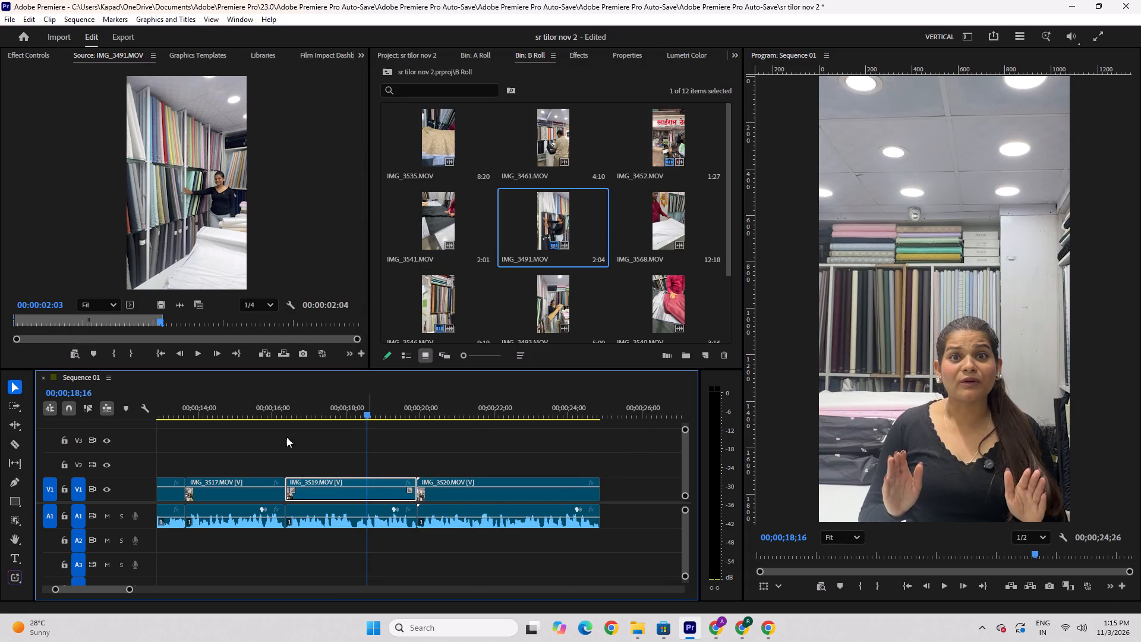
drag(286, 437, 185, 457)
alt+scroll(354, 431, down, 8)
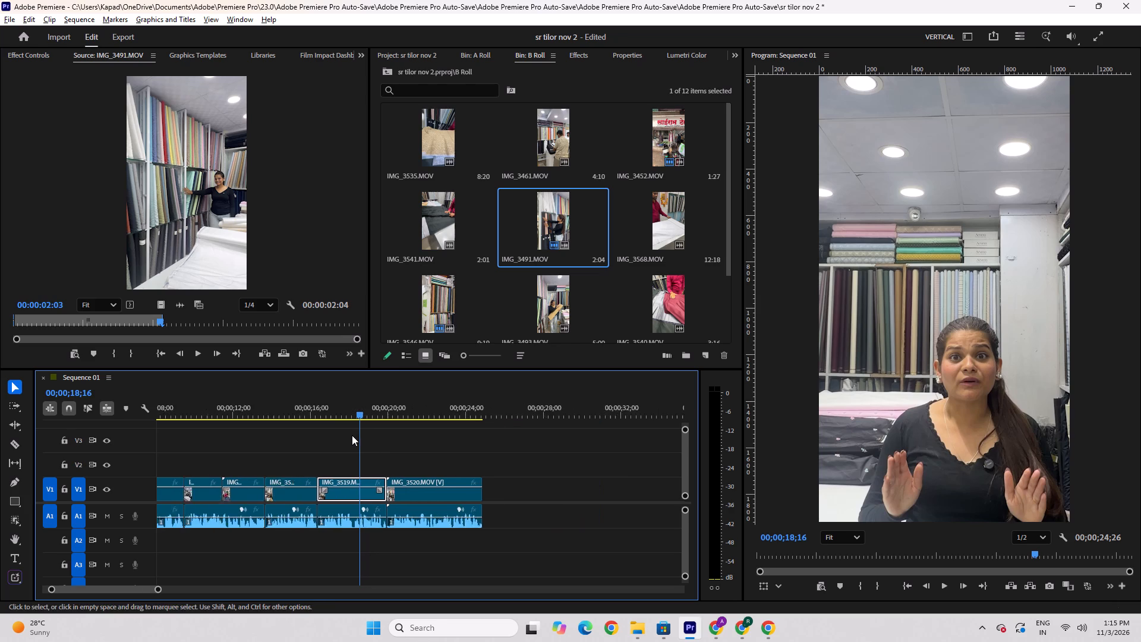
alt+scroll(352, 435, down, 2)
drag(355, 416, 105, 464)
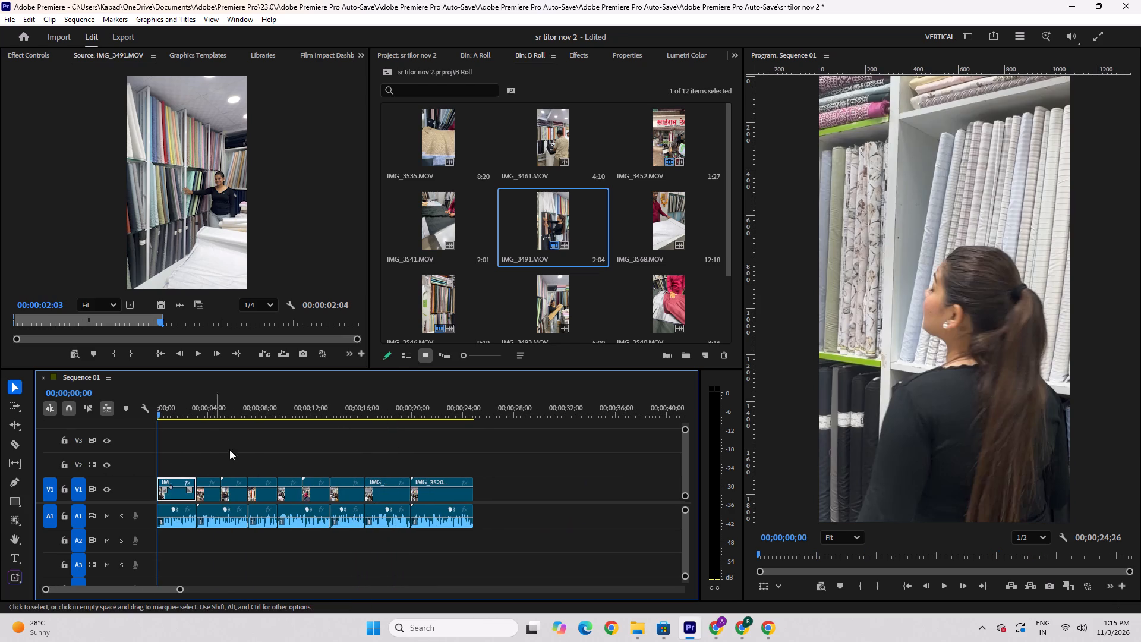
drag(165, 451, 478, 503)
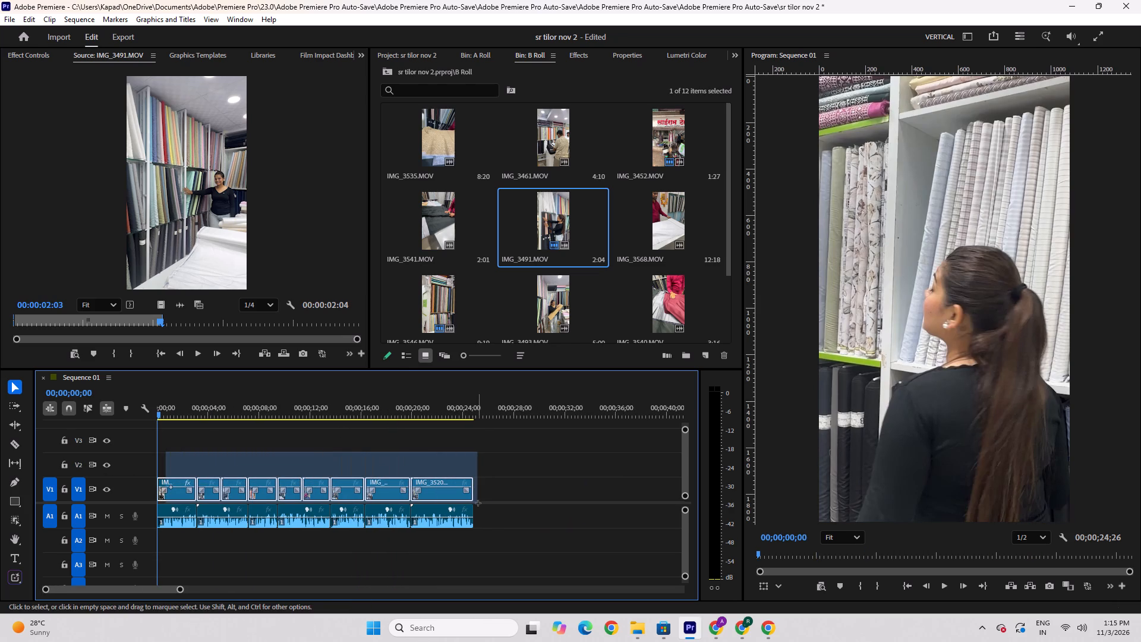
drag(478, 503, 478, 503)
right_click(437, 486)
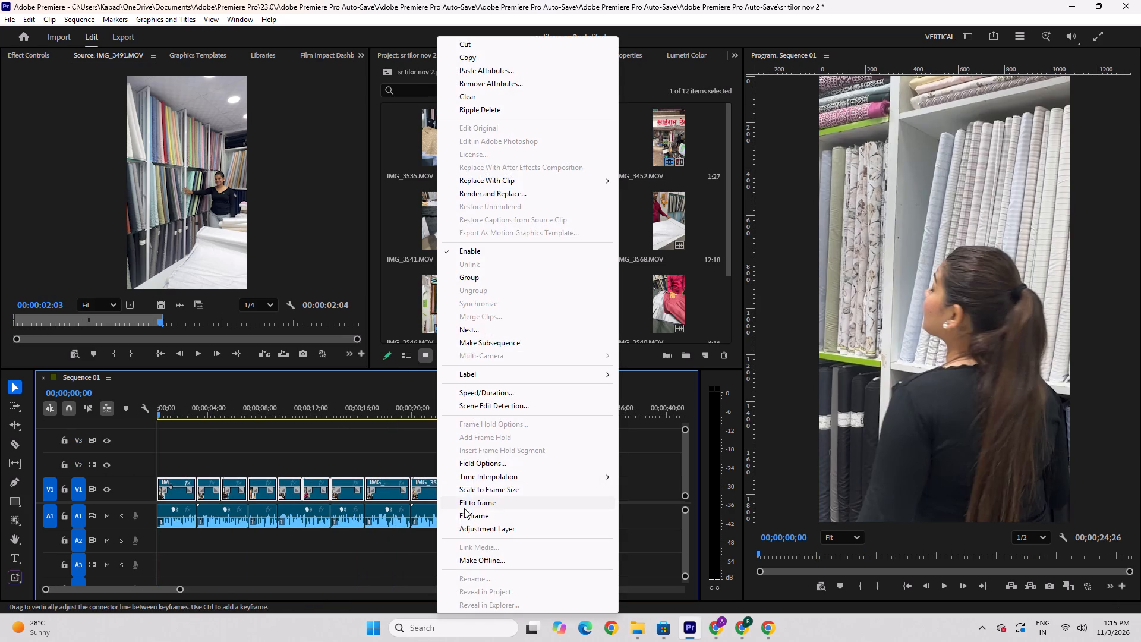
click(480, 505)
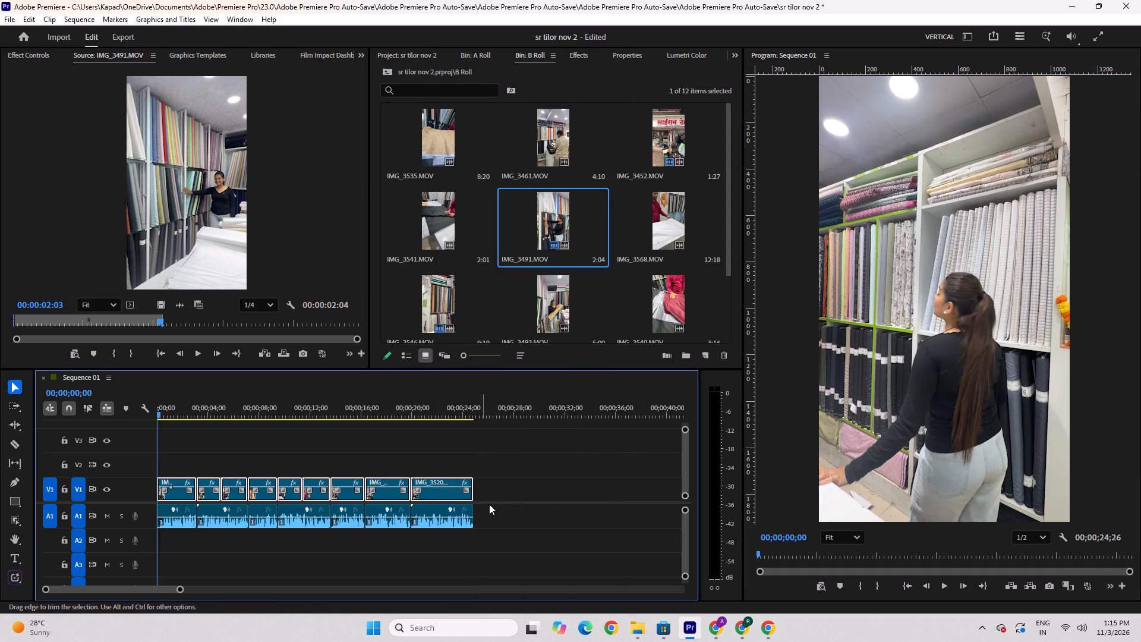
Deselect the clips and play the whole sequence from 00;00;00;00 to its end to review the reframed shots.
click(394, 449)
key(space)
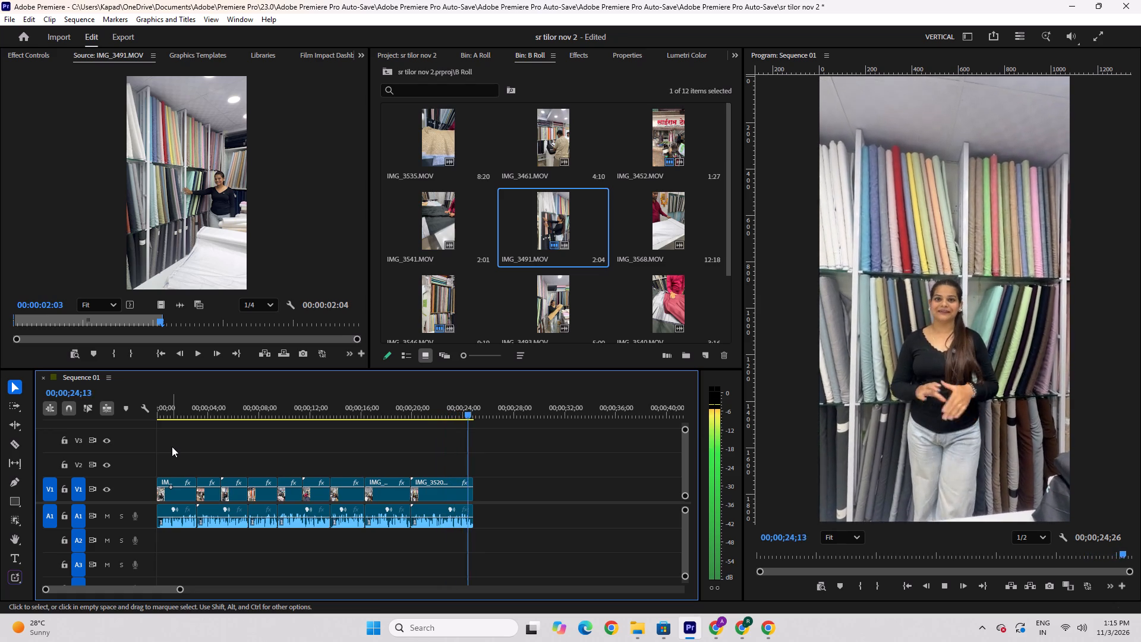
key(Return)
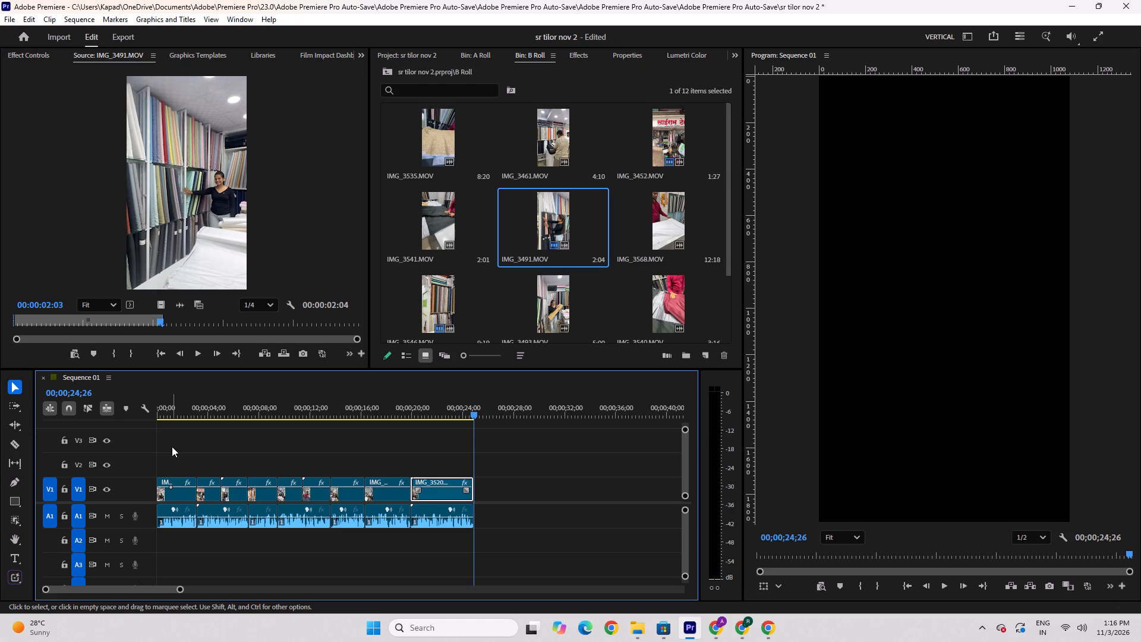
Replay the sequence from 00;00;00;00 to about 00;00;08;15, and again from the start to 00;00;01;13.
drag(472, 417, 43, 515)
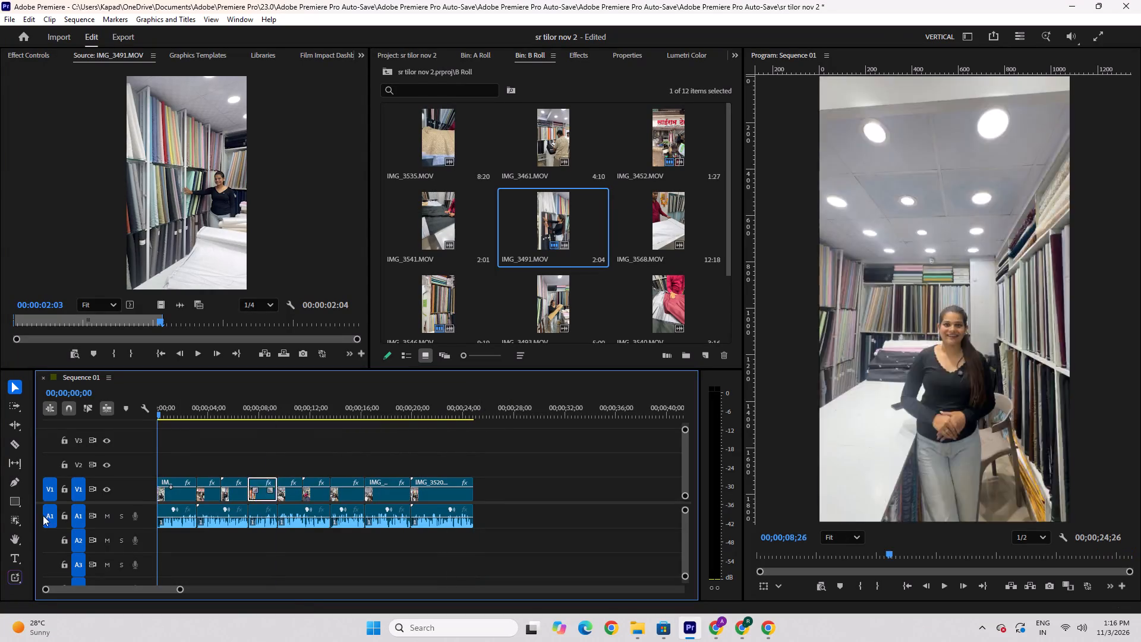
drag(43, 515, 0, 530)
key(space)
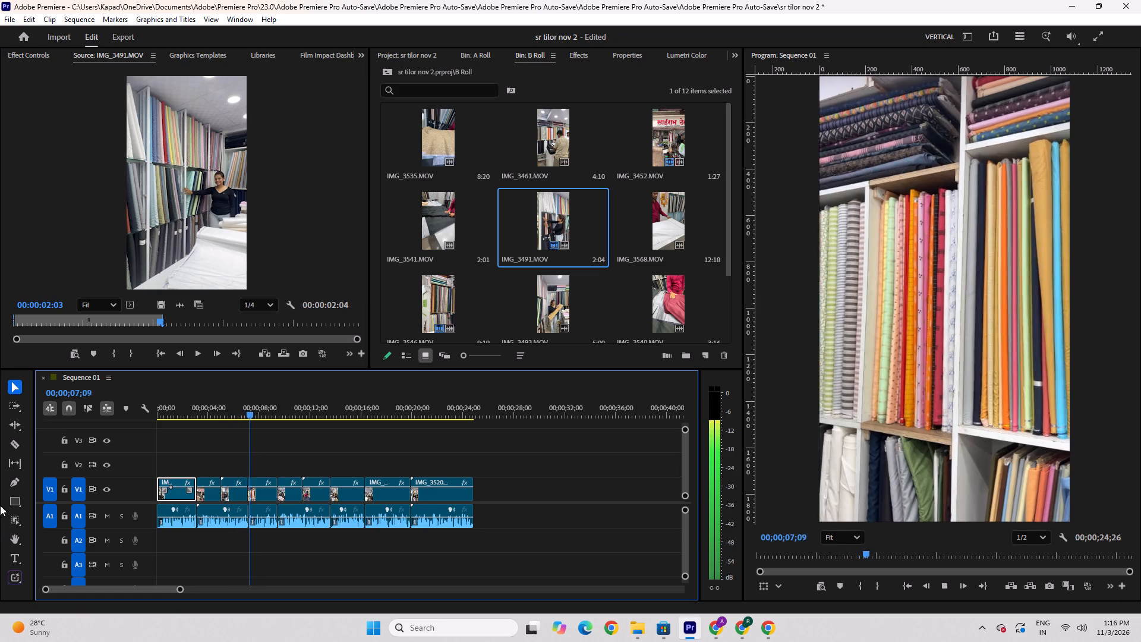
key(space)
key(space)
key(space)
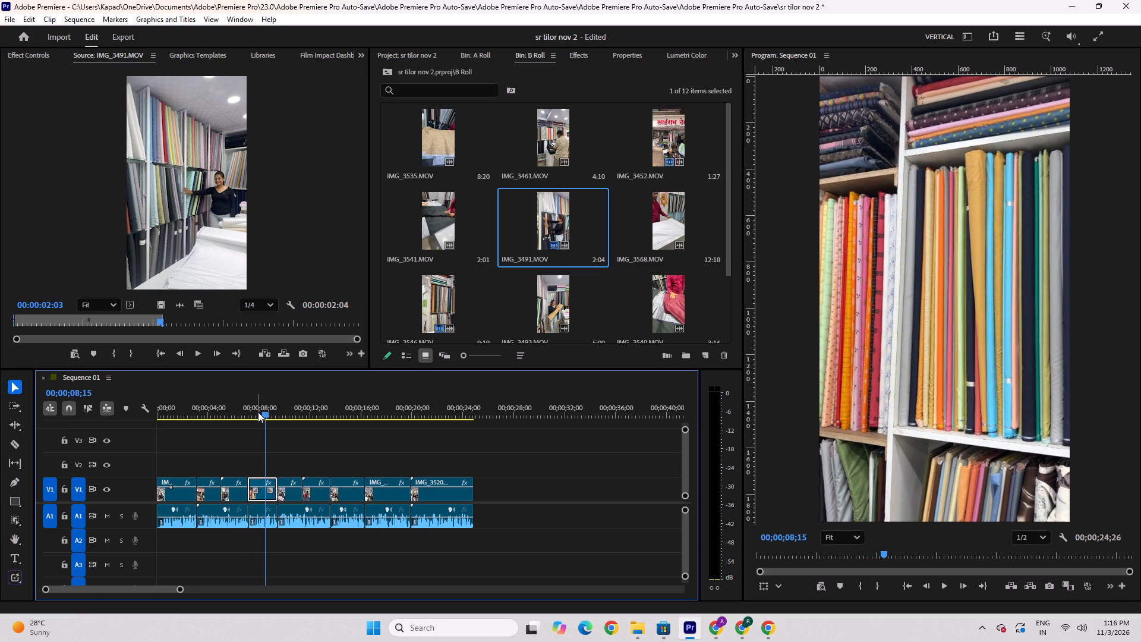
drag(264, 413, 99, 458)
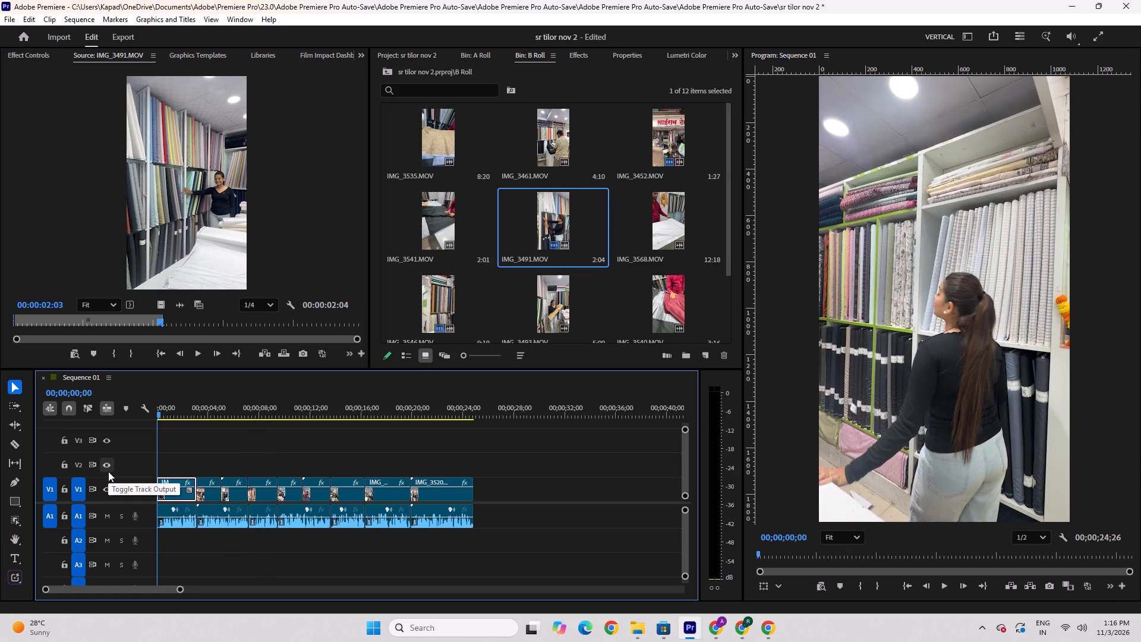
key(space)
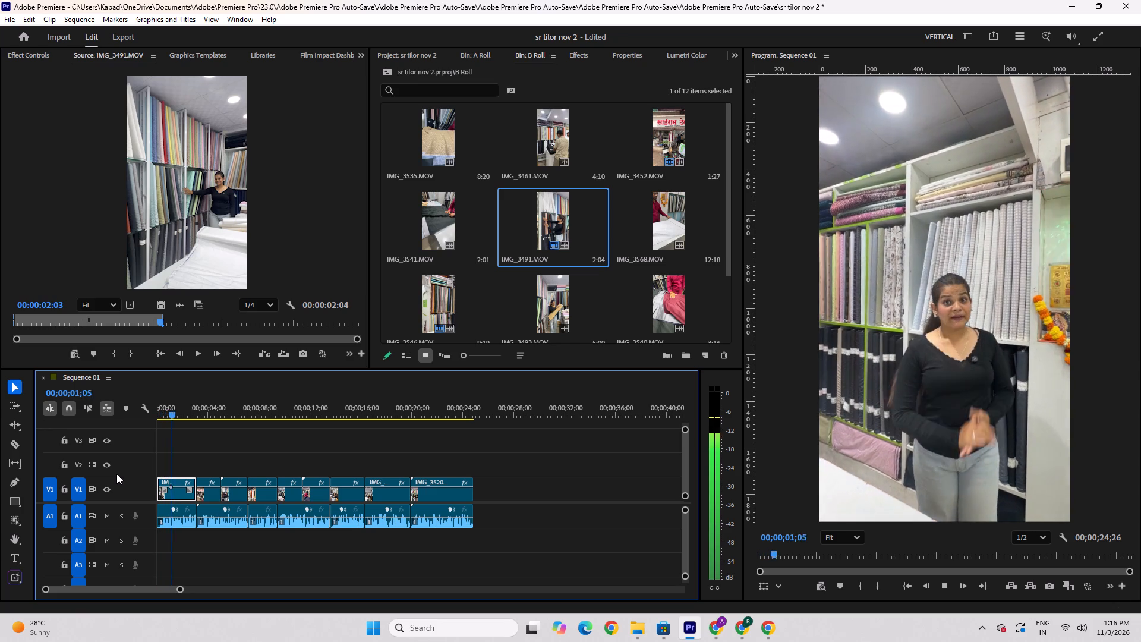
key(space)
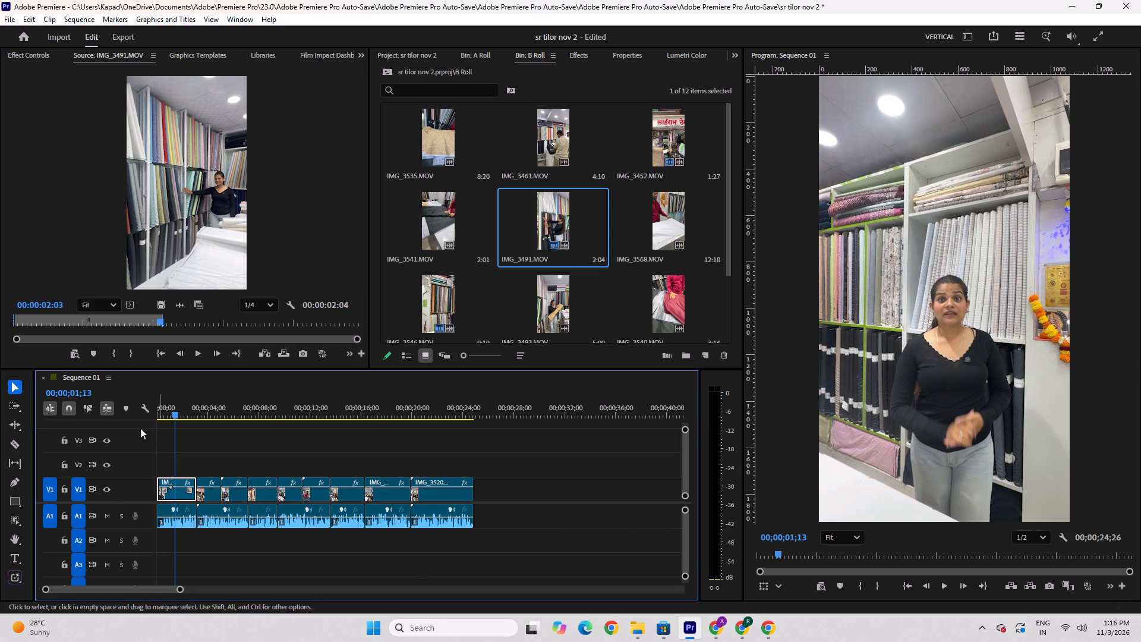
Reopen the settings of Sequence 01 to check the frame size and close them with OK.
click(78, 18)
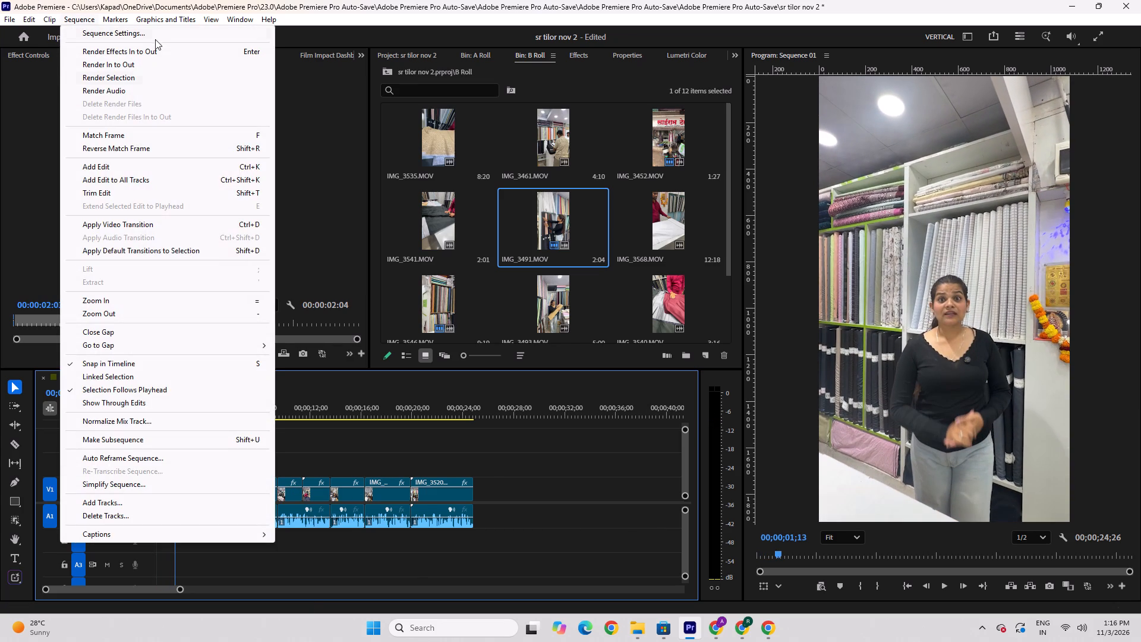
click(155, 37)
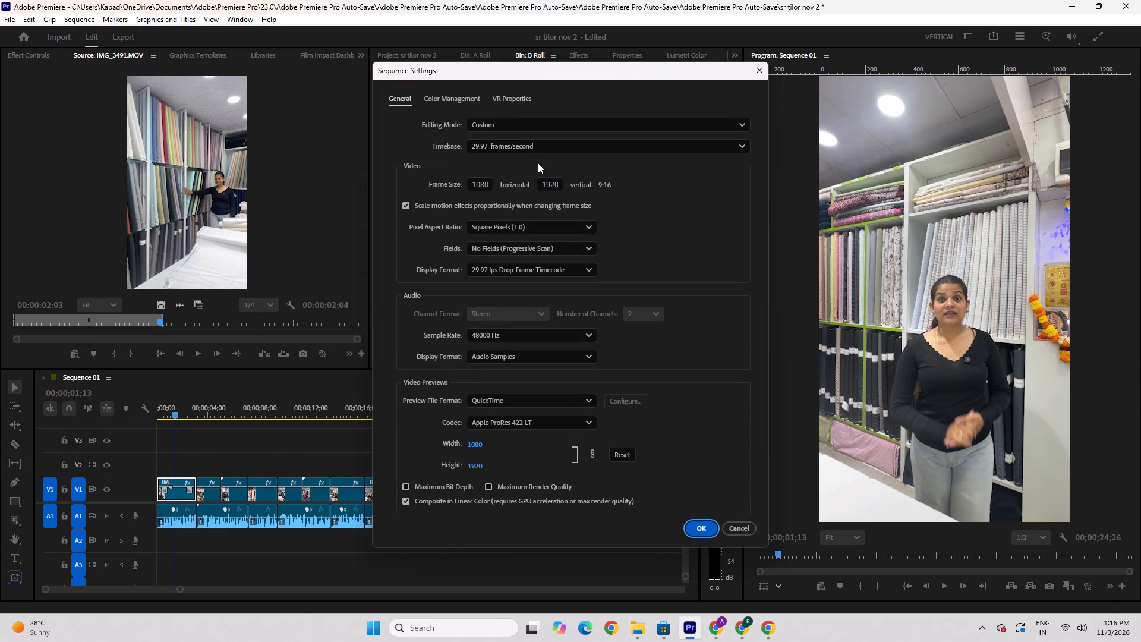
click(696, 530)
Return the playhead to 00;00;00;00 in Sequence 01.
drag(164, 414, 145, 424)
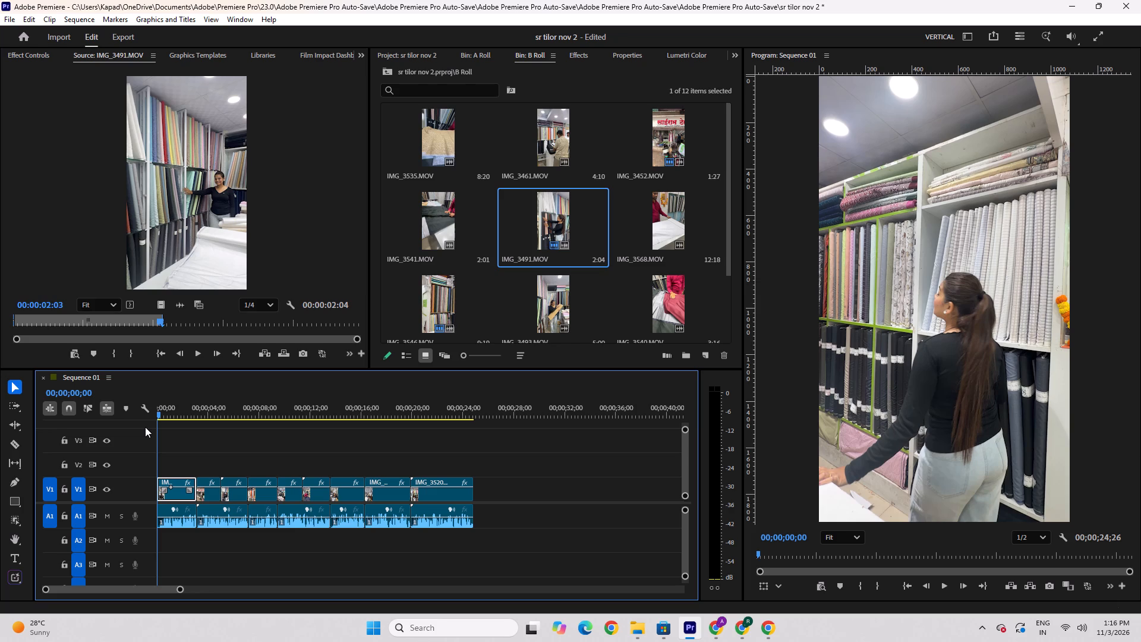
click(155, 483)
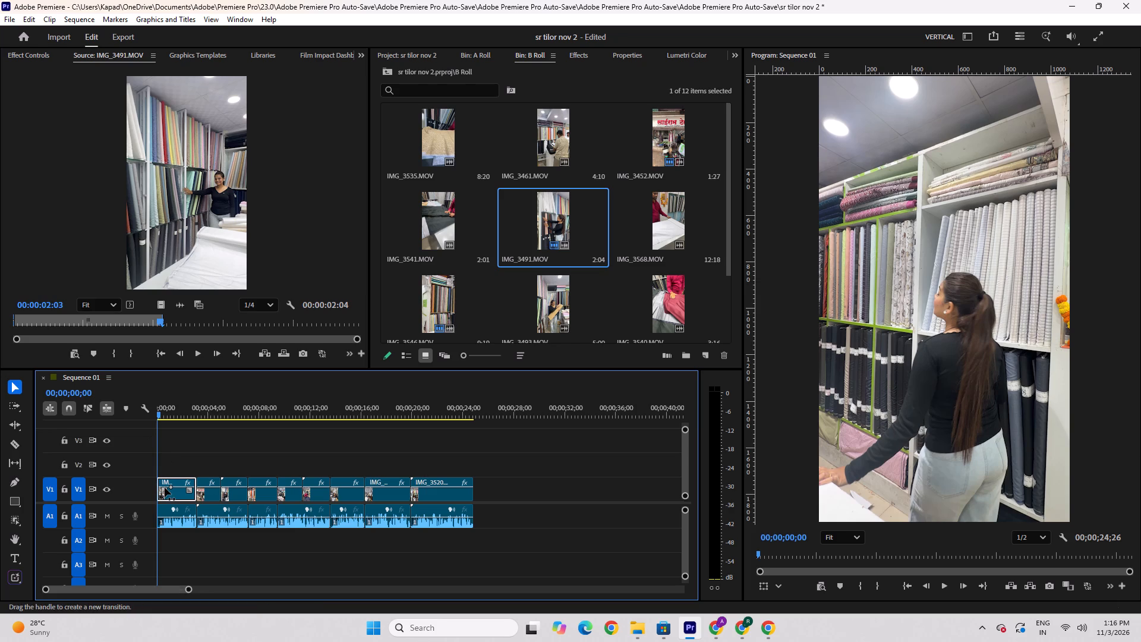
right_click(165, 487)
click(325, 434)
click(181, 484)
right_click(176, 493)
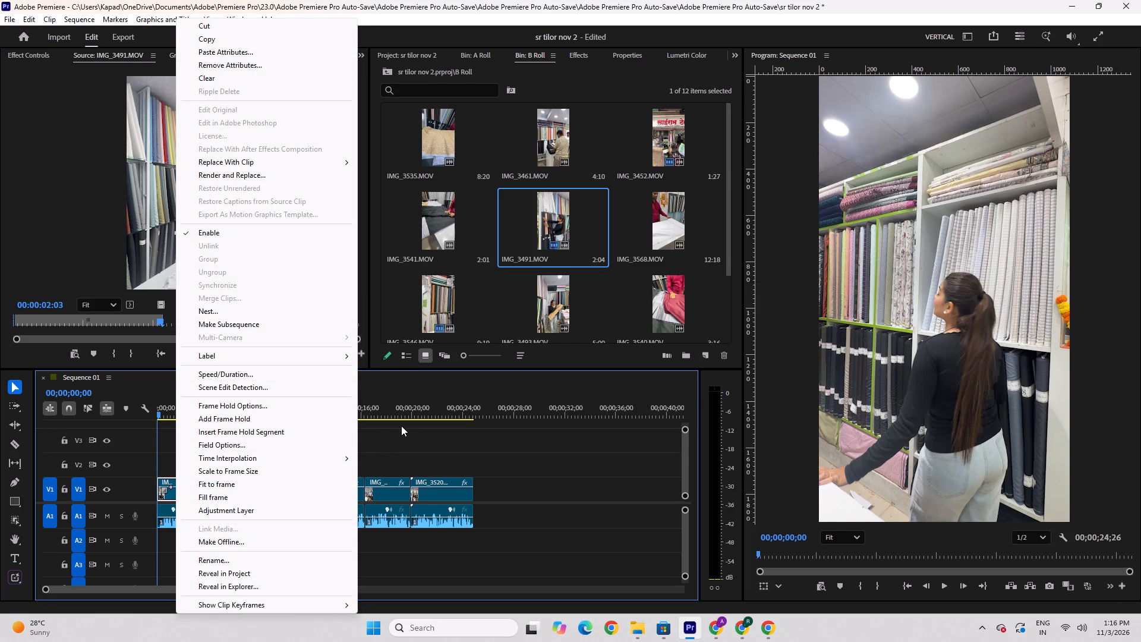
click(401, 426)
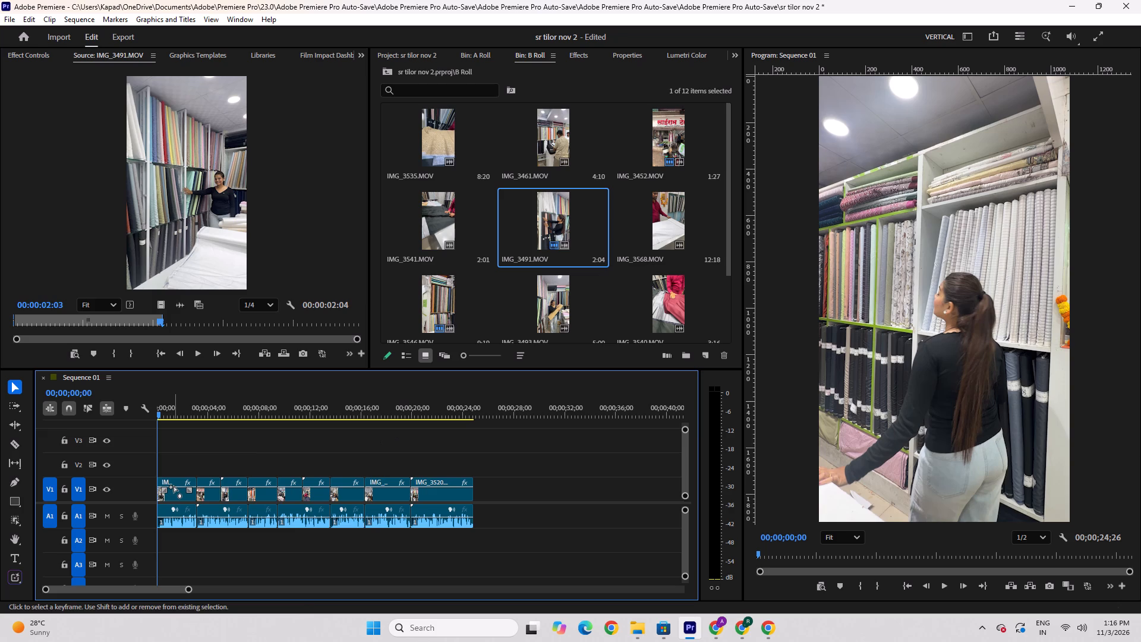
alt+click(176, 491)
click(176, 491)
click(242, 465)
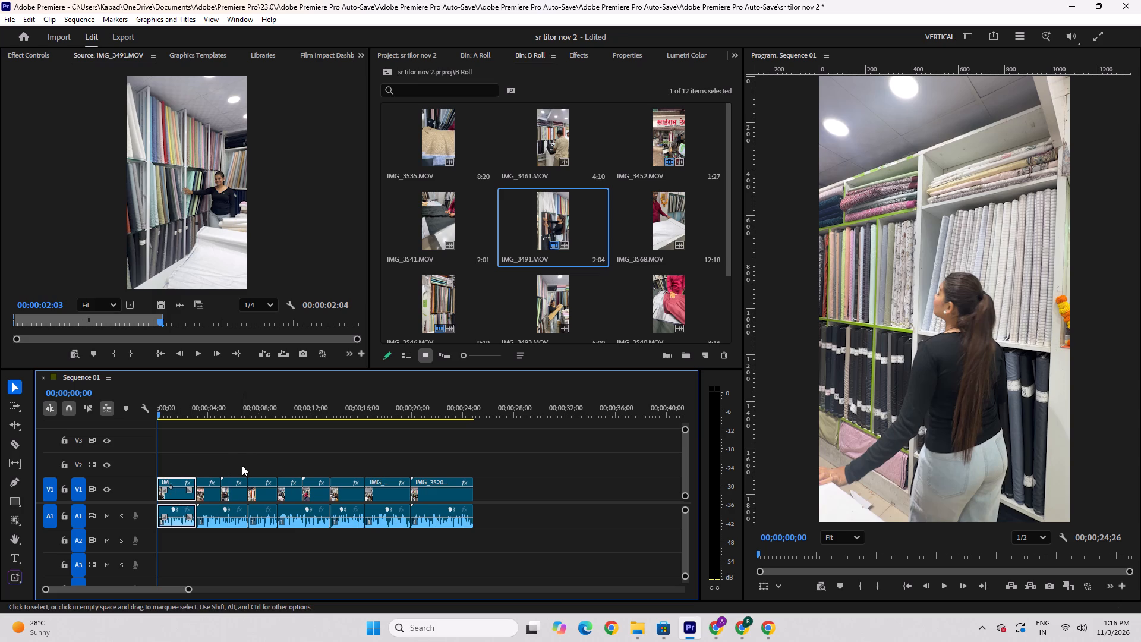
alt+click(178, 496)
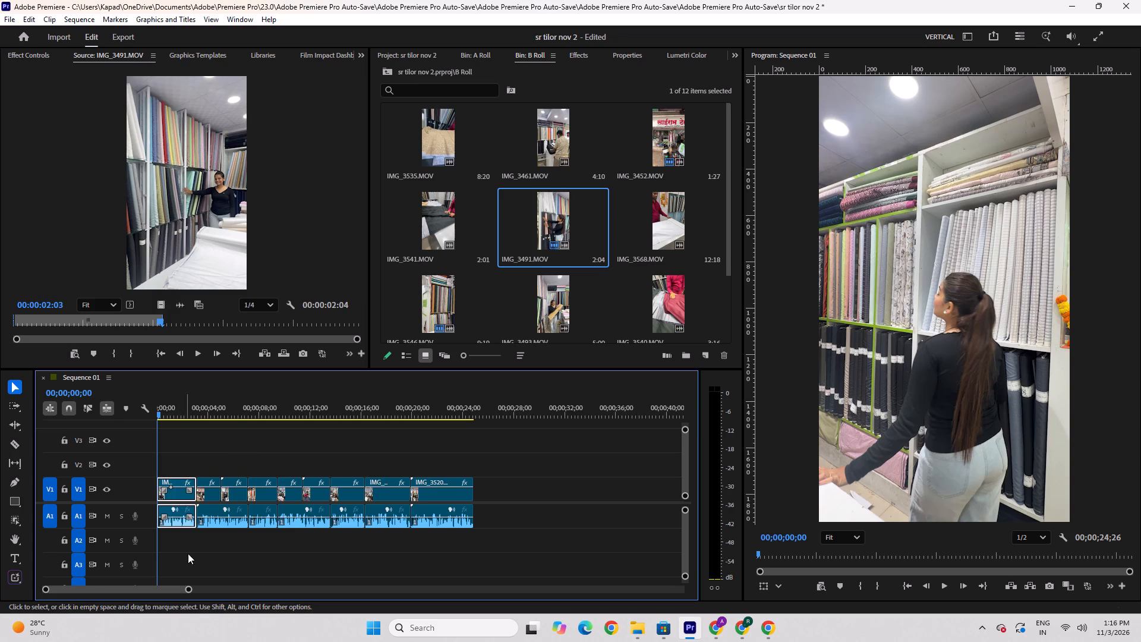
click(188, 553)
Duplicate the first V1 clip, without its audio, onto V2 directly above the original.
click(178, 481)
alt+drag(178, 492, 178, 468)
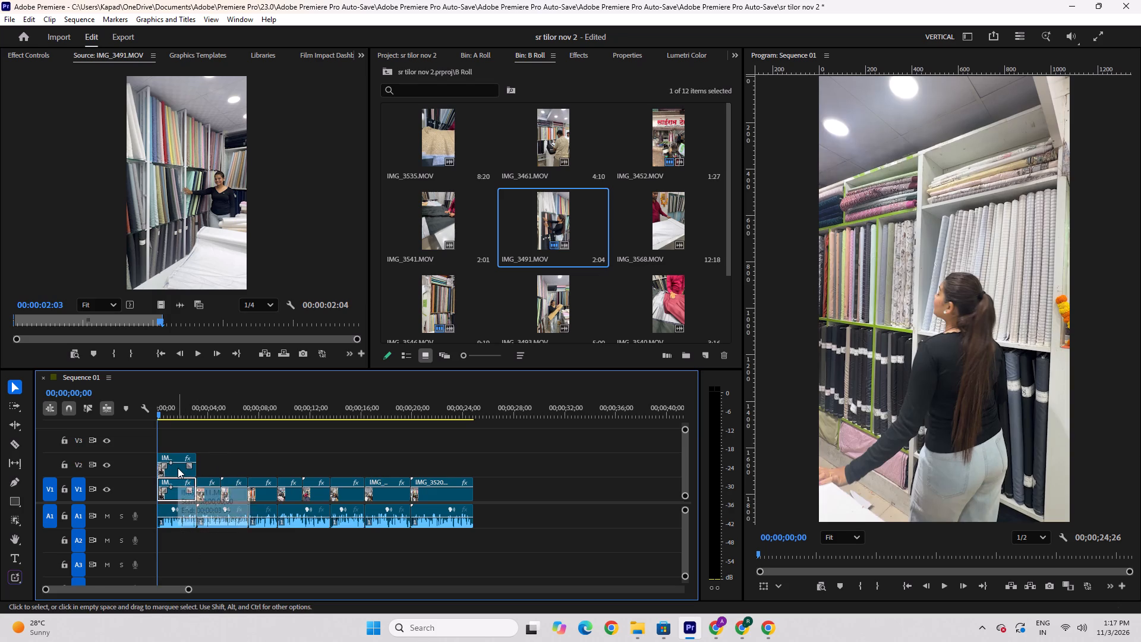
Select the copied clip on V2 and show its effect controls.
right_click(174, 460)
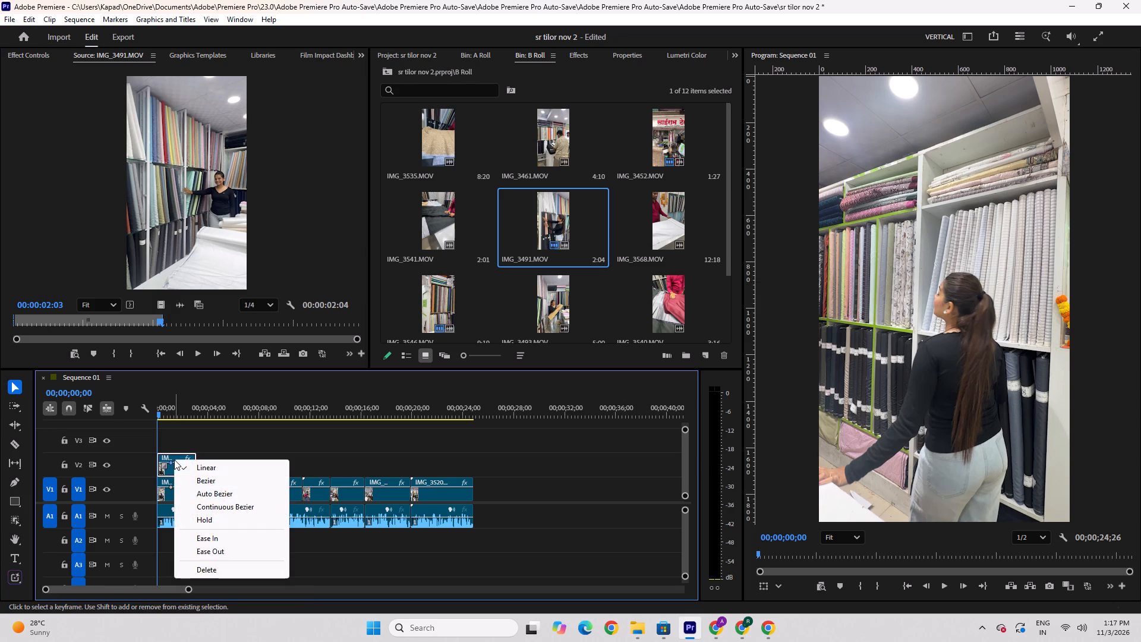
click(362, 459)
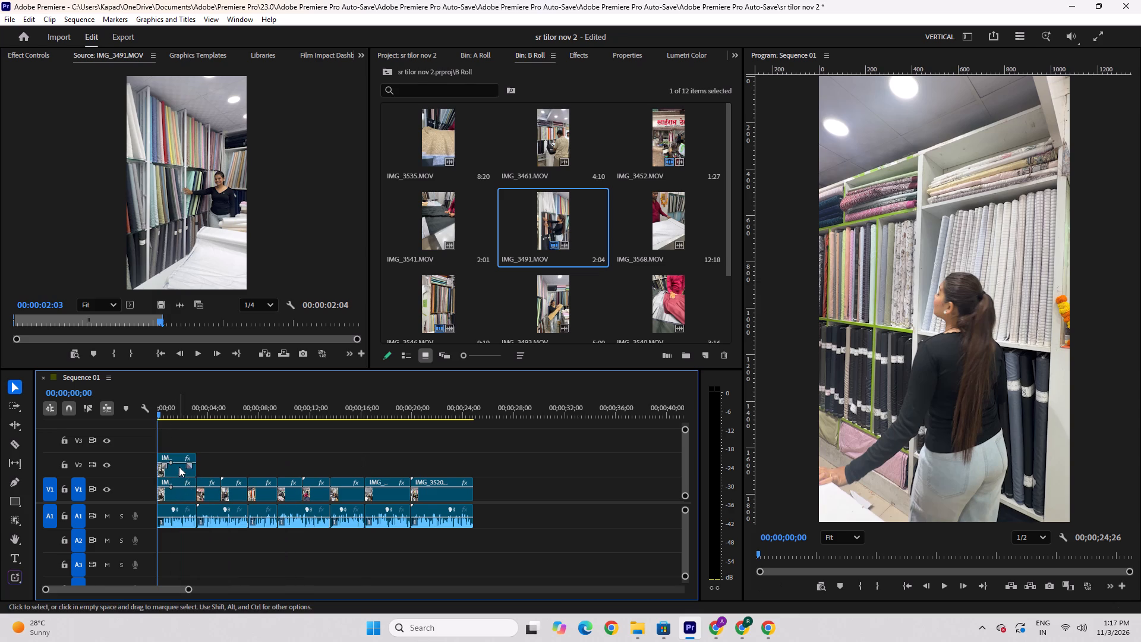
click(179, 467)
right_click(179, 467)
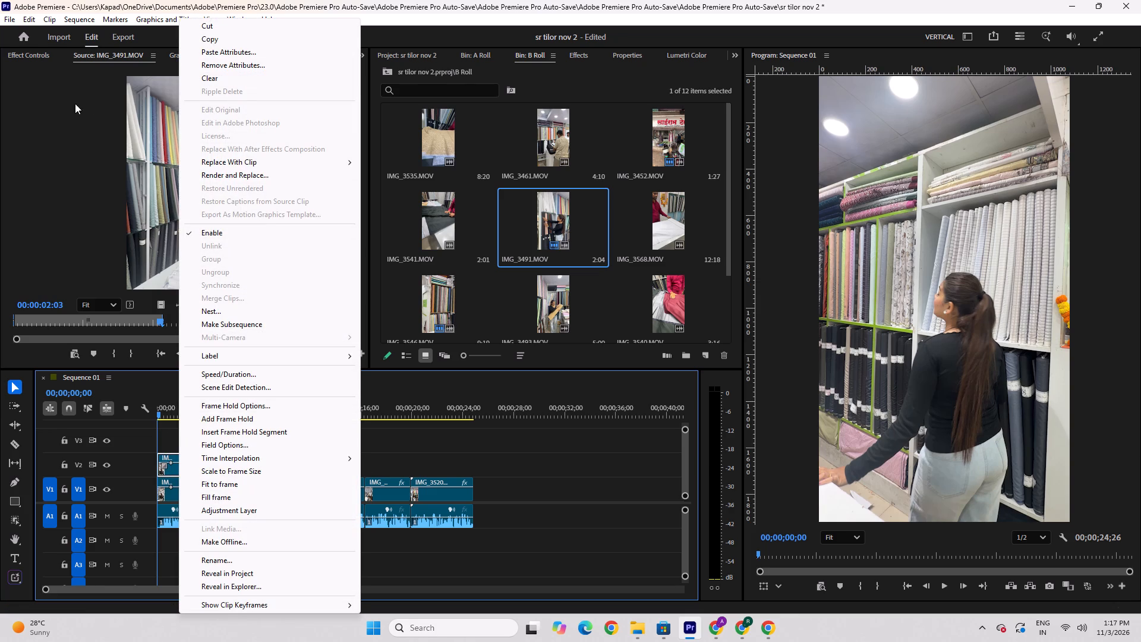
click(35, 56)
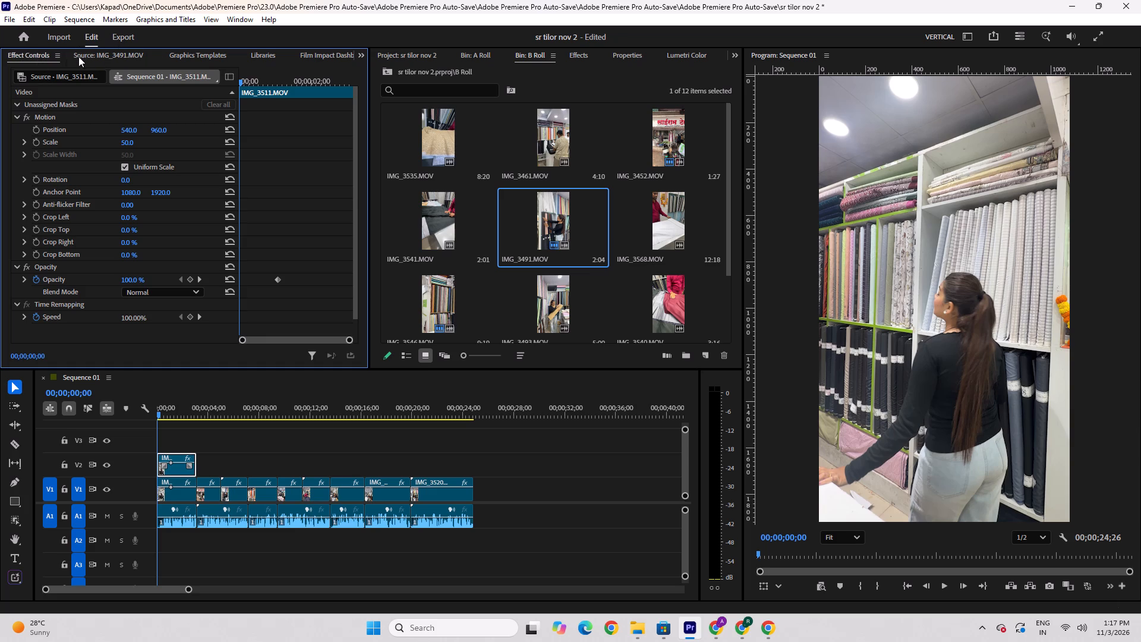
click(24, 53)
click(202, 462)
click(180, 464)
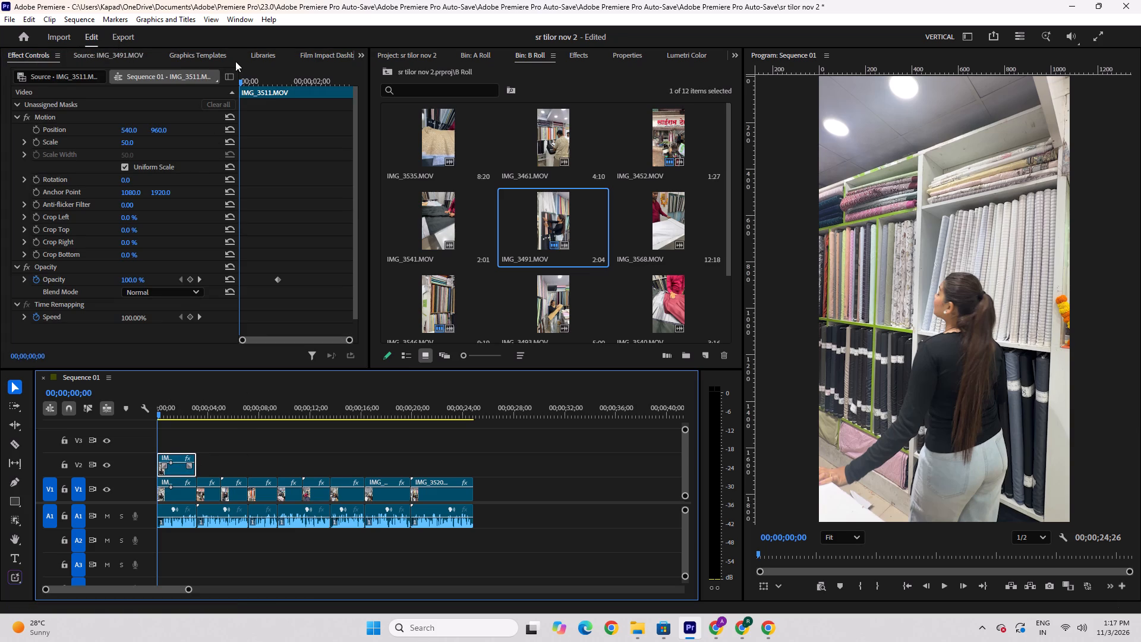
Bring up the effects library and look through the Video Effects categories for a background removal effect.
click(224, 21)
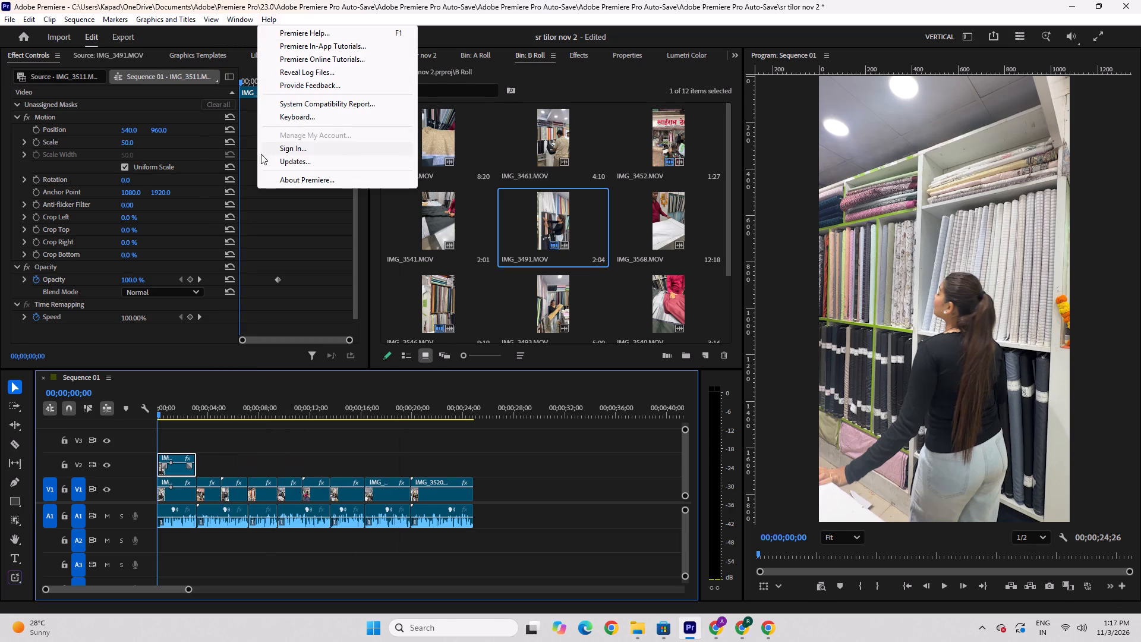
click(223, 14)
click(235, 17)
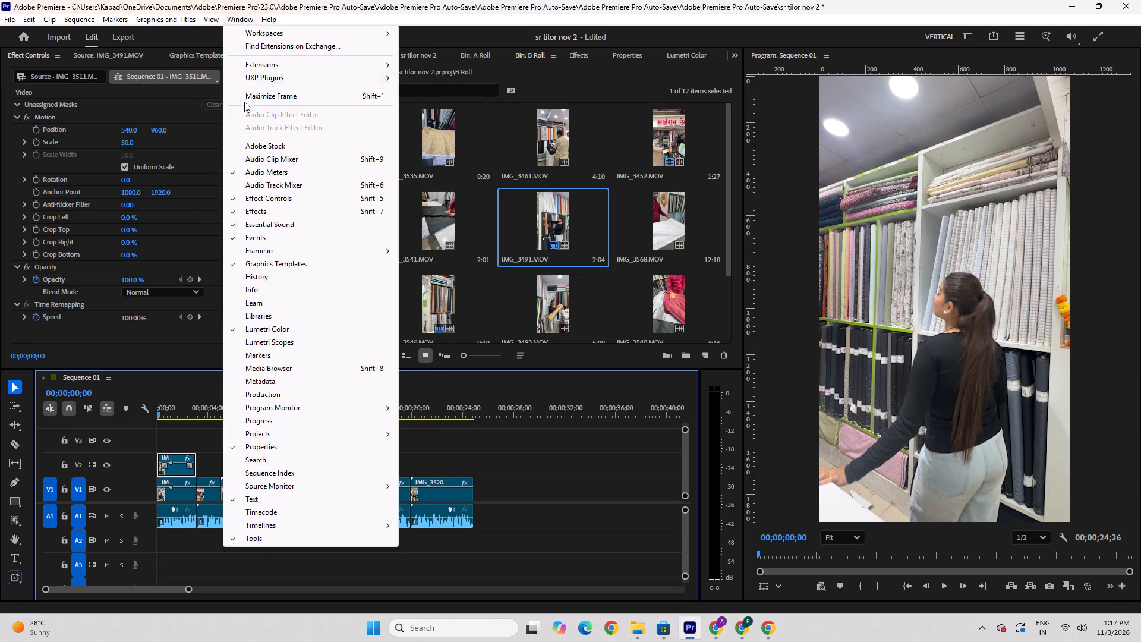
click(244, 212)
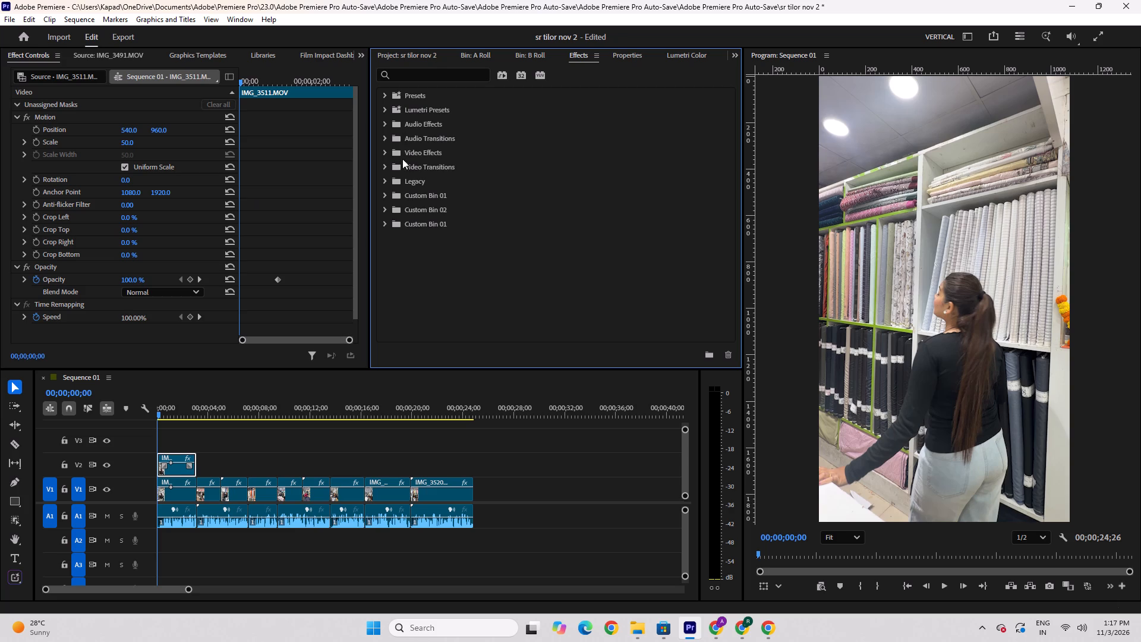
click(421, 75)
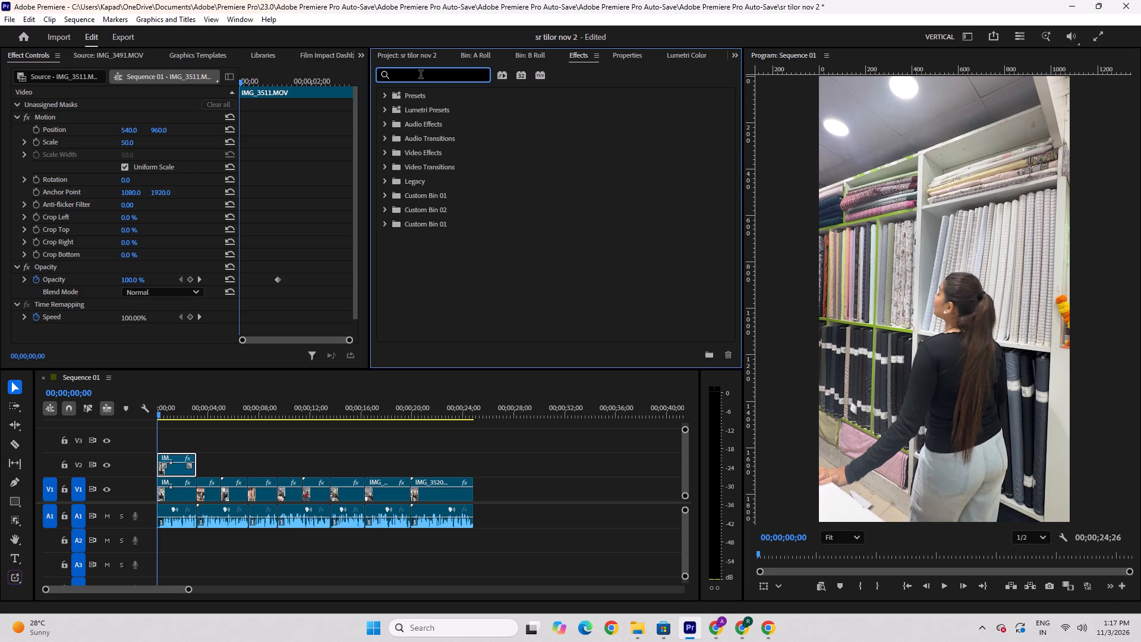
click(423, 151)
click(423, 151)
click(384, 155)
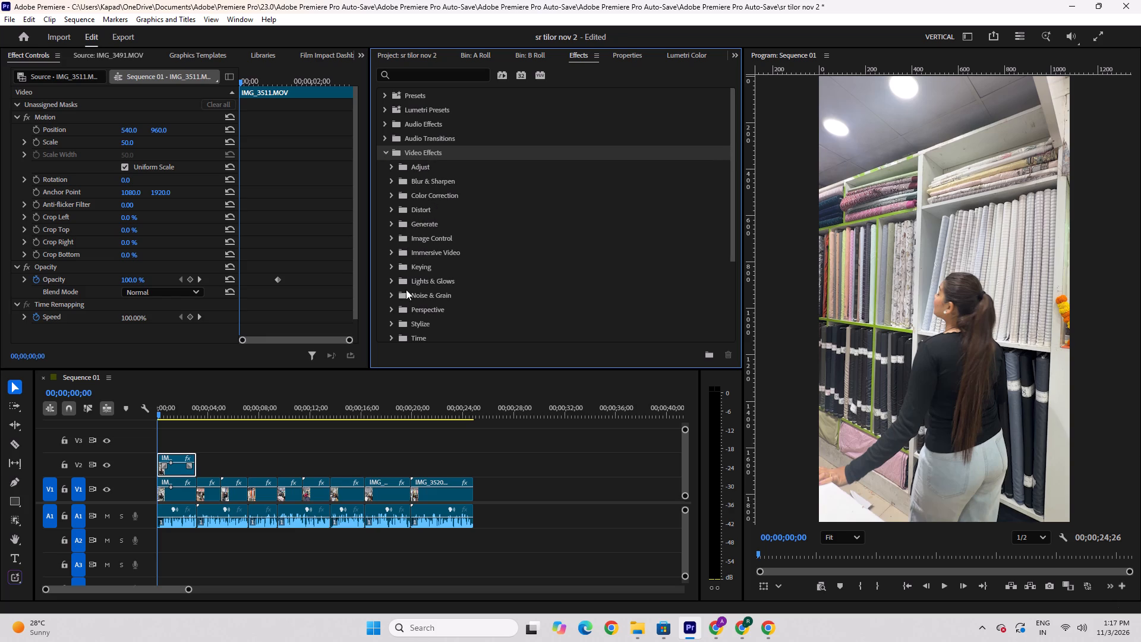
scroll(417, 316, down, 3)
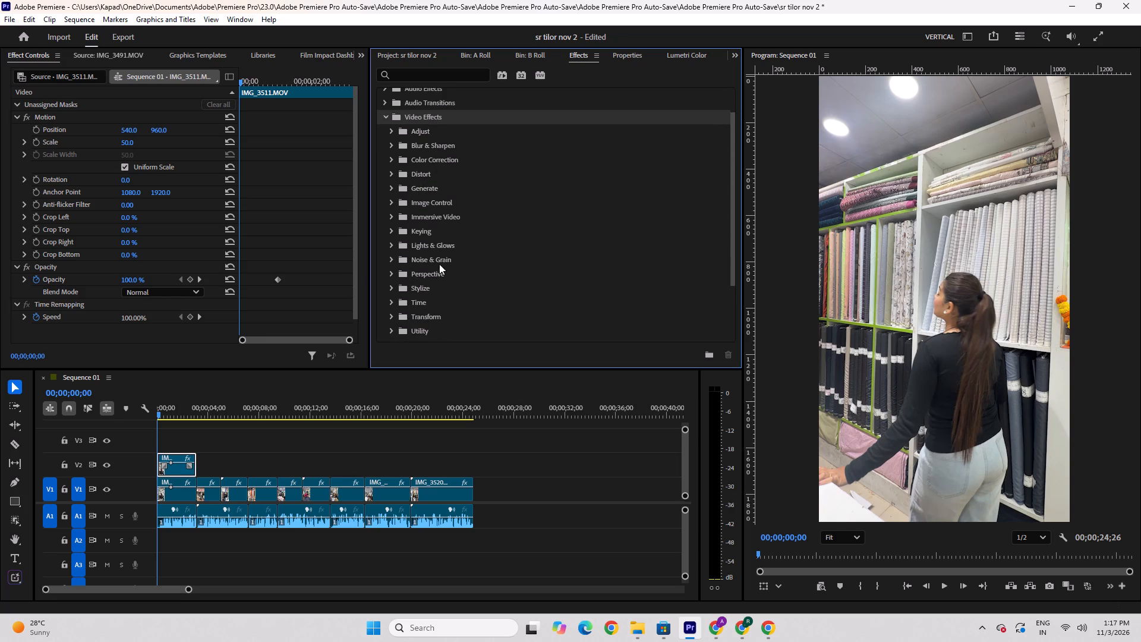
scroll(430, 271, down, 1)
scroll(430, 271, up, 1)
scroll(426, 275, down, 6)
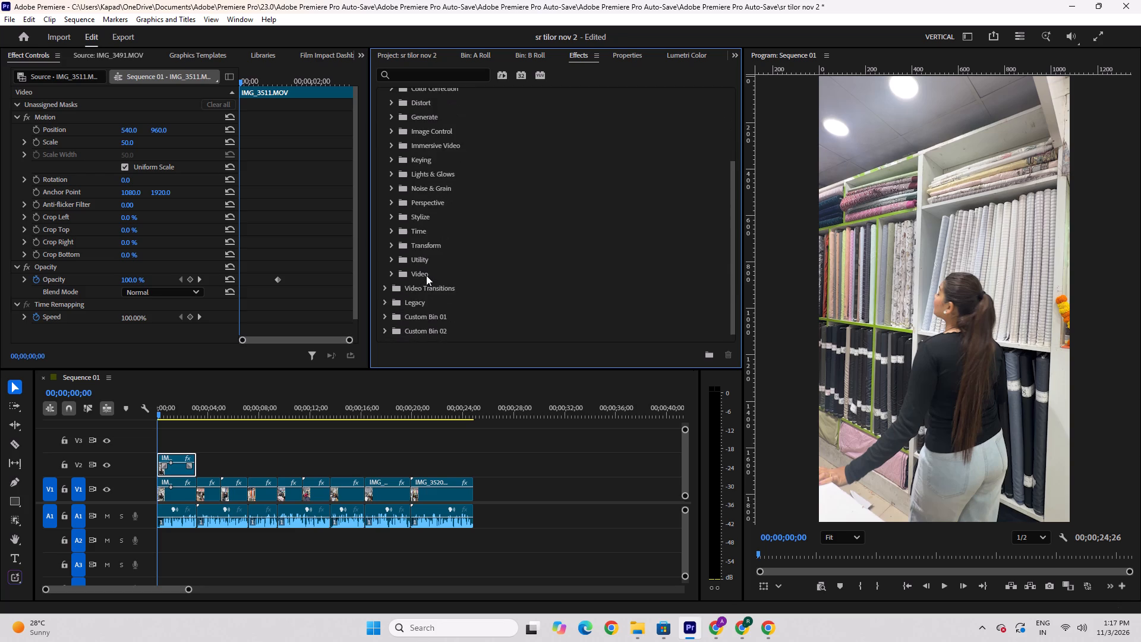
scroll(426, 275, down, 3)
scroll(426, 275, up, 6)
Search the effects library for "bg remove", and clear the search.
click(436, 74)
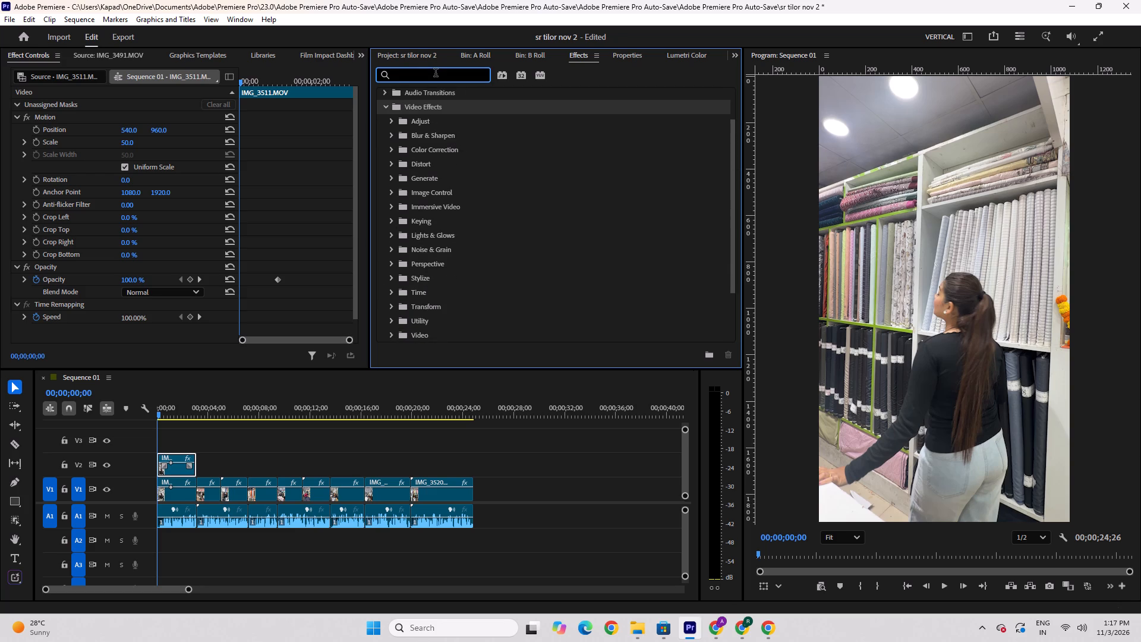
key(b)
key(g)
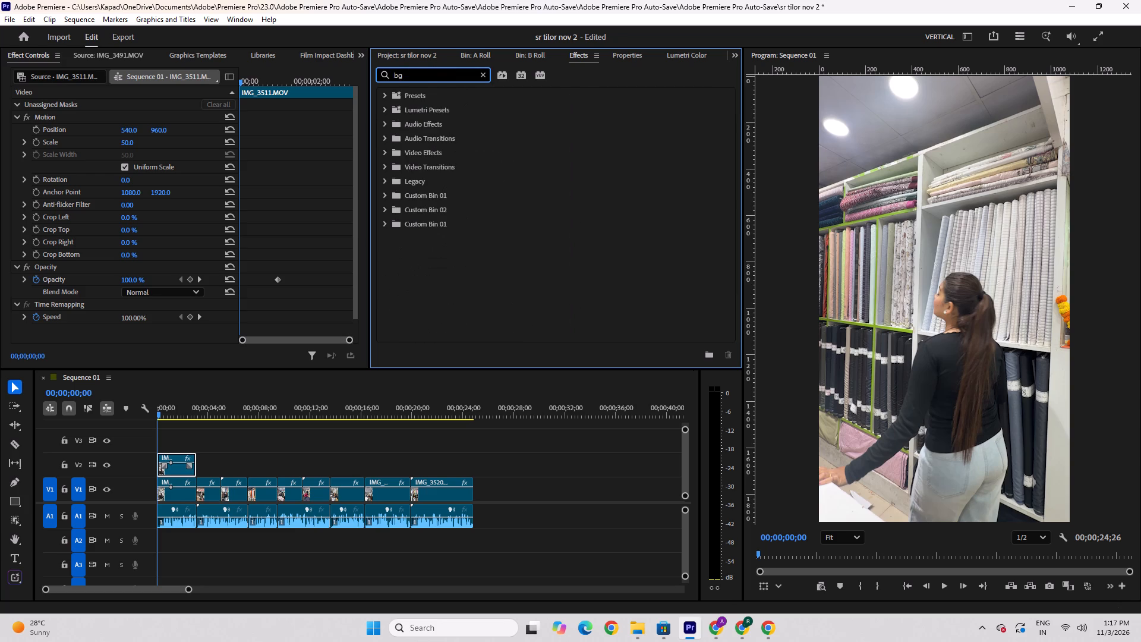
key(space)
text(remove)
key(Return)
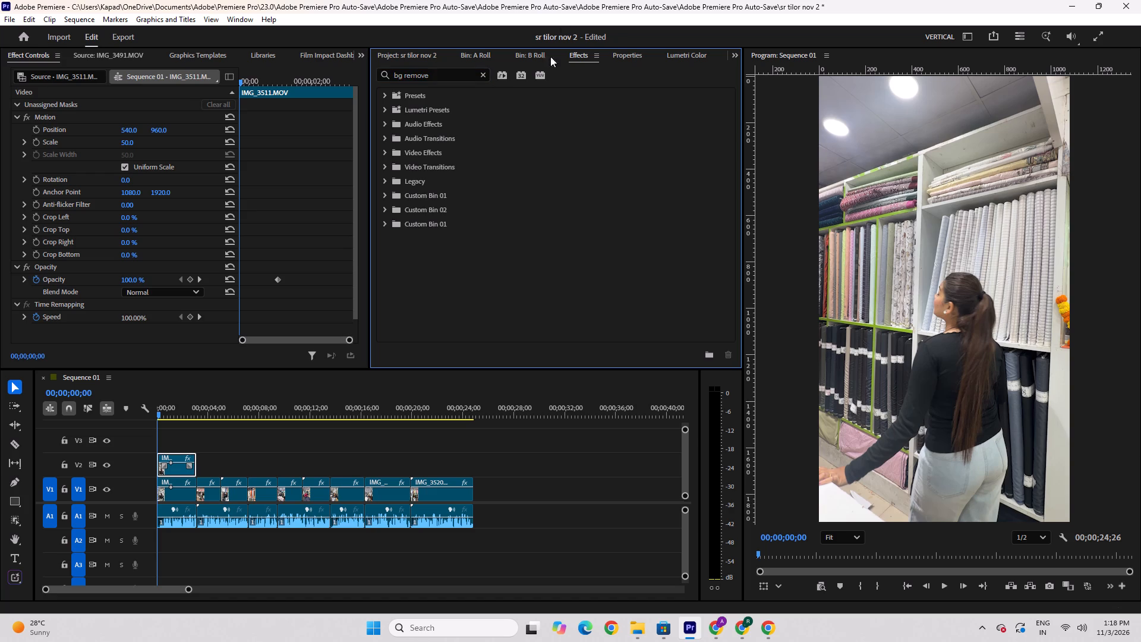
scroll(443, 142, down, 1)
drag(450, 70, 353, 86)
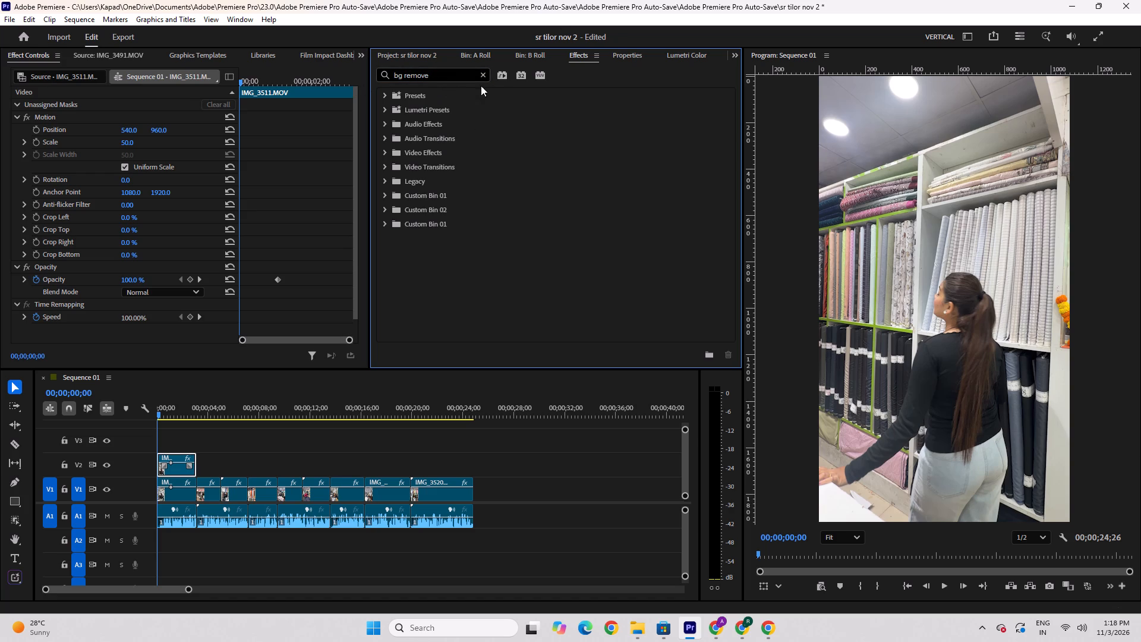
click(484, 71)
Search the effects library for "roto" and "rot", look through the matches, and clear the search.
text(Roto)
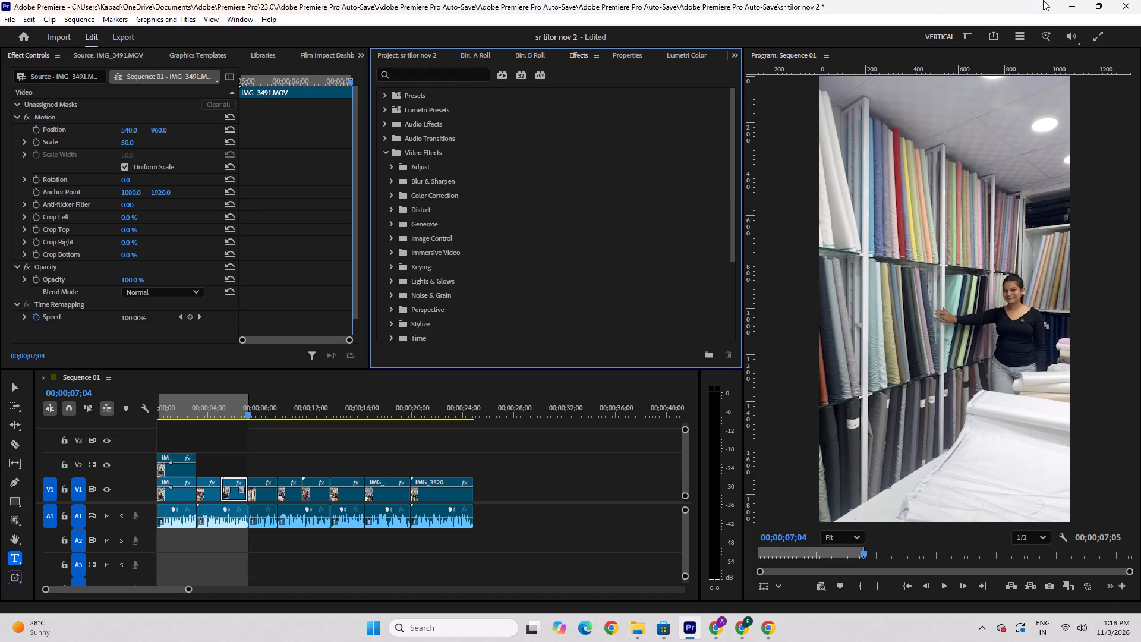
click(437, 71)
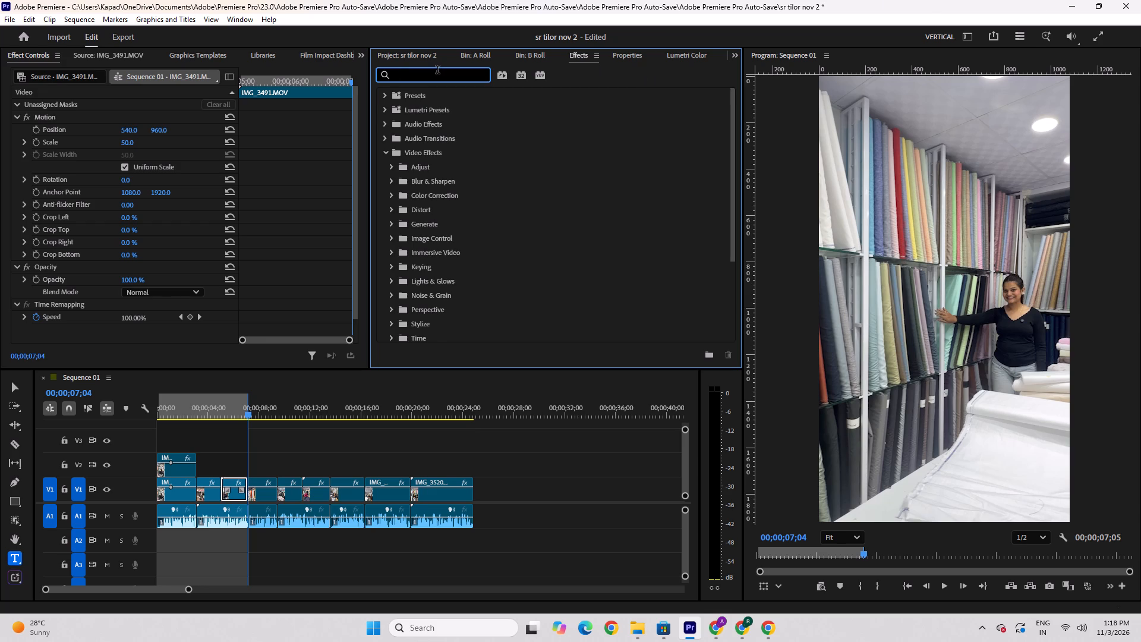
text(royo)
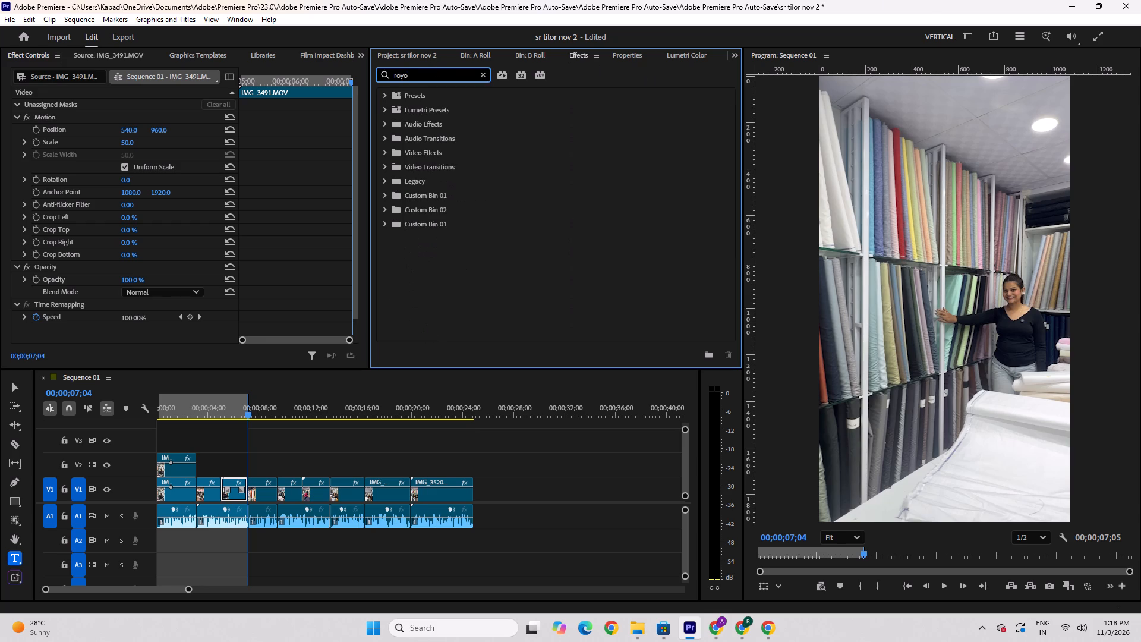
key(BackSpace)
key(BackSpace)
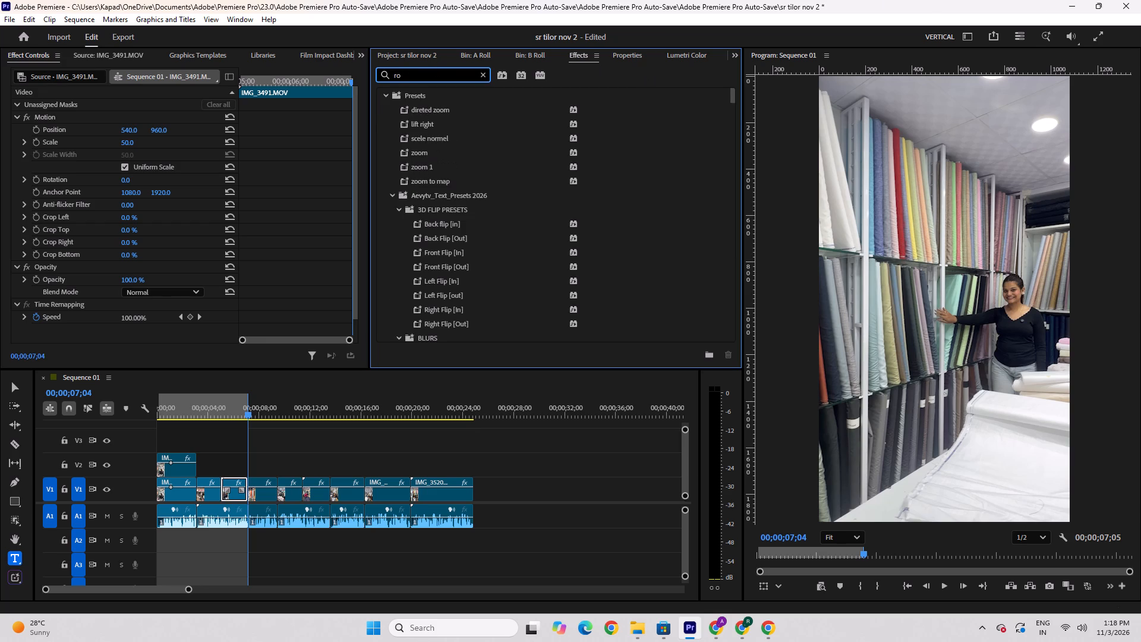
key(t)
key(o)
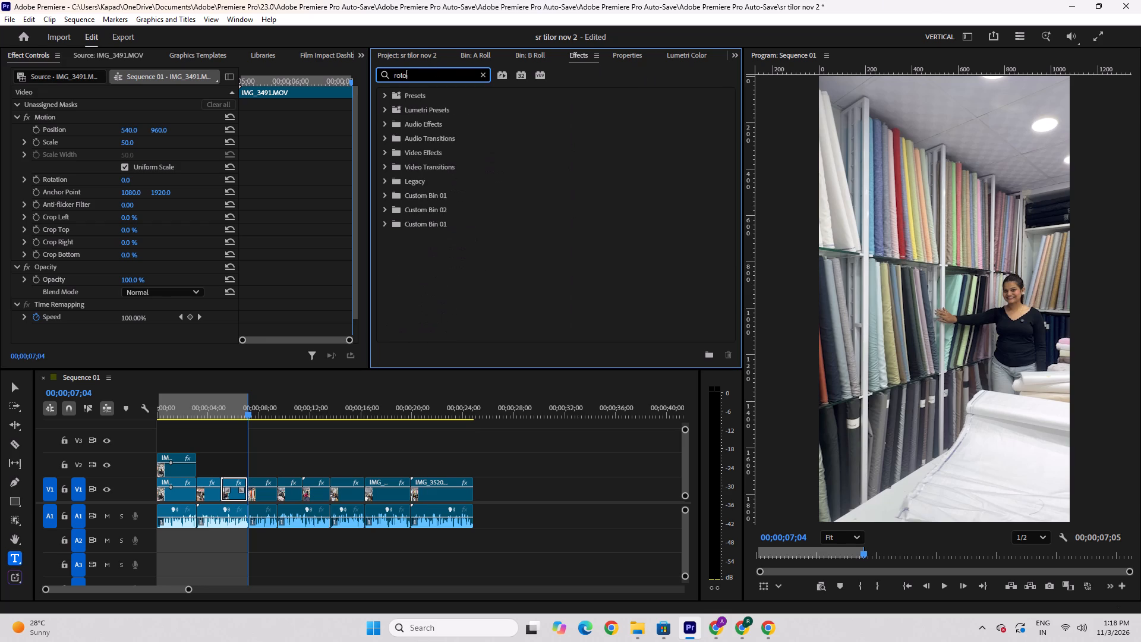
key(BackSpace)
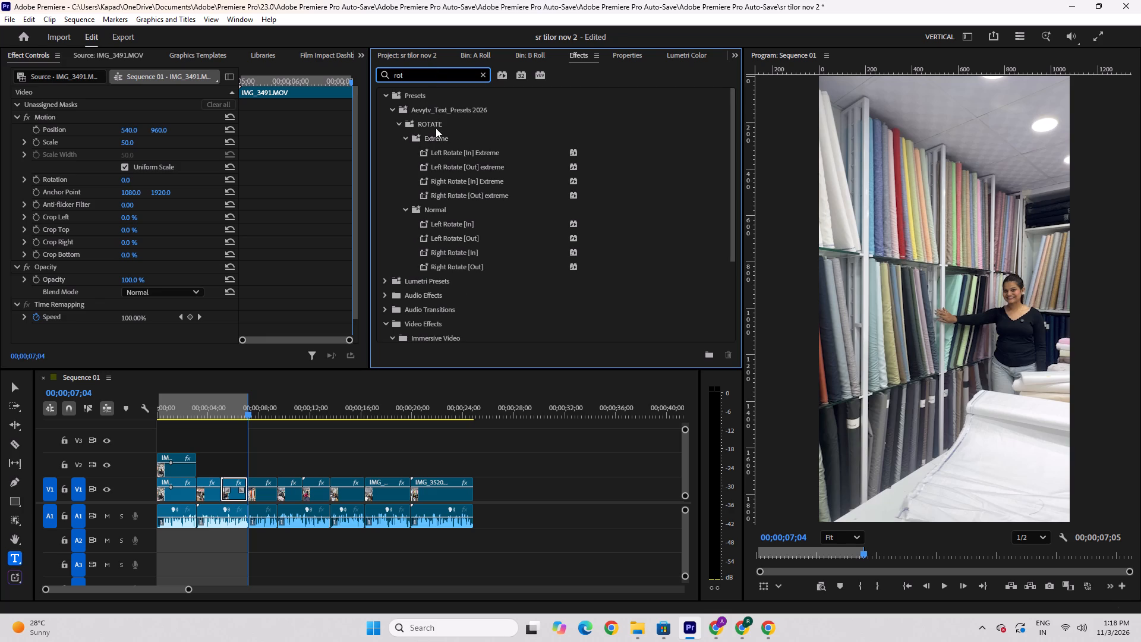
scroll(465, 259, down, 3)
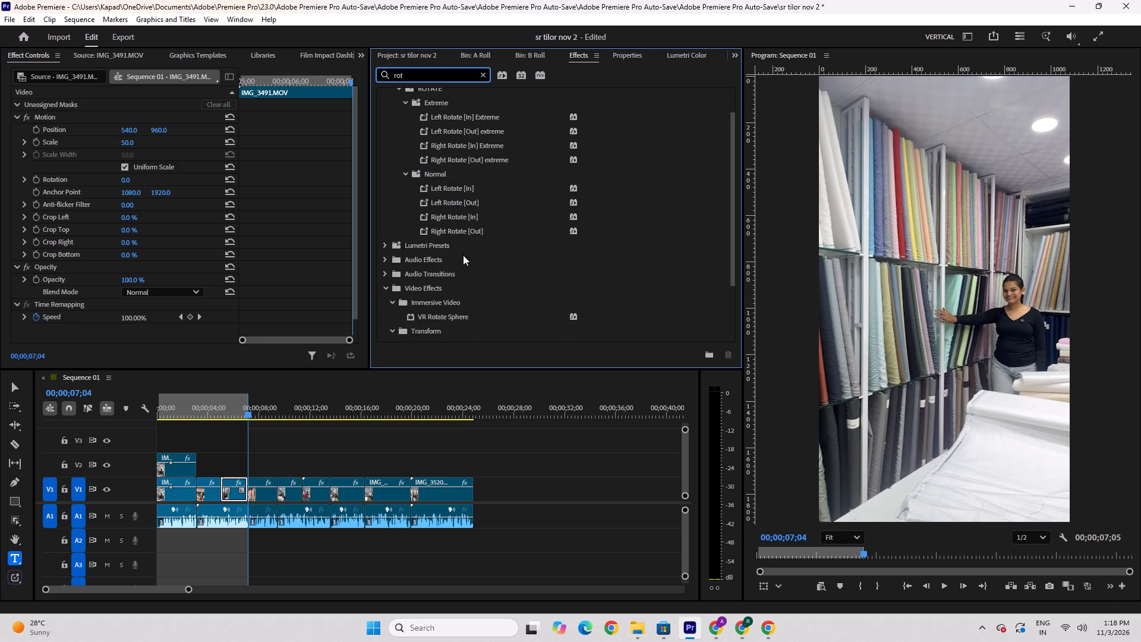
scroll(463, 255, up, 5)
key(BackSpace)
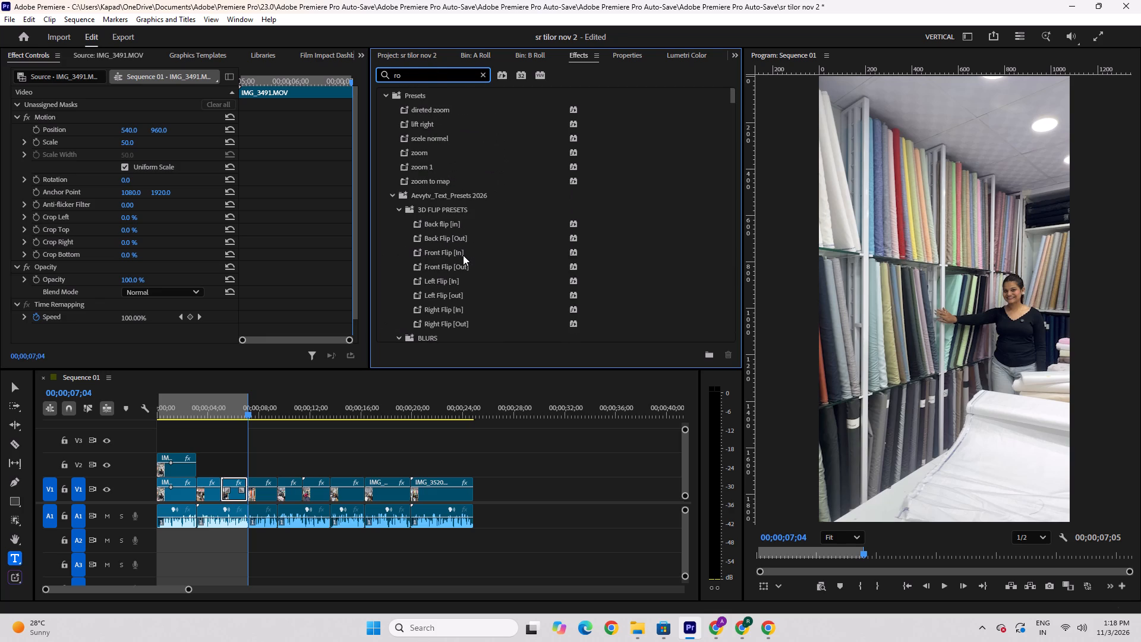
key(BackSpace)
key(BackSpace)
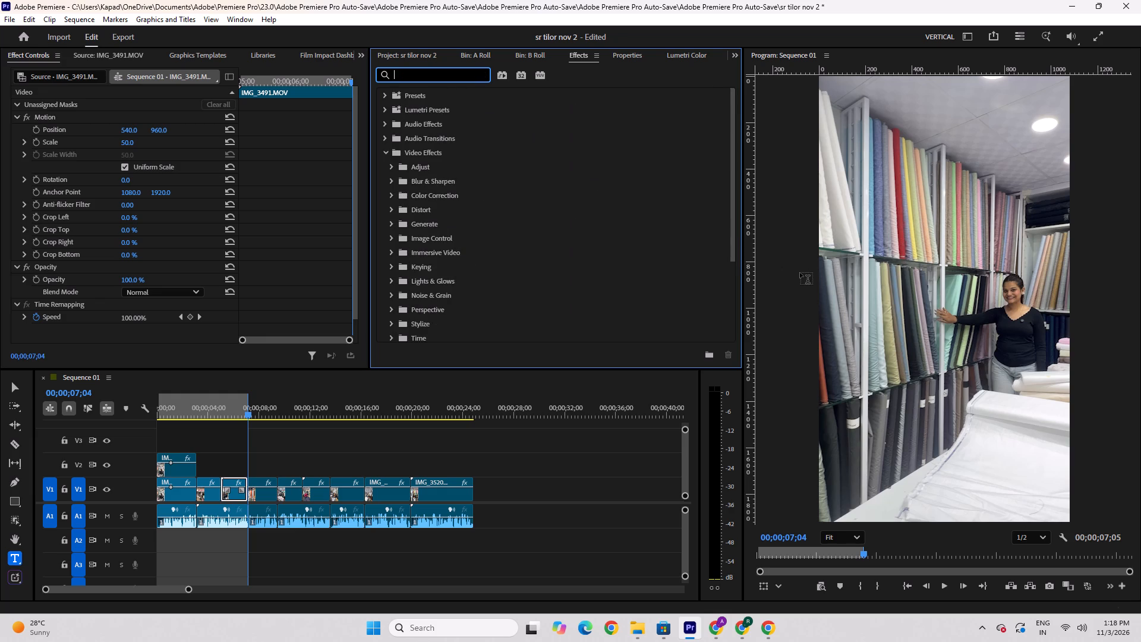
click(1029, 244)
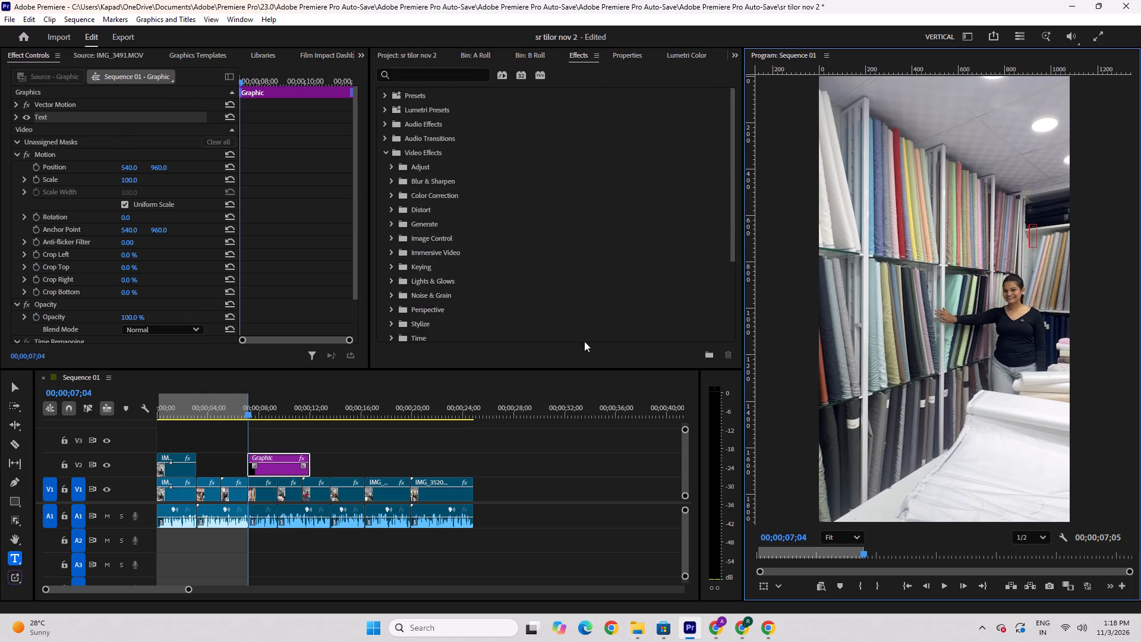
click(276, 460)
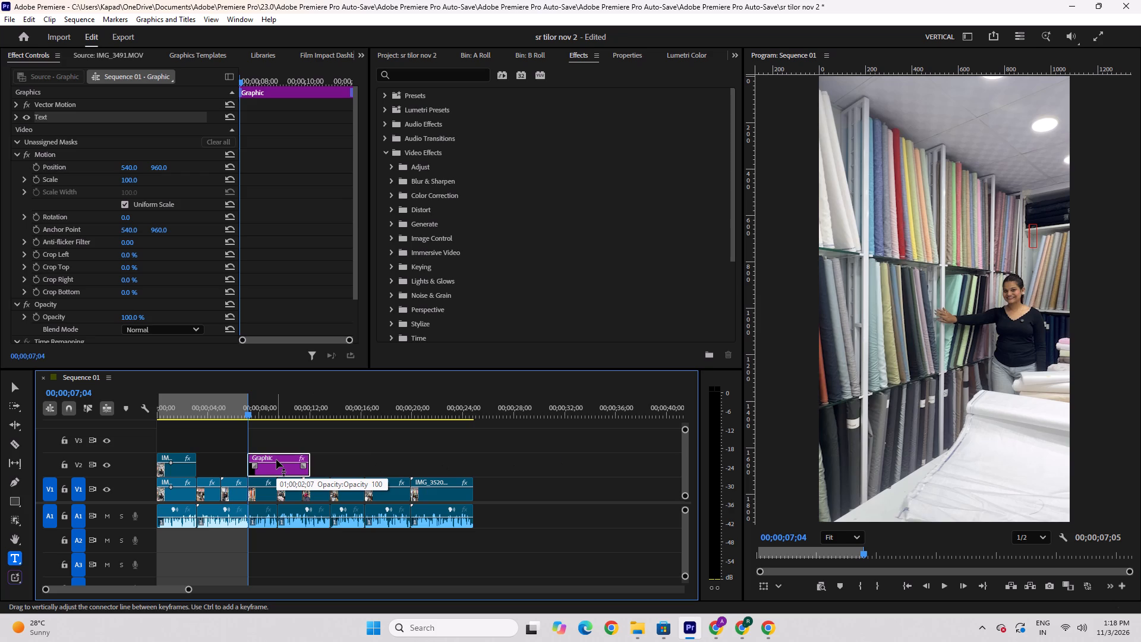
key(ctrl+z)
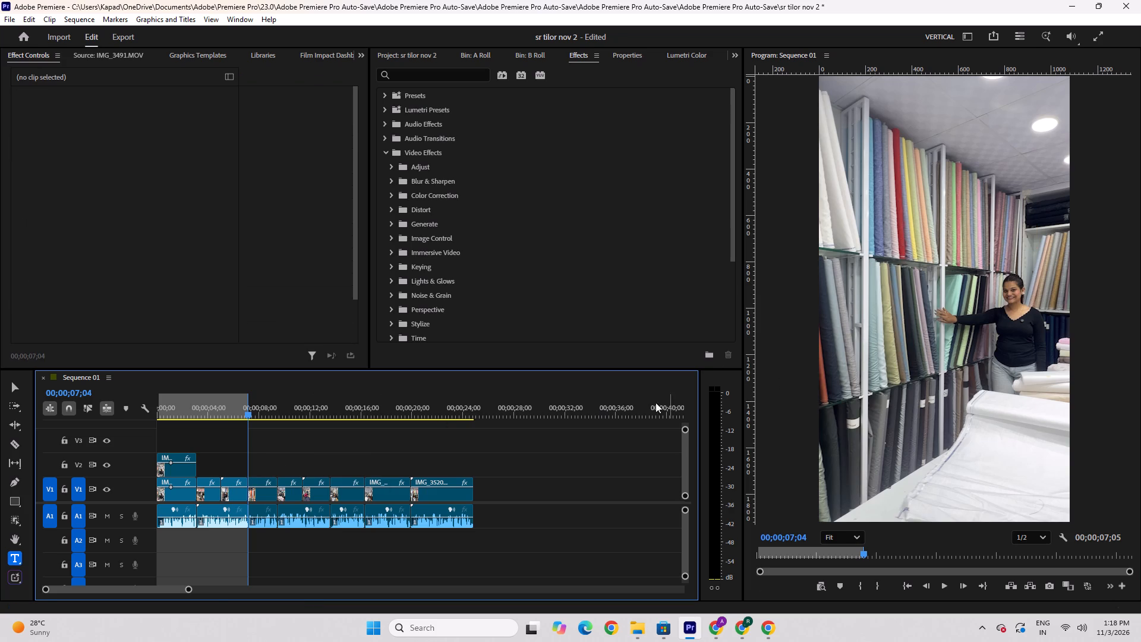
Return the playhead to the sequence start, undo the marked in-to-out range, and play the opening briefly up to 00;00;00;19.
click(245, 417)
click(222, 433)
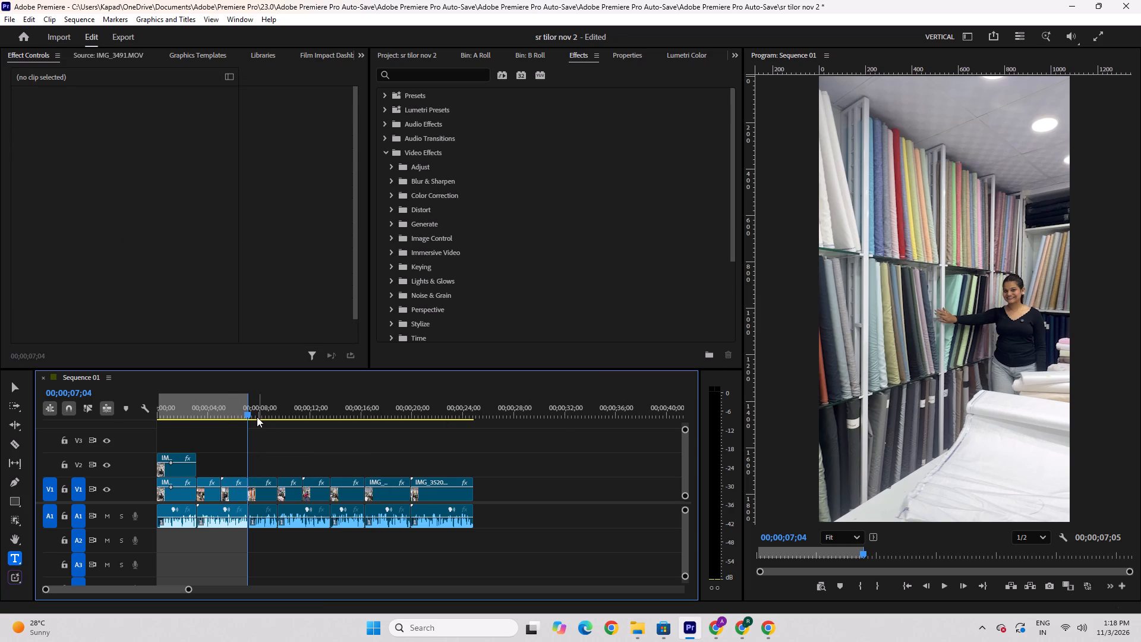
drag(250, 416, 98, 464)
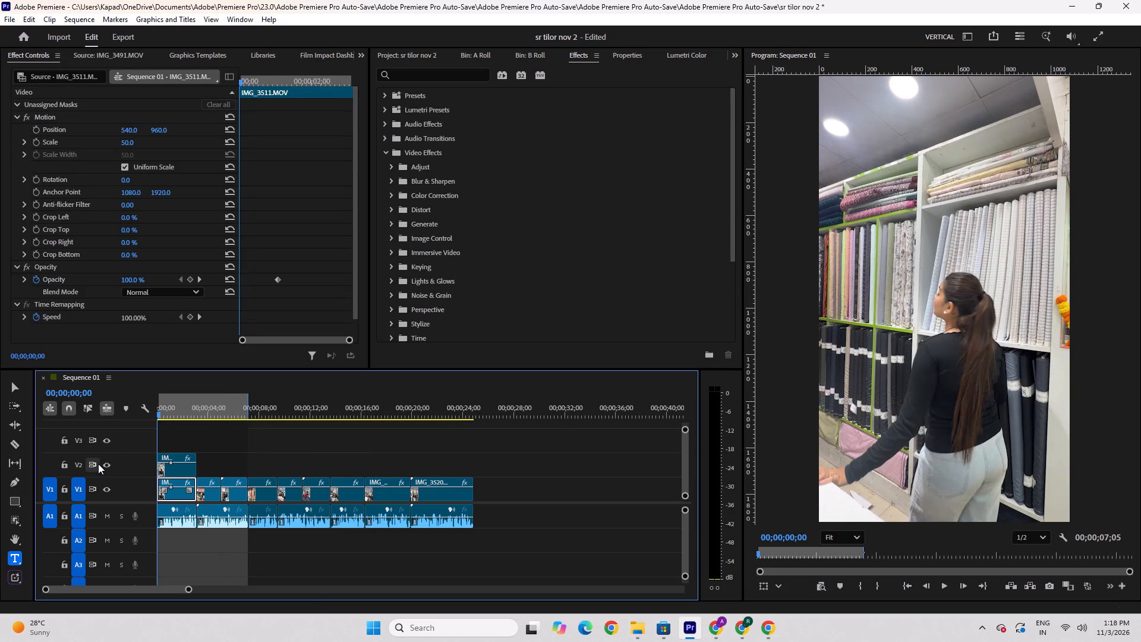
click(139, 464)
click(172, 464)
click(278, 447)
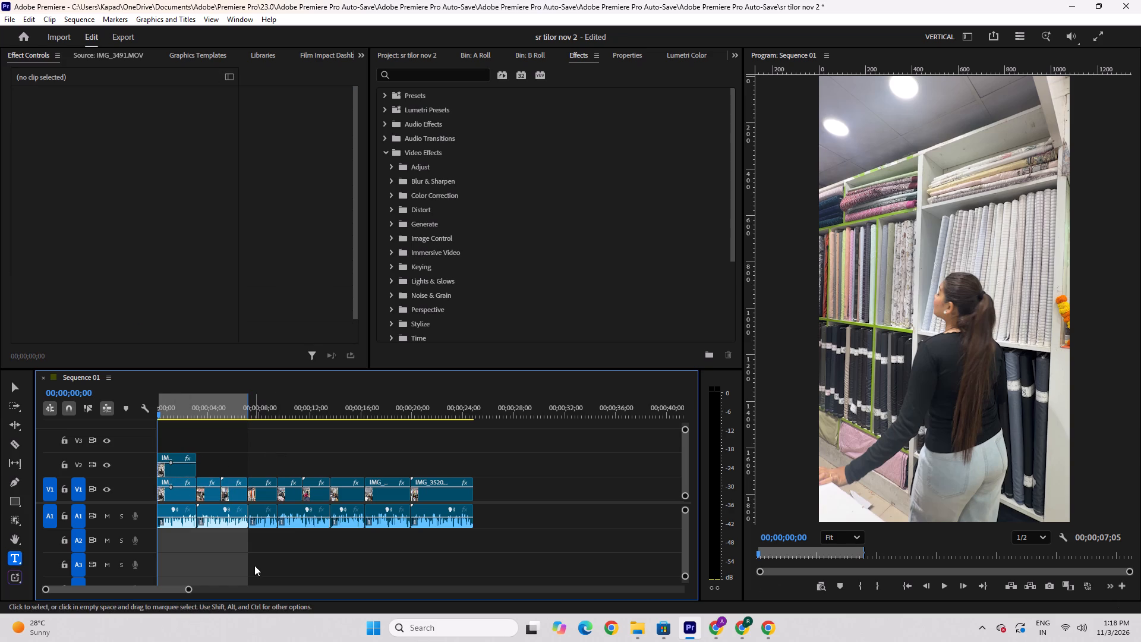
click(254, 565)
key(ctrl+z)
key(space)
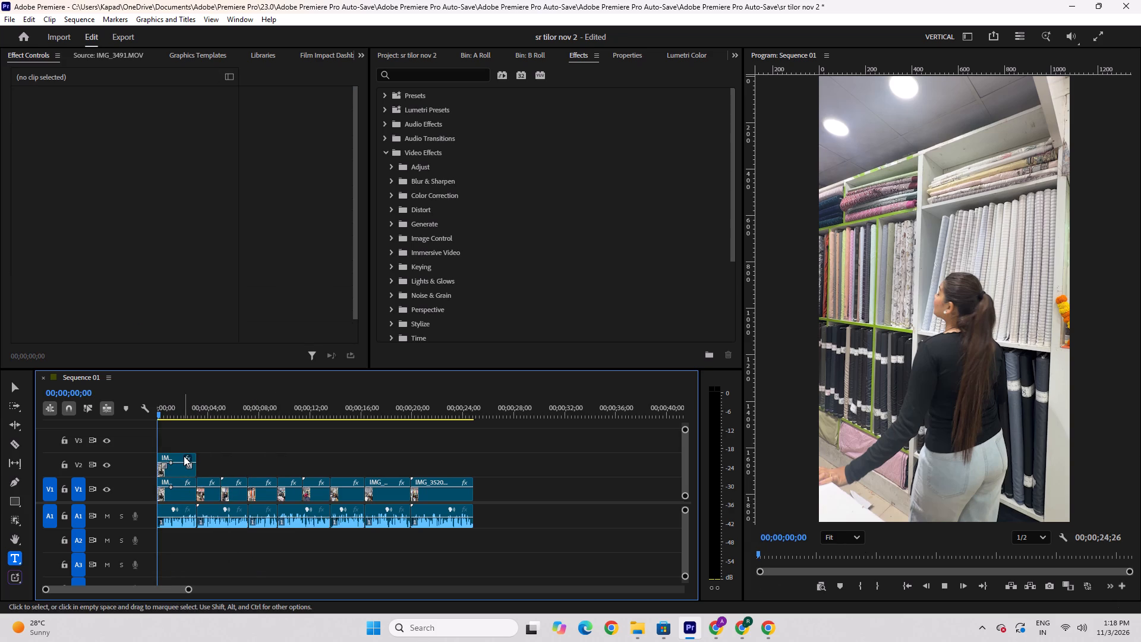
key(space)
right_click(172, 464)
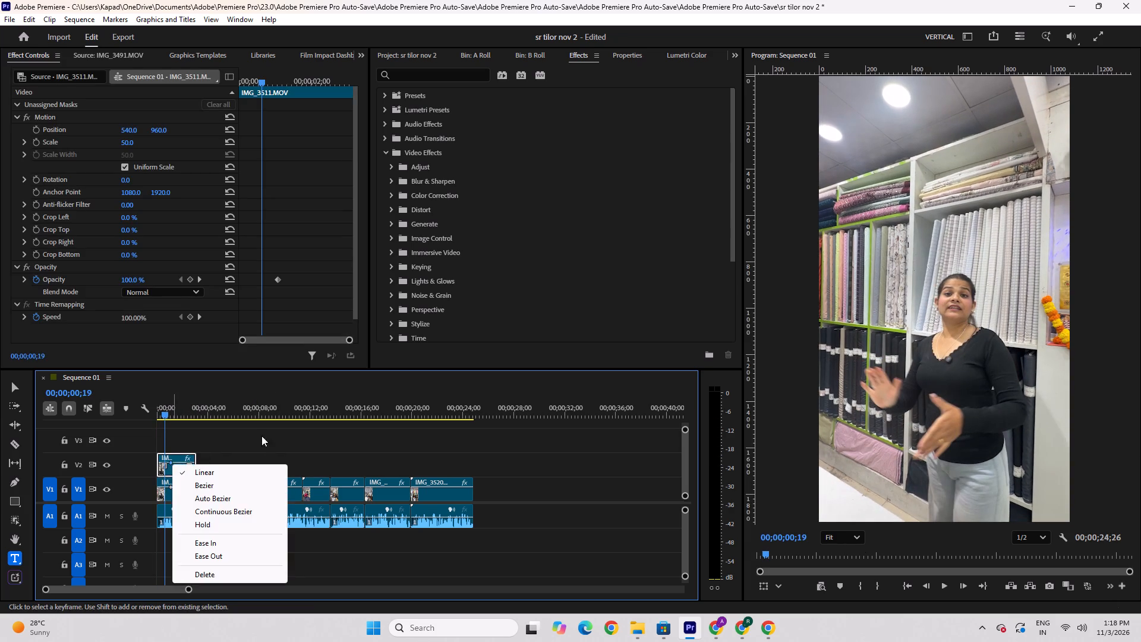
click(261, 436)
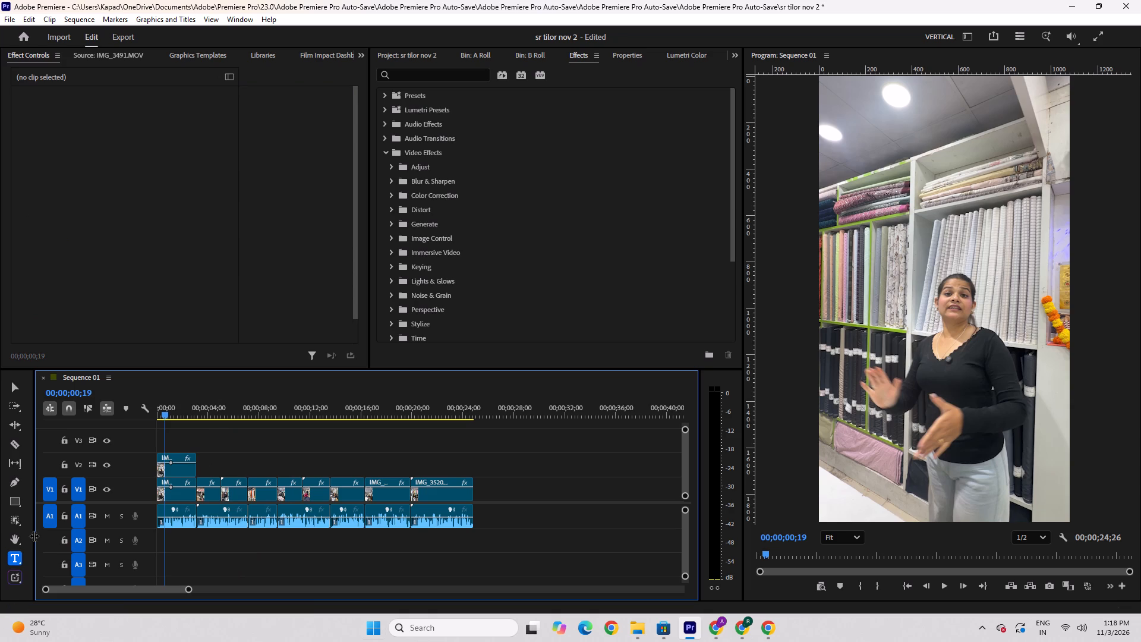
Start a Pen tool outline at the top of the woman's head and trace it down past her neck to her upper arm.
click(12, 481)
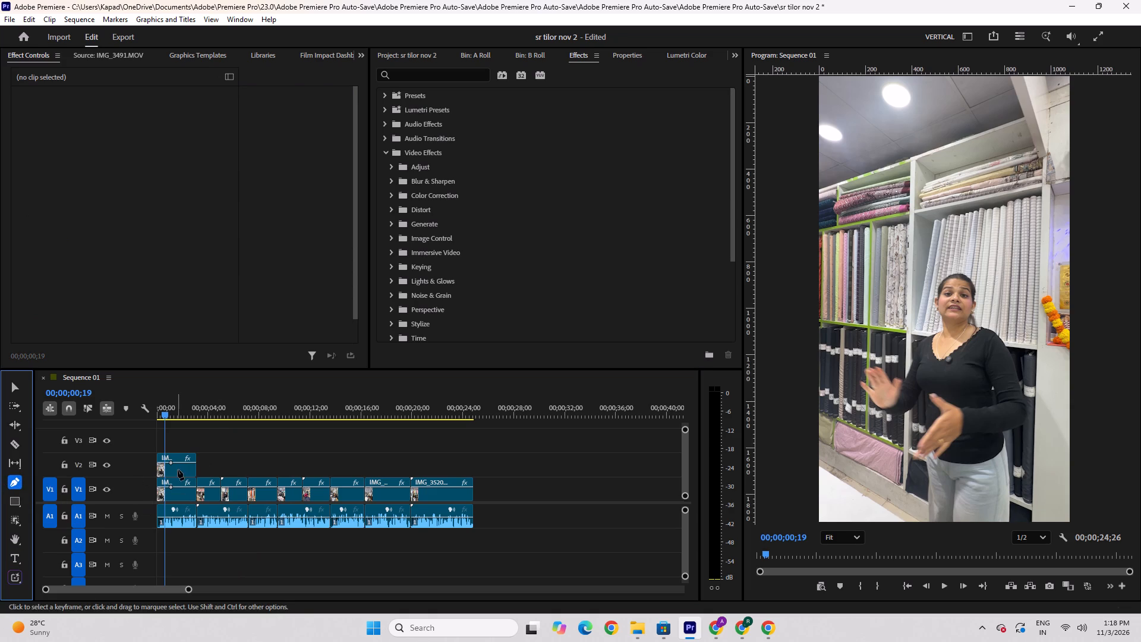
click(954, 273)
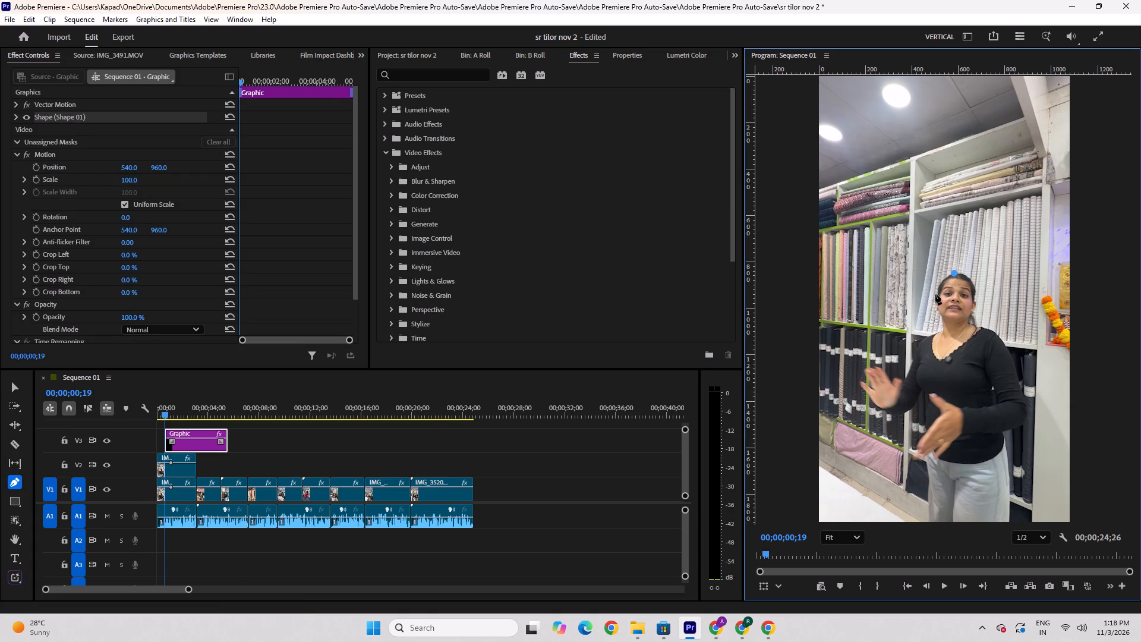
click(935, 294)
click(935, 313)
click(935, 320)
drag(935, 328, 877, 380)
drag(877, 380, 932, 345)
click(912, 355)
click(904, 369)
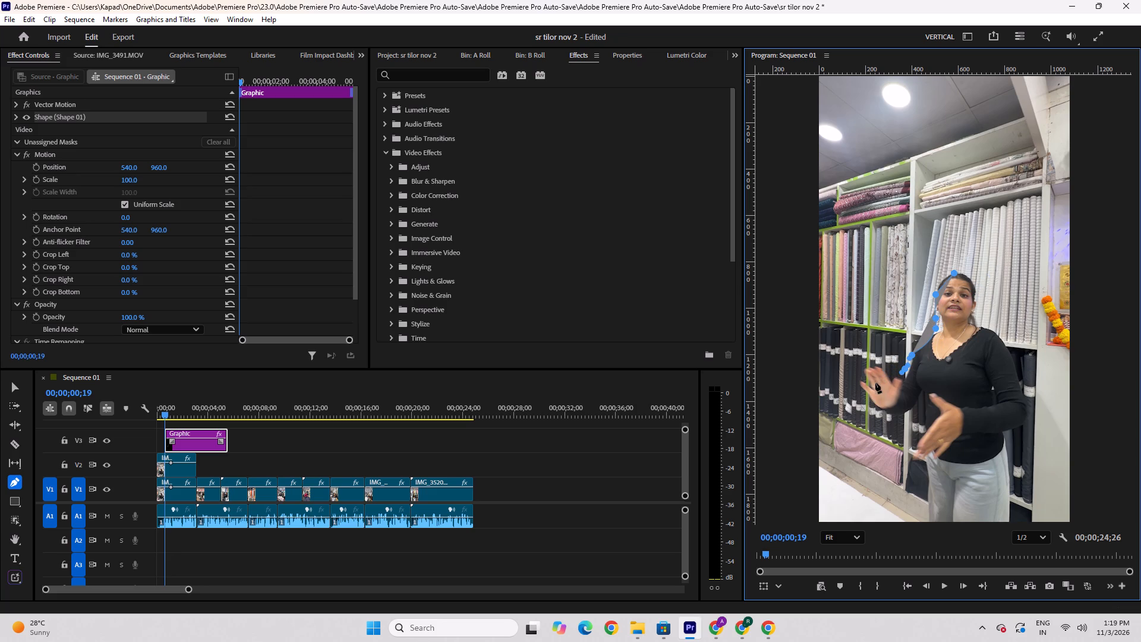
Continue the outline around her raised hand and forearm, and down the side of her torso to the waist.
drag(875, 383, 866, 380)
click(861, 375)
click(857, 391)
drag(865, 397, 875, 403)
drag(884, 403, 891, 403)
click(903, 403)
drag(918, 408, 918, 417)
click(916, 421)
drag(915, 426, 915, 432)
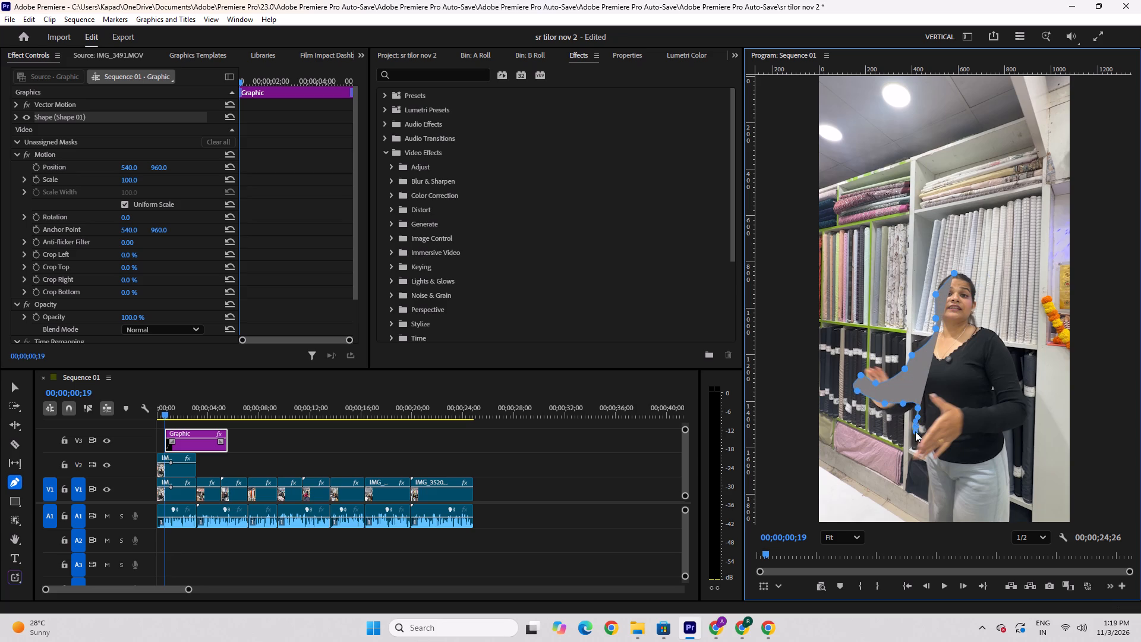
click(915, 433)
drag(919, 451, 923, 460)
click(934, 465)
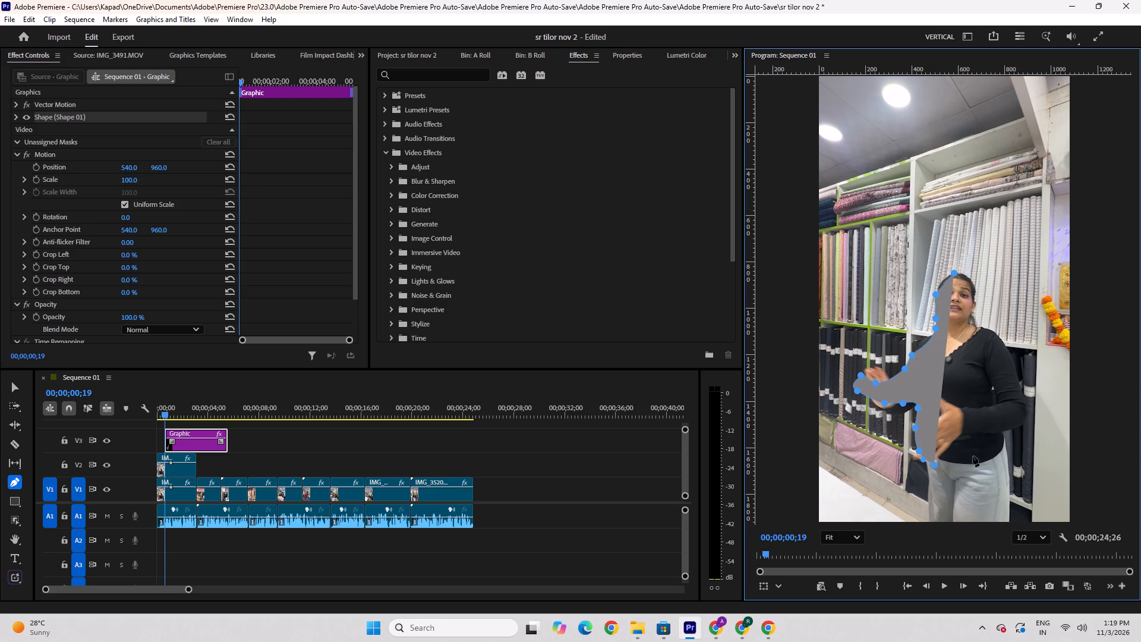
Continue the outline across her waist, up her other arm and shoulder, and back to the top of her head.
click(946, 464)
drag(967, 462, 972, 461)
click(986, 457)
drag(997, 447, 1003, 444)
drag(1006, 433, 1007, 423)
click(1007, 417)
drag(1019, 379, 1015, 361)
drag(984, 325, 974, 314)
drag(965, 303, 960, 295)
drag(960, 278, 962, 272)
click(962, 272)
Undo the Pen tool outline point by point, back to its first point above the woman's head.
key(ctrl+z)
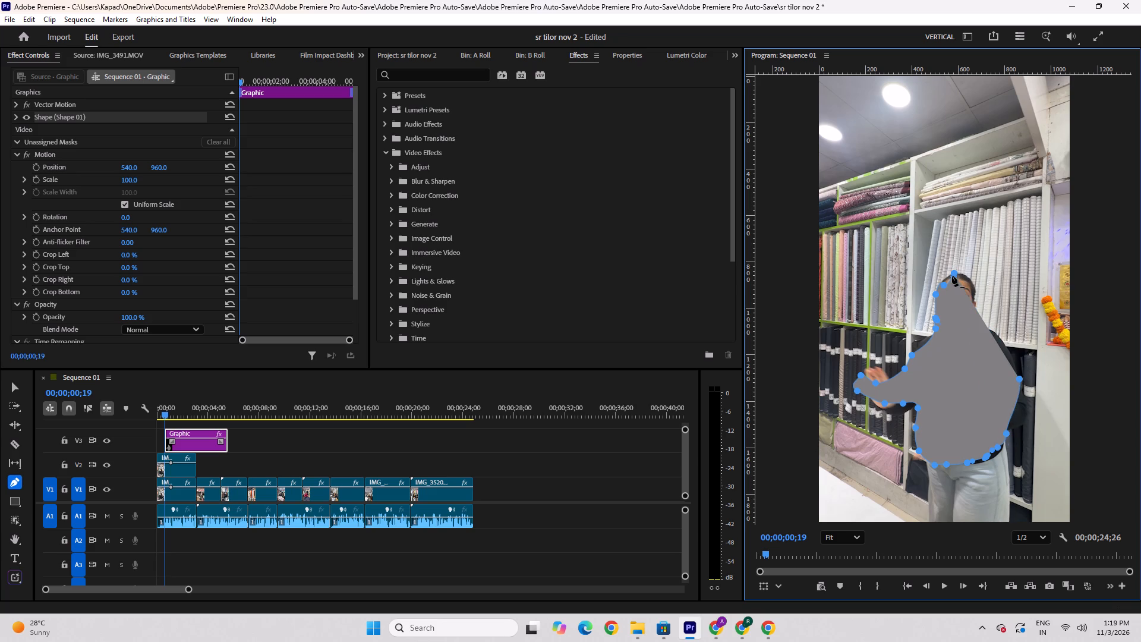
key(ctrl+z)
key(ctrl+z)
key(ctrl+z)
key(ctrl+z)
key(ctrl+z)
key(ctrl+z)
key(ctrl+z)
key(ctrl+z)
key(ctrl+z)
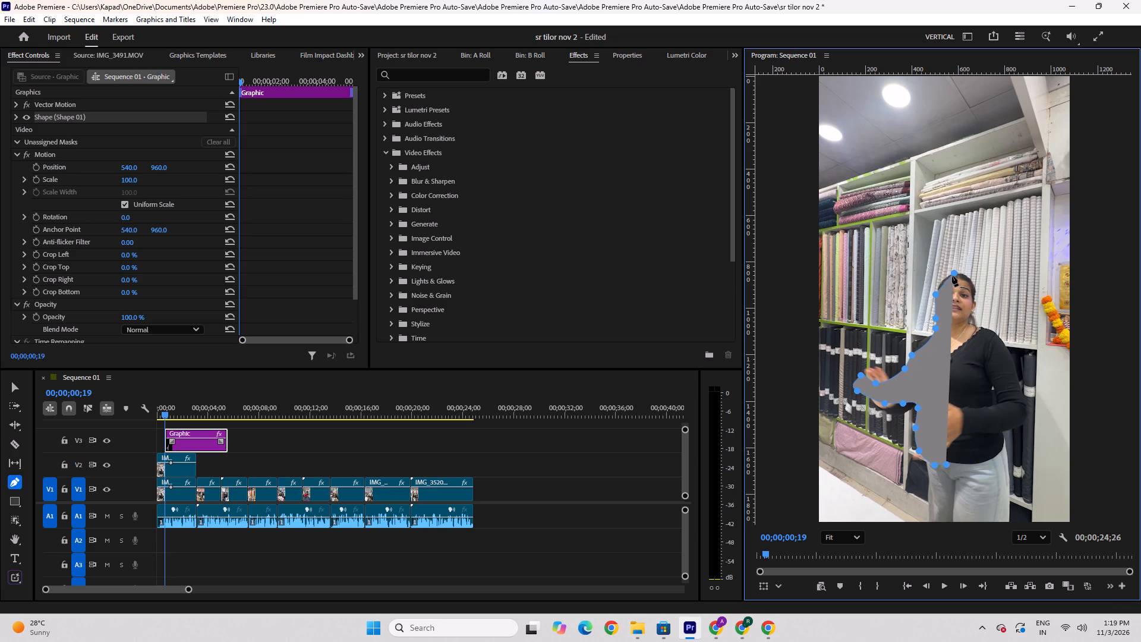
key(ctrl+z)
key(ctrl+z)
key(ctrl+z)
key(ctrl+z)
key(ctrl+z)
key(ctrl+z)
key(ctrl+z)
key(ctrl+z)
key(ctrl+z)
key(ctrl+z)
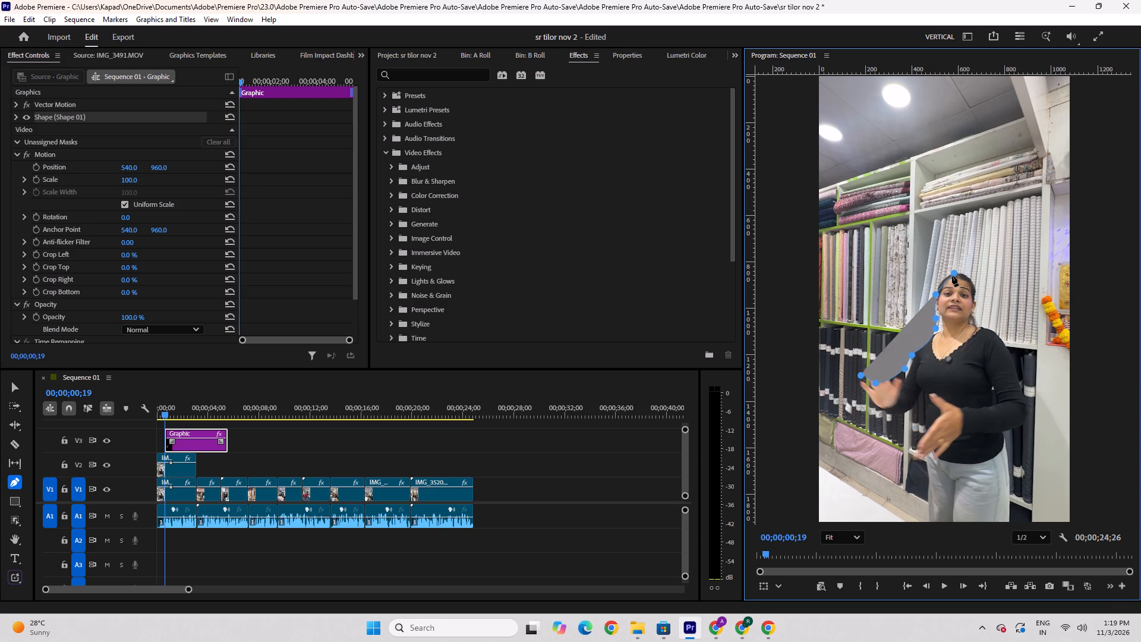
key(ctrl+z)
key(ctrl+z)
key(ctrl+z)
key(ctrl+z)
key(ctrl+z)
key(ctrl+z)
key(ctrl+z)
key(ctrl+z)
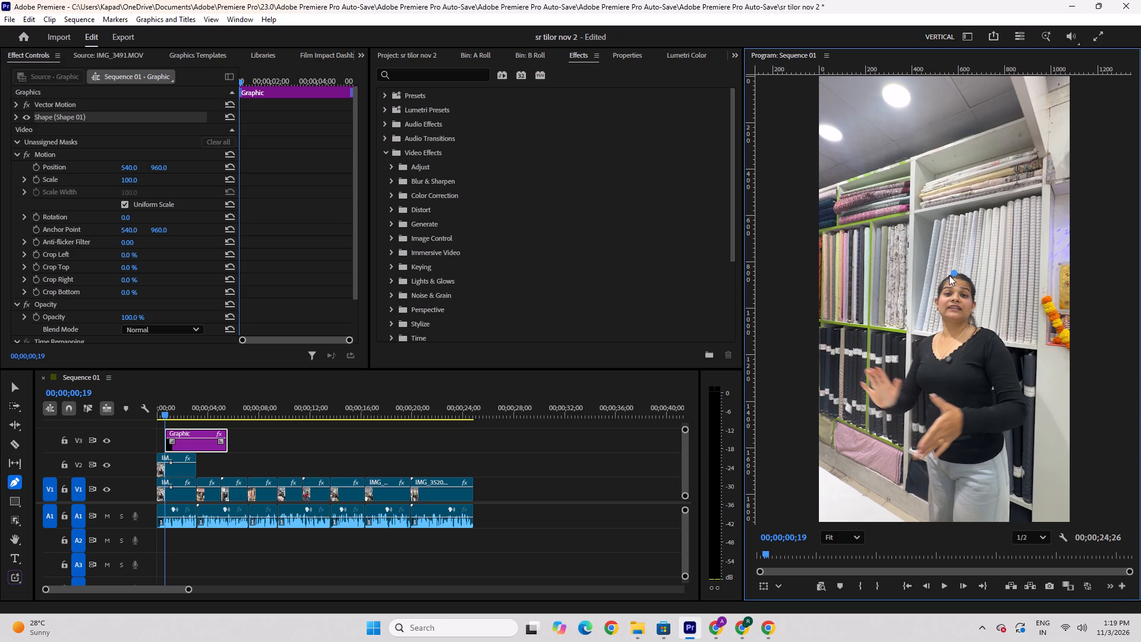
Switch to YouTube in Chrome and search for "remove video background premiere pro".
click(718, 628)
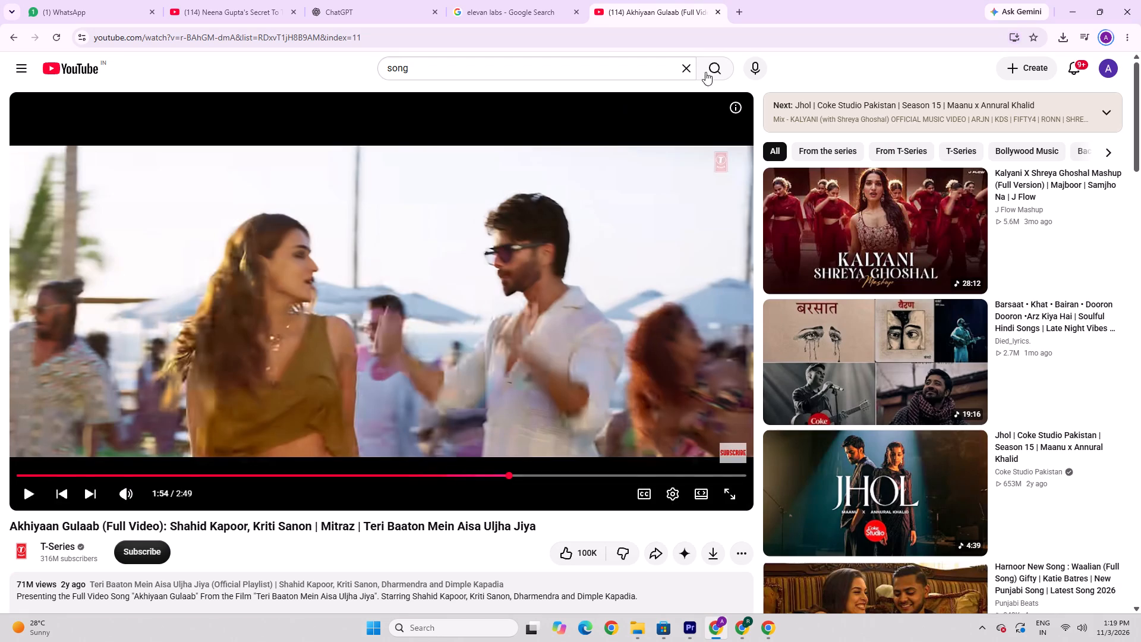
click(686, 72)
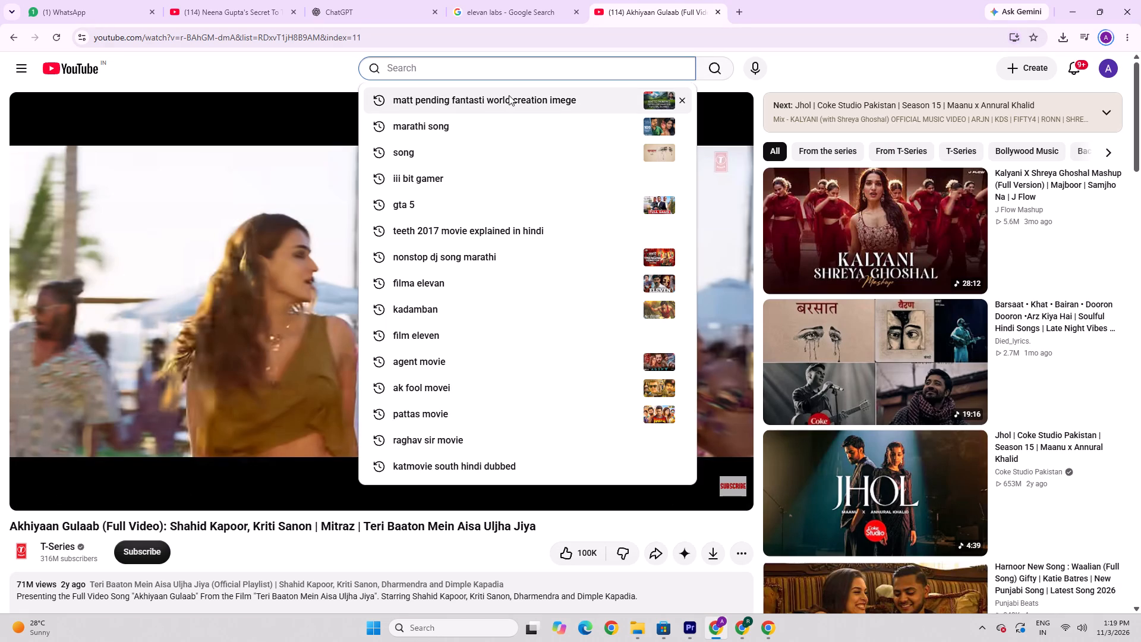
text(remove video bg)
key(space)
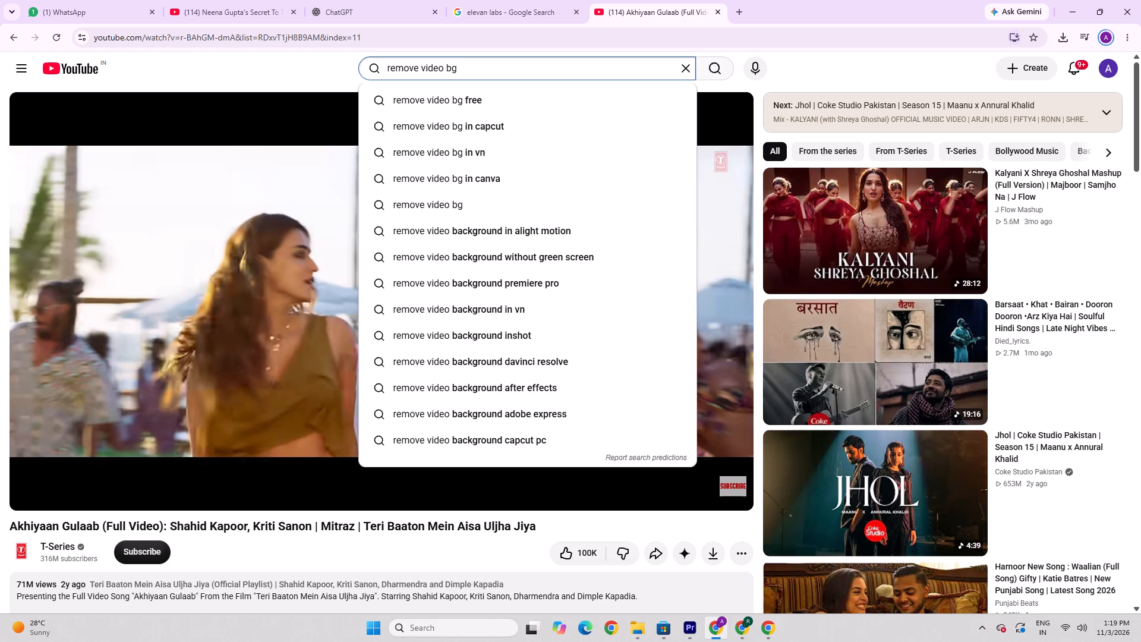
click(473, 291)
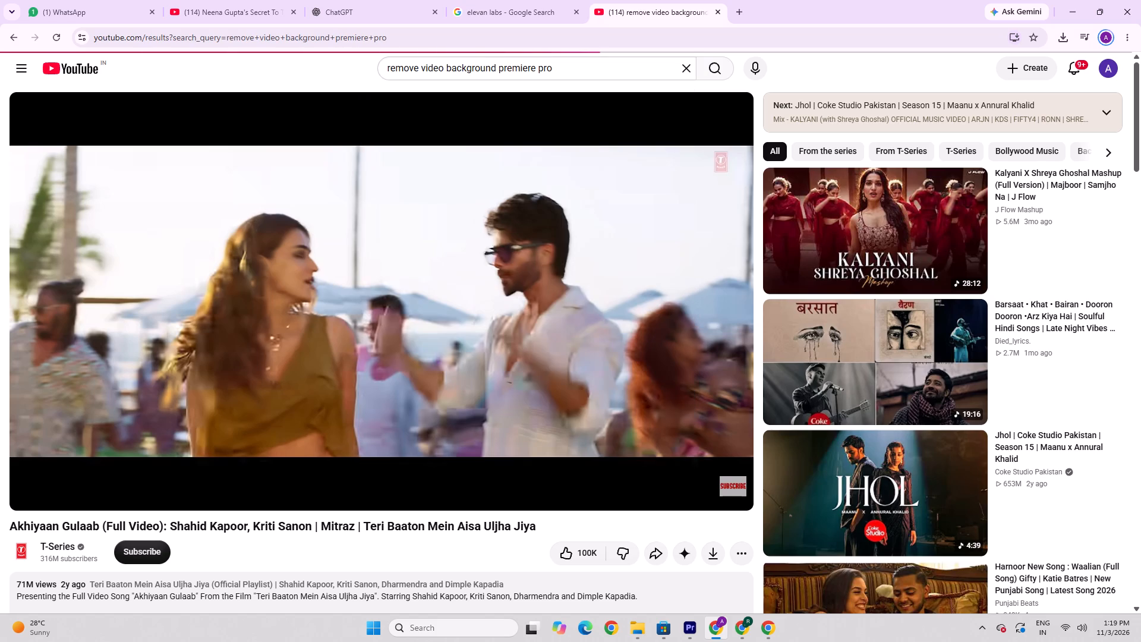
Open the Premiere Fix tutorial "How To Remove Video Background in Premiere Pro", watch the subject selection part, and pause it.
scroll(417, 398, down, 2)
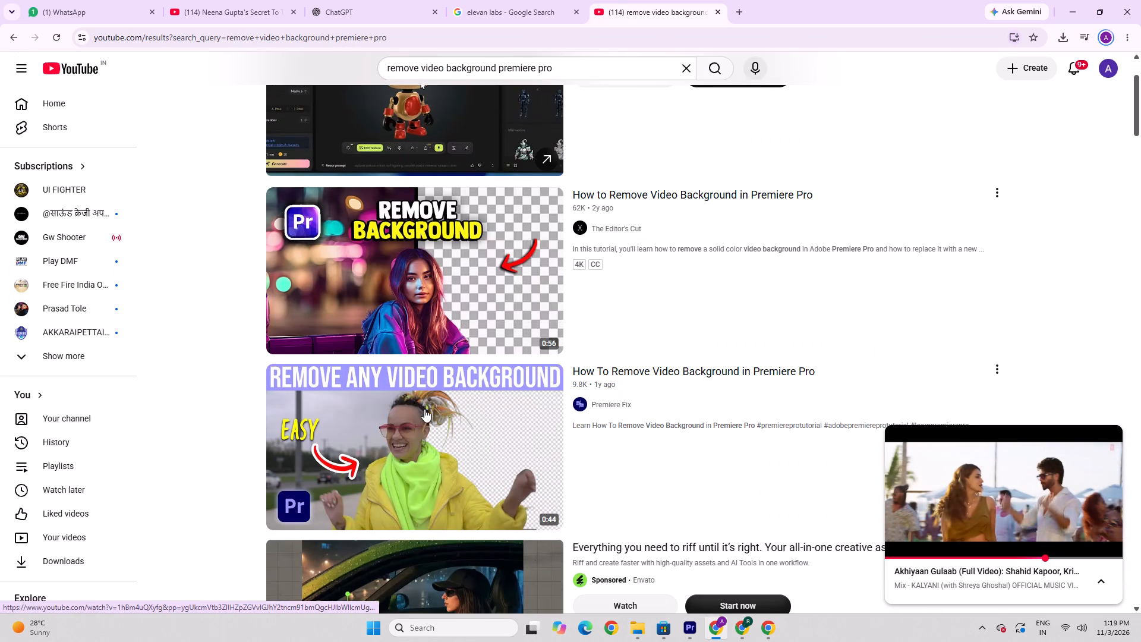
scroll(424, 409, down, 4)
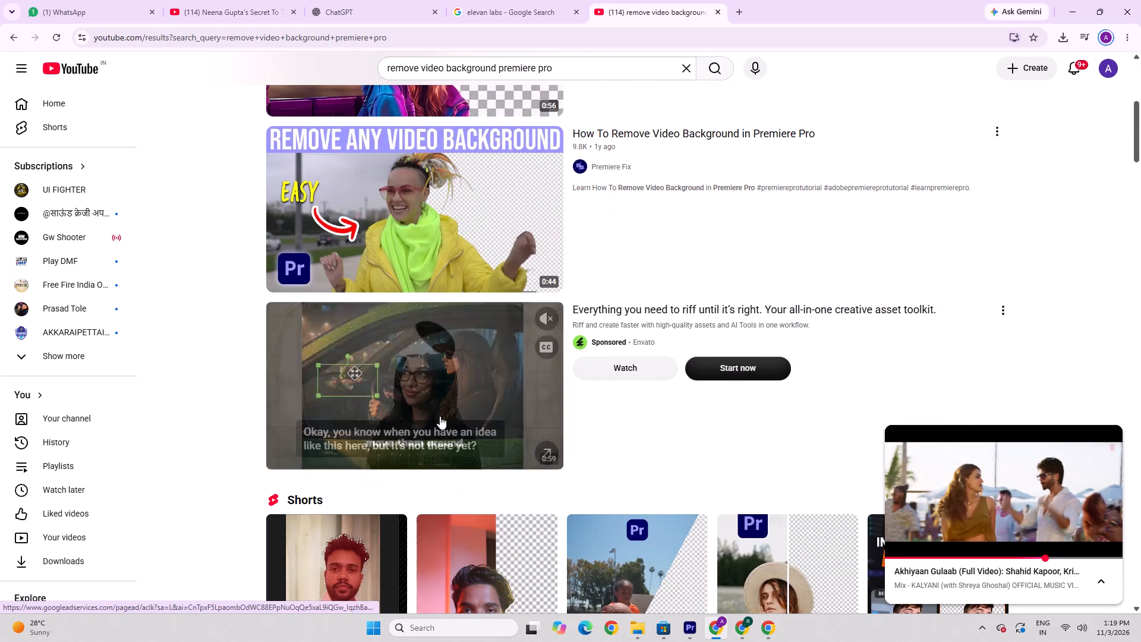
click(453, 220)
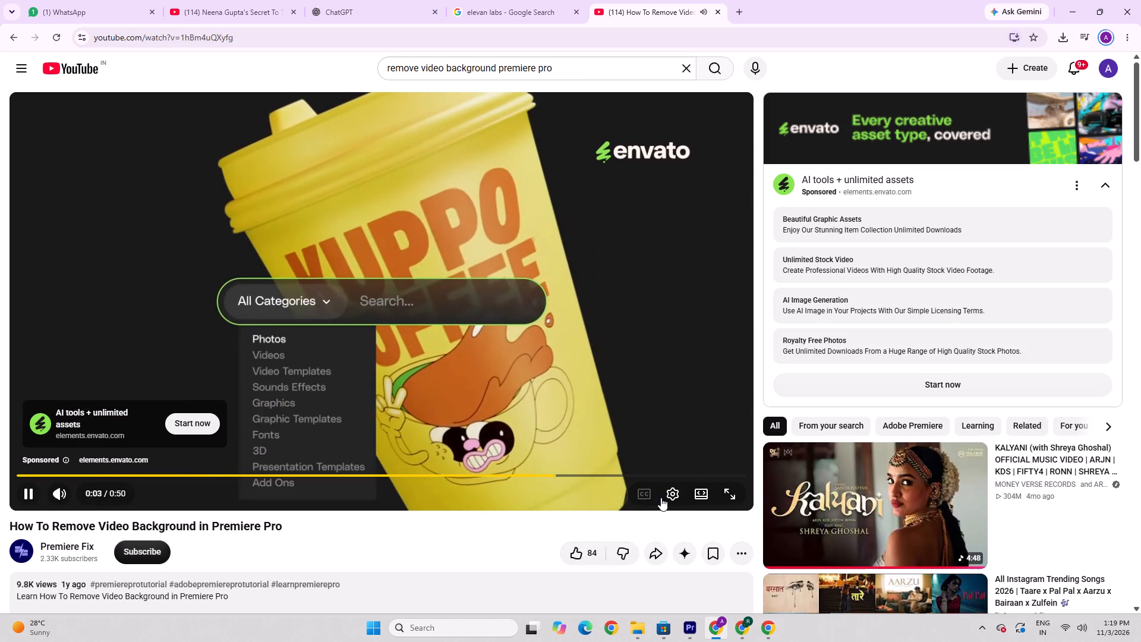
click(721, 460)
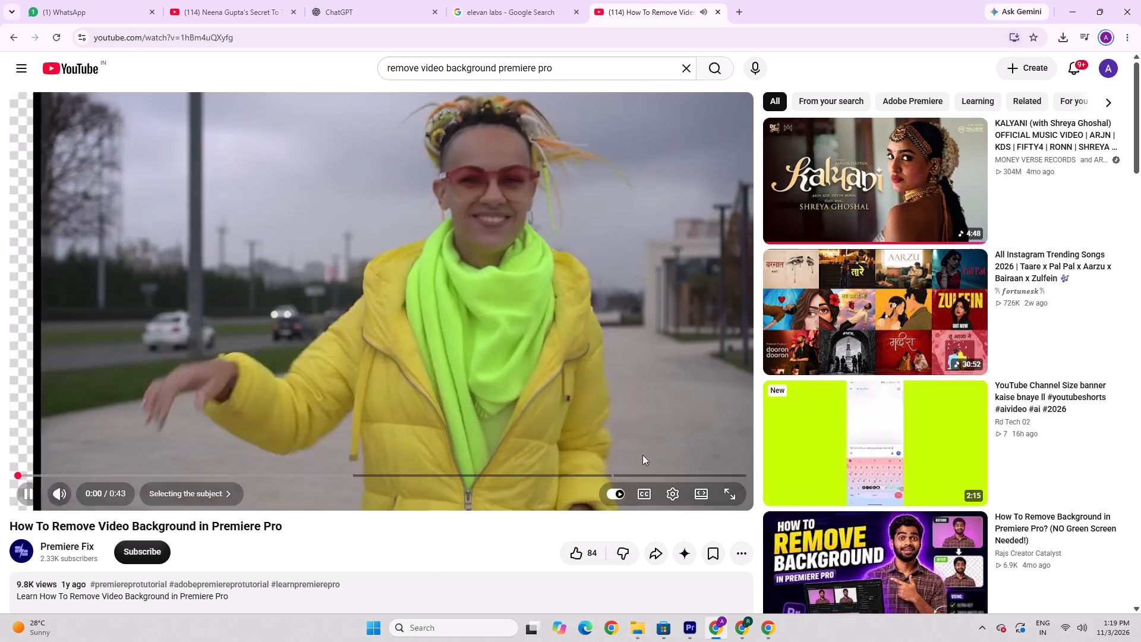
click(59, 472)
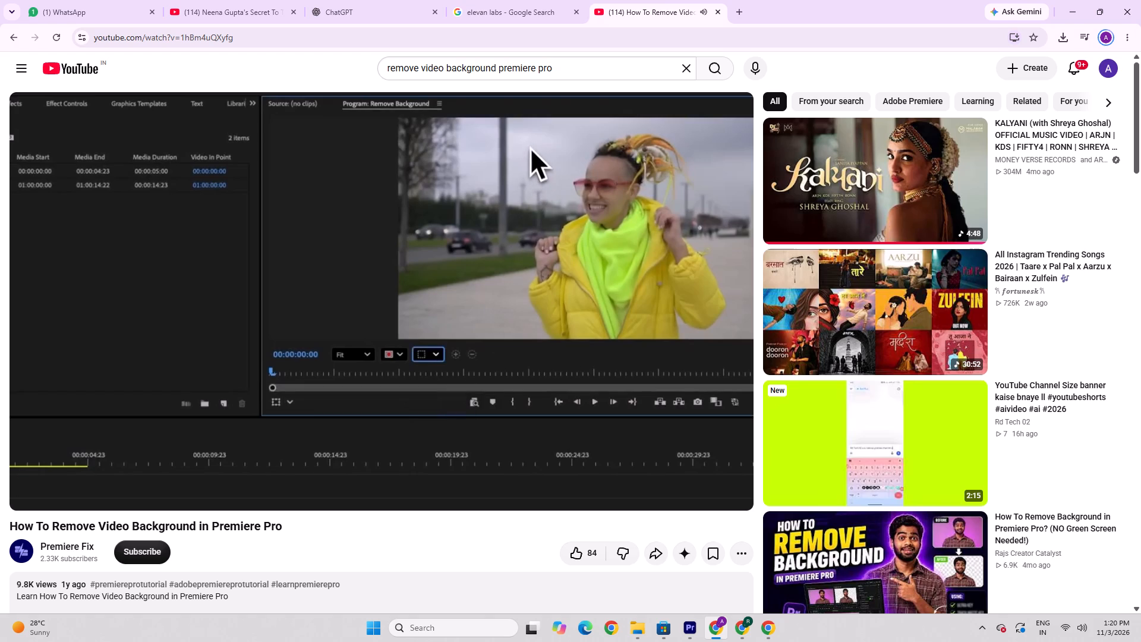
key(space)
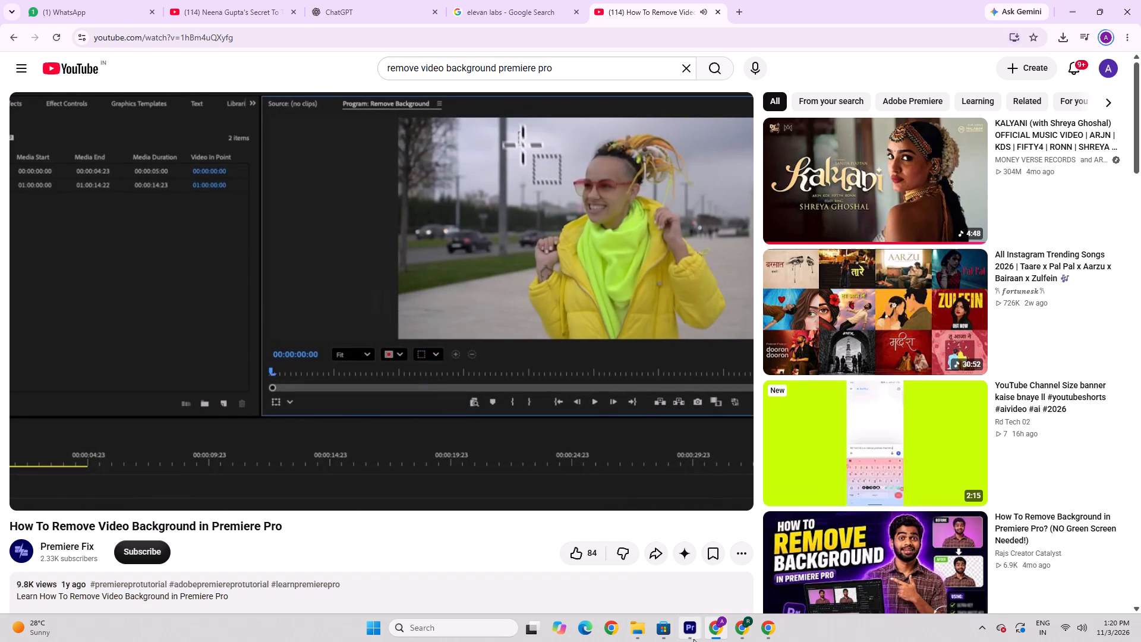
Switch back to Premiere and activate the Object Mask tool.
click(694, 639)
click(12, 503)
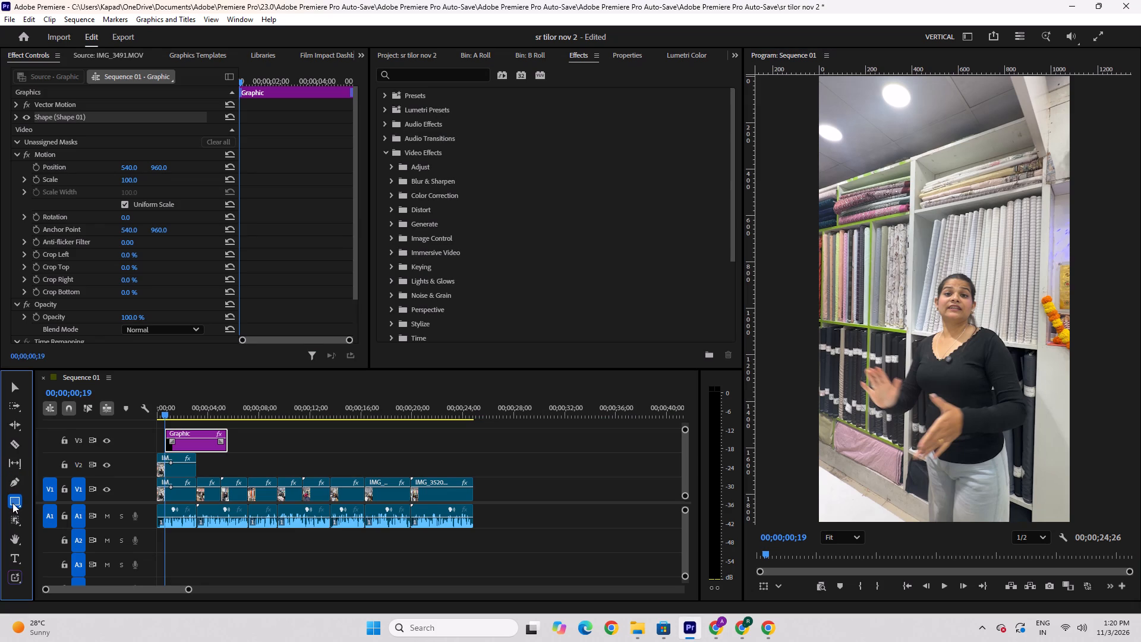
click(11, 517)
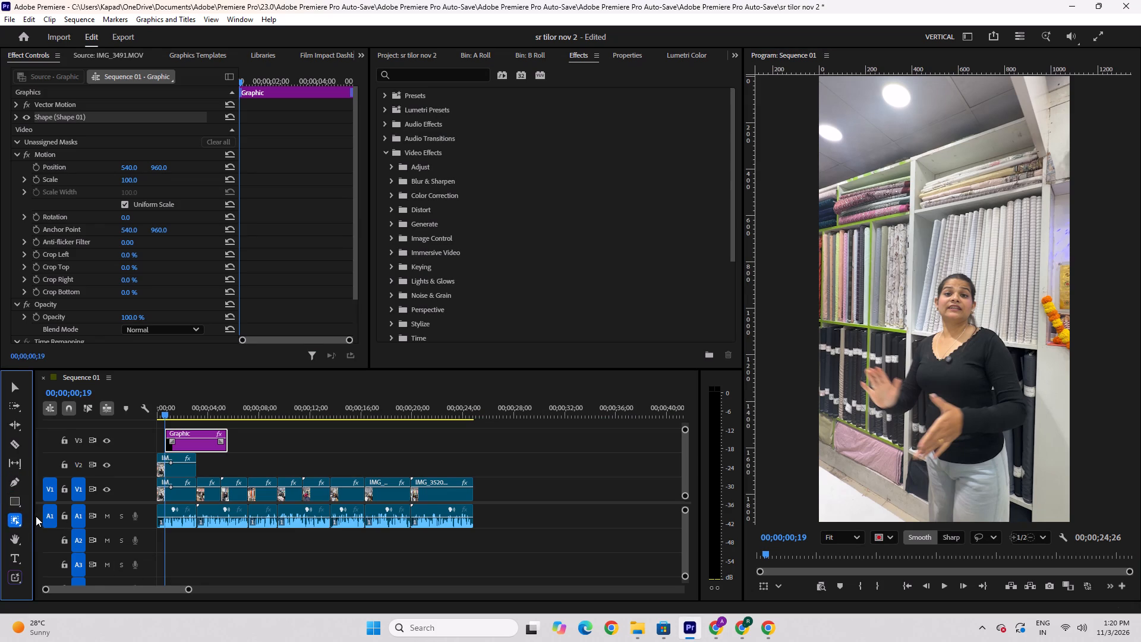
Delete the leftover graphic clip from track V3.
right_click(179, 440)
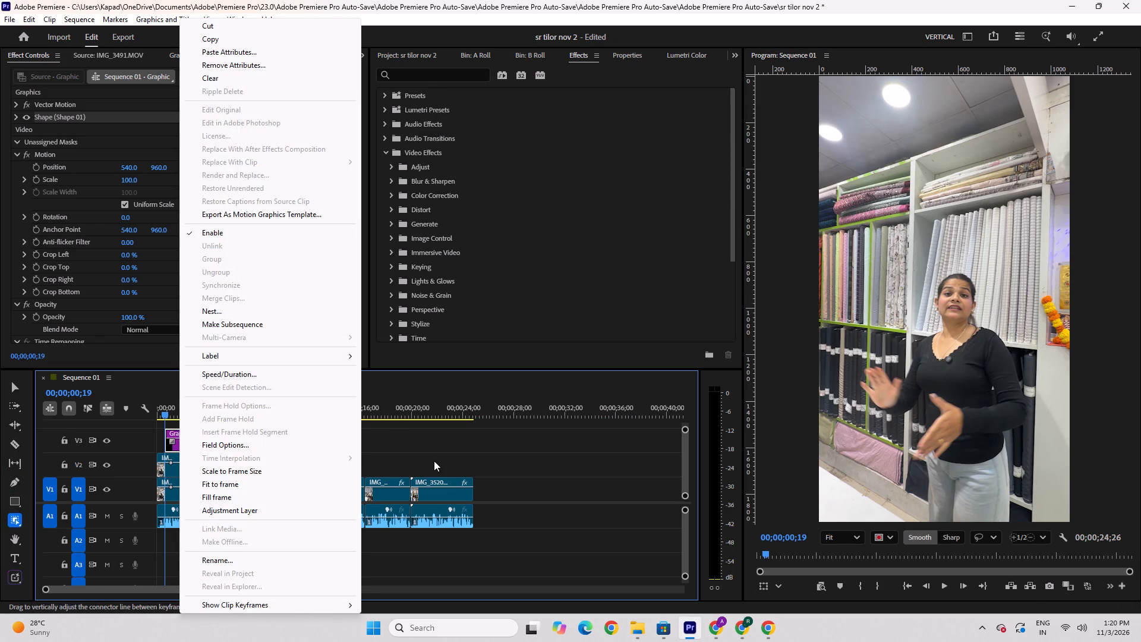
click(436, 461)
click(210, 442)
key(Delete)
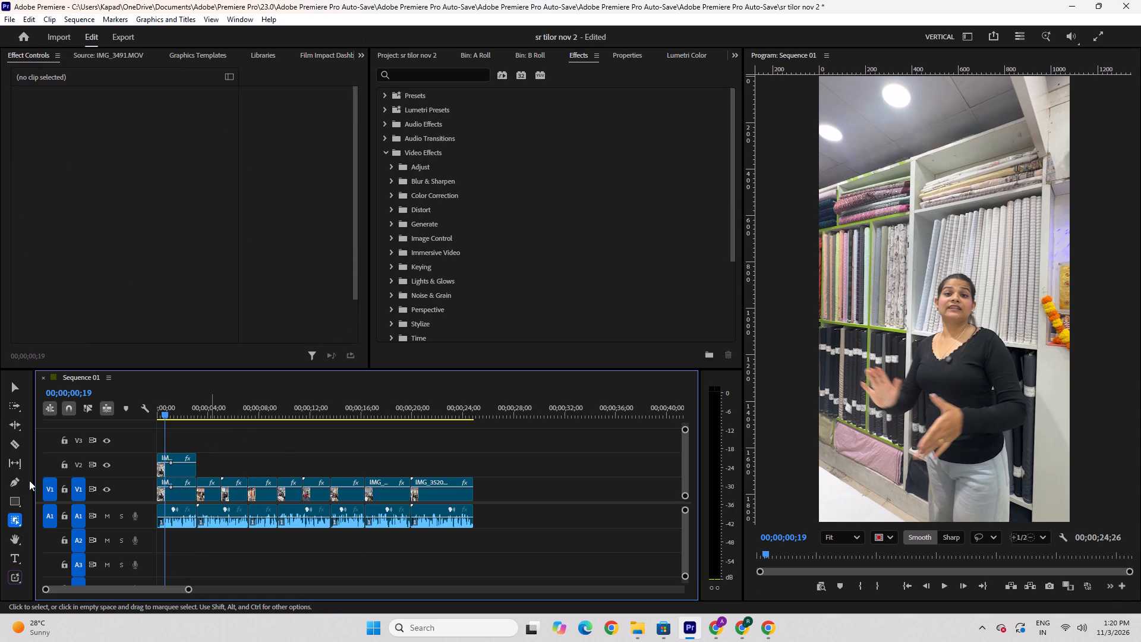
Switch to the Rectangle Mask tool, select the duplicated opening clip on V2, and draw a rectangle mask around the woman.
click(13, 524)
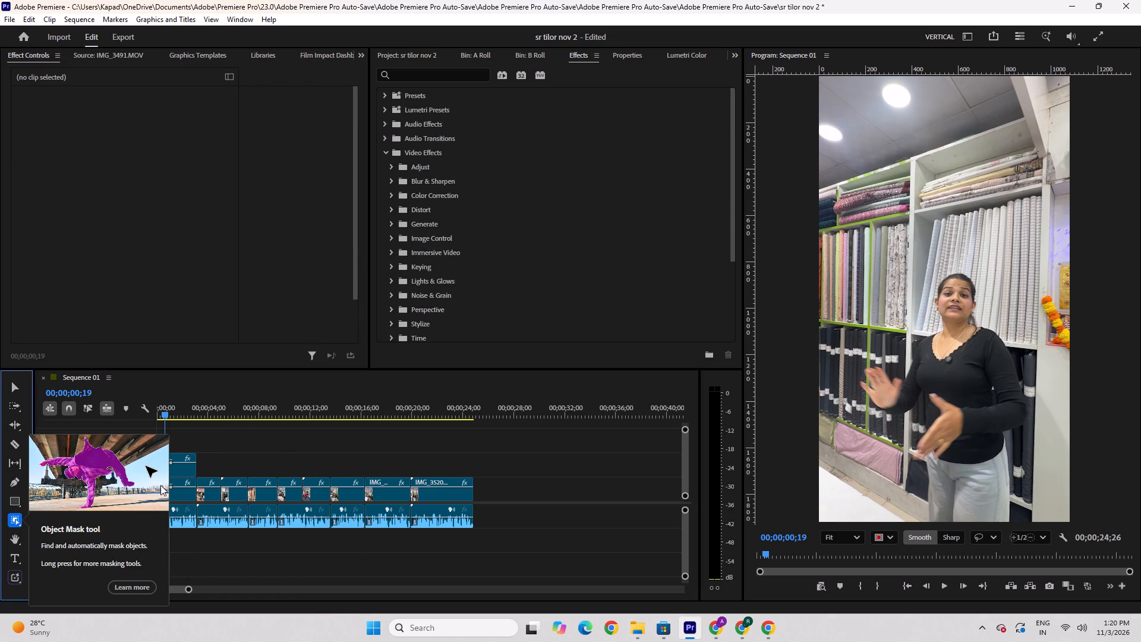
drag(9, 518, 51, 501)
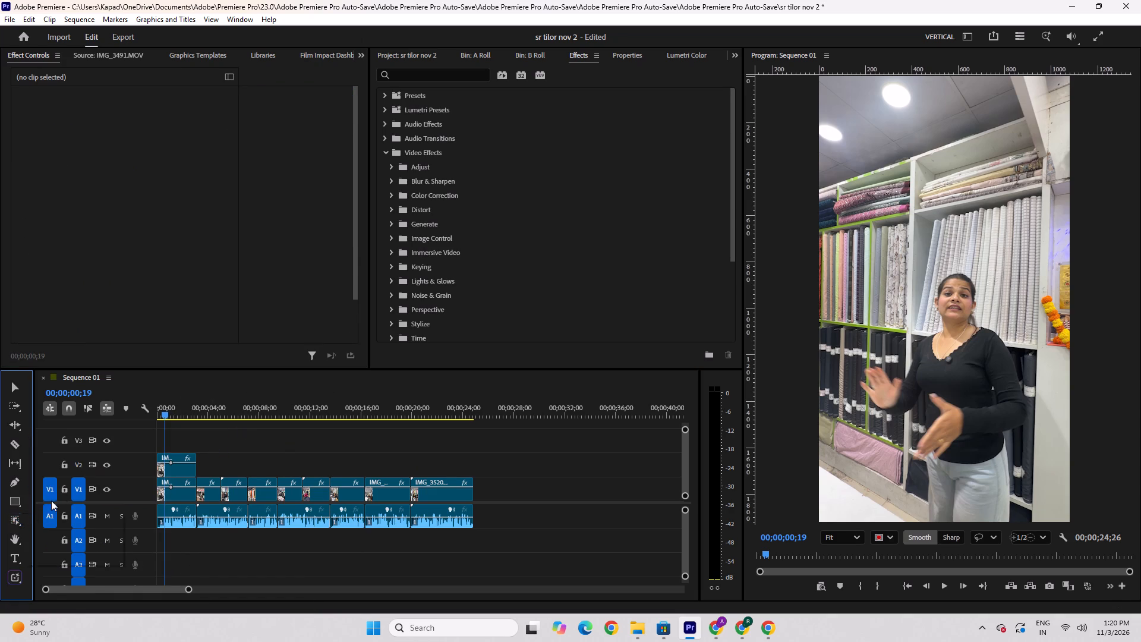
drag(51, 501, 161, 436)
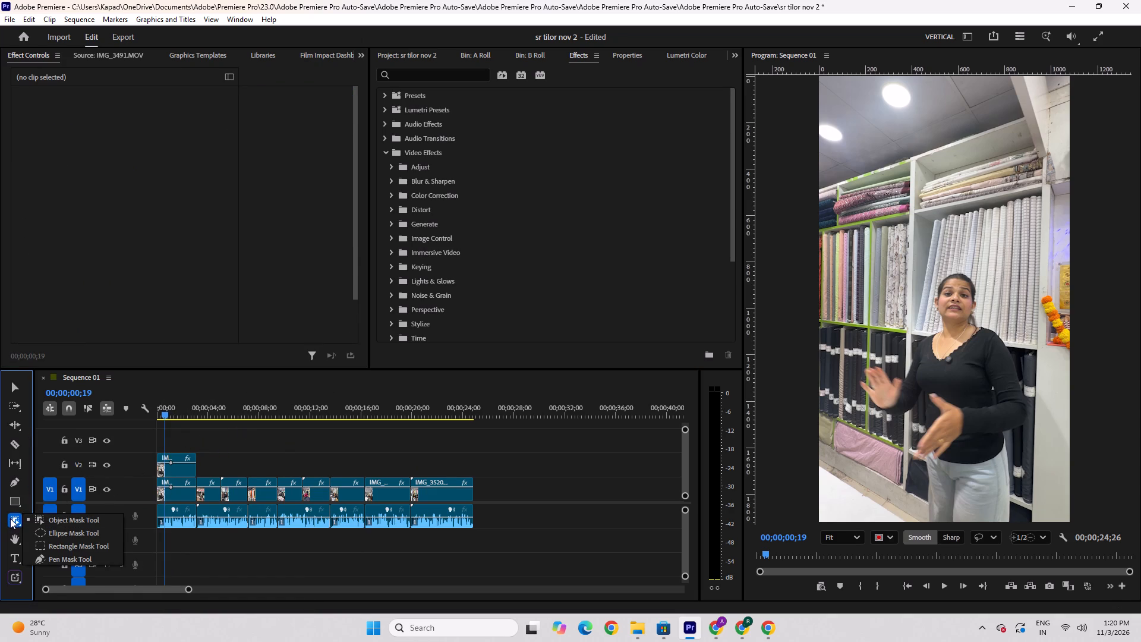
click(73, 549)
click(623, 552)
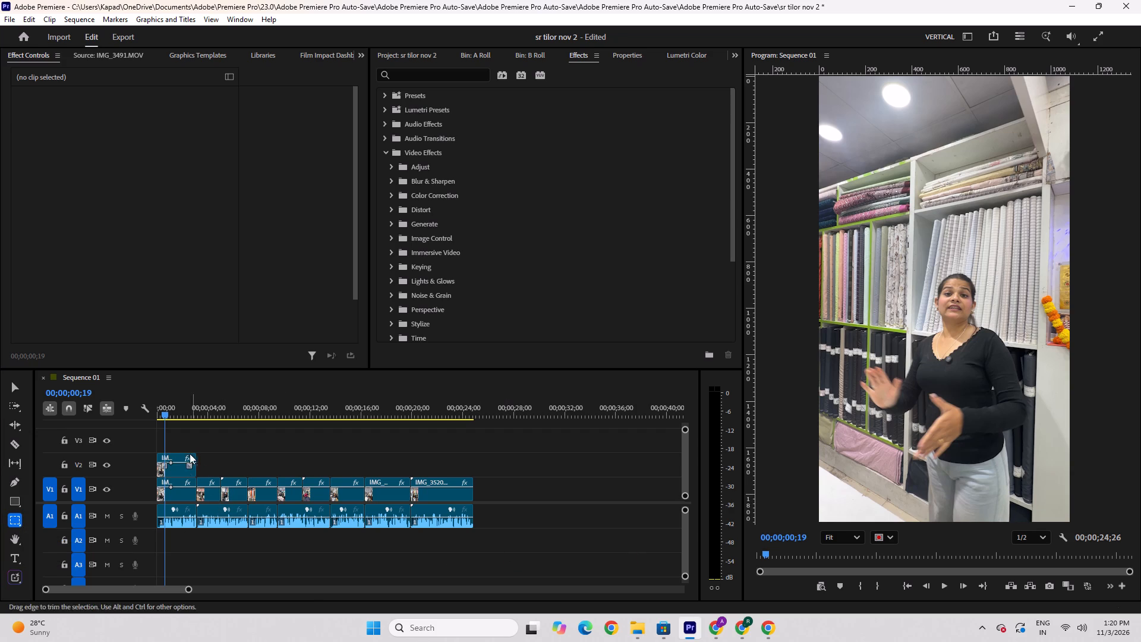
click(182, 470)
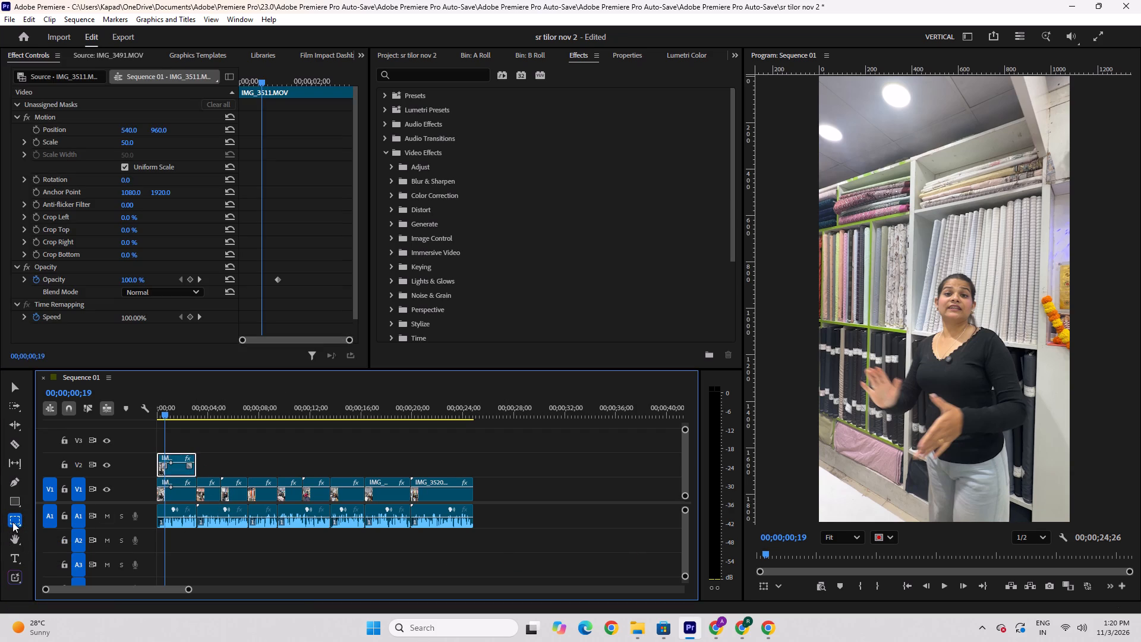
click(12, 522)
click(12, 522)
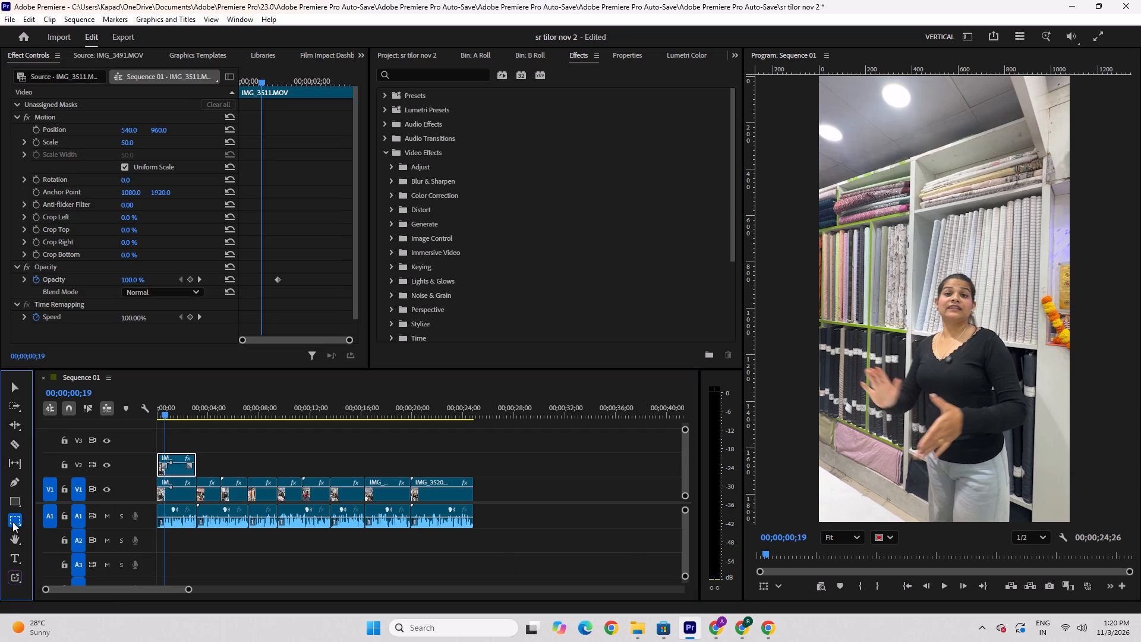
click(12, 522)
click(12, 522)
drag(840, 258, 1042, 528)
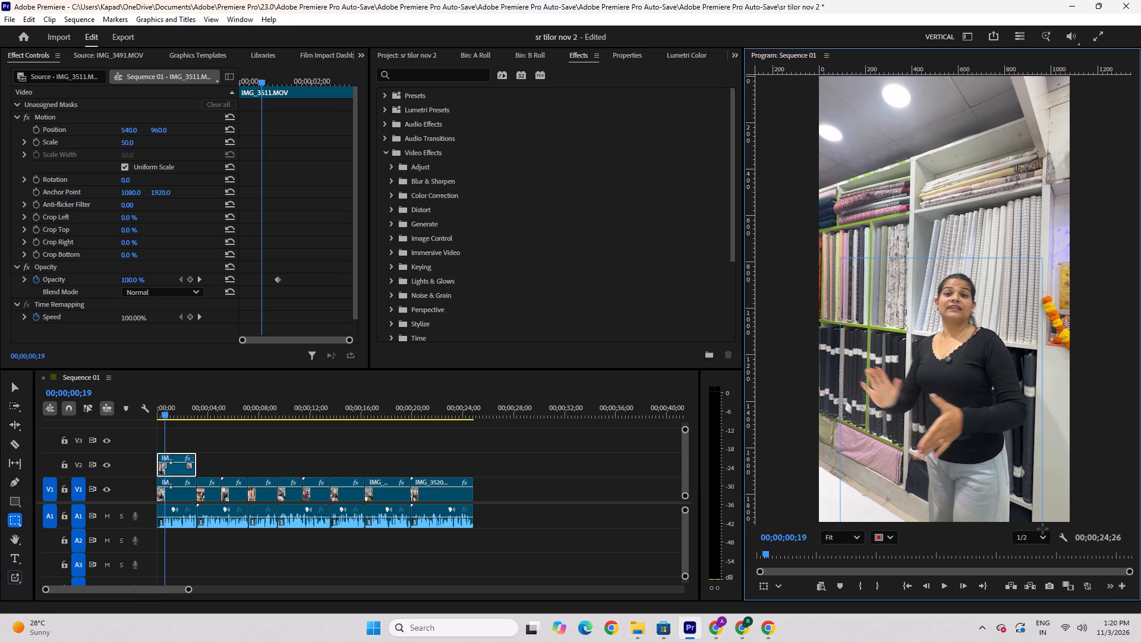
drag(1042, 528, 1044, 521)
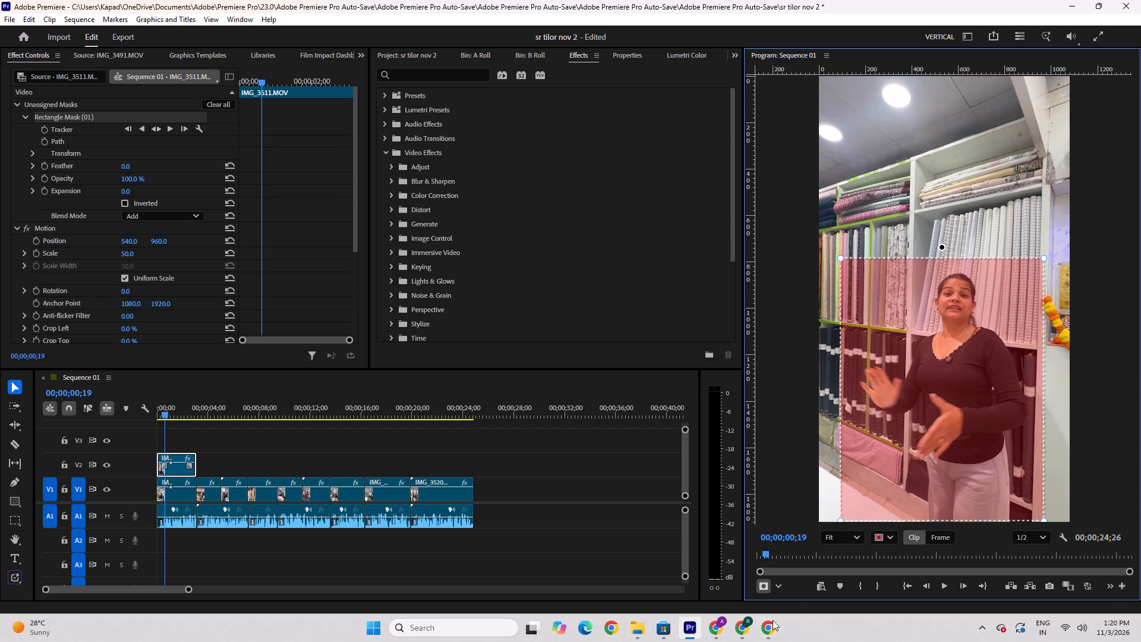
Switch to Chrome to check the paused background removal tutorial's add and subtract object options, and return to Premiere.
click(715, 629)
key(space)
key(space)
key(space)
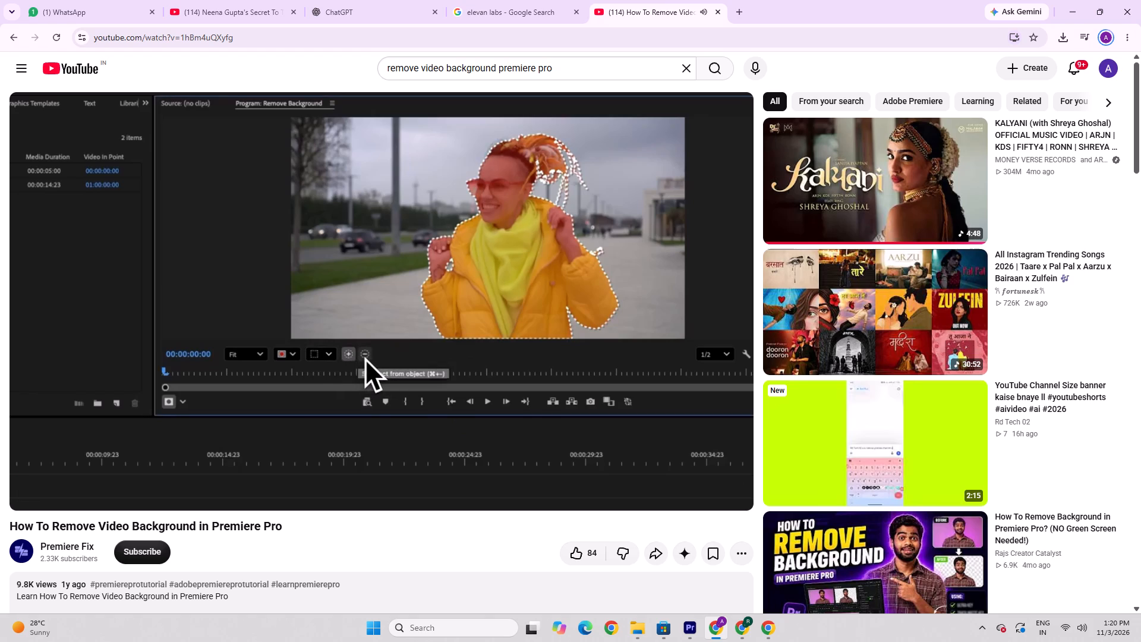
key(space)
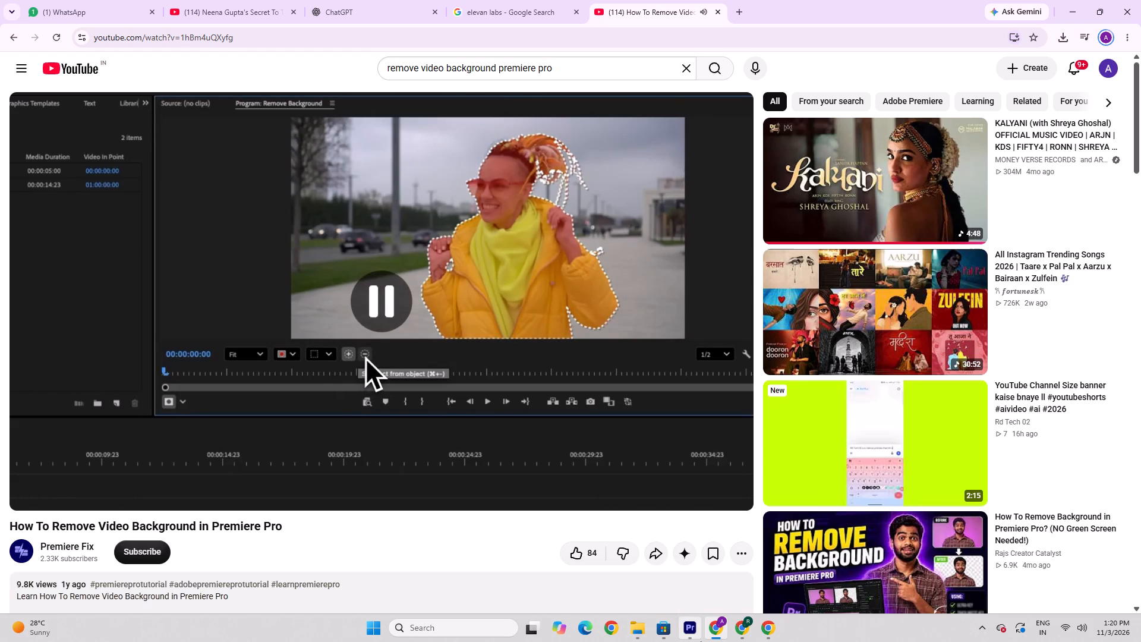
click(701, 641)
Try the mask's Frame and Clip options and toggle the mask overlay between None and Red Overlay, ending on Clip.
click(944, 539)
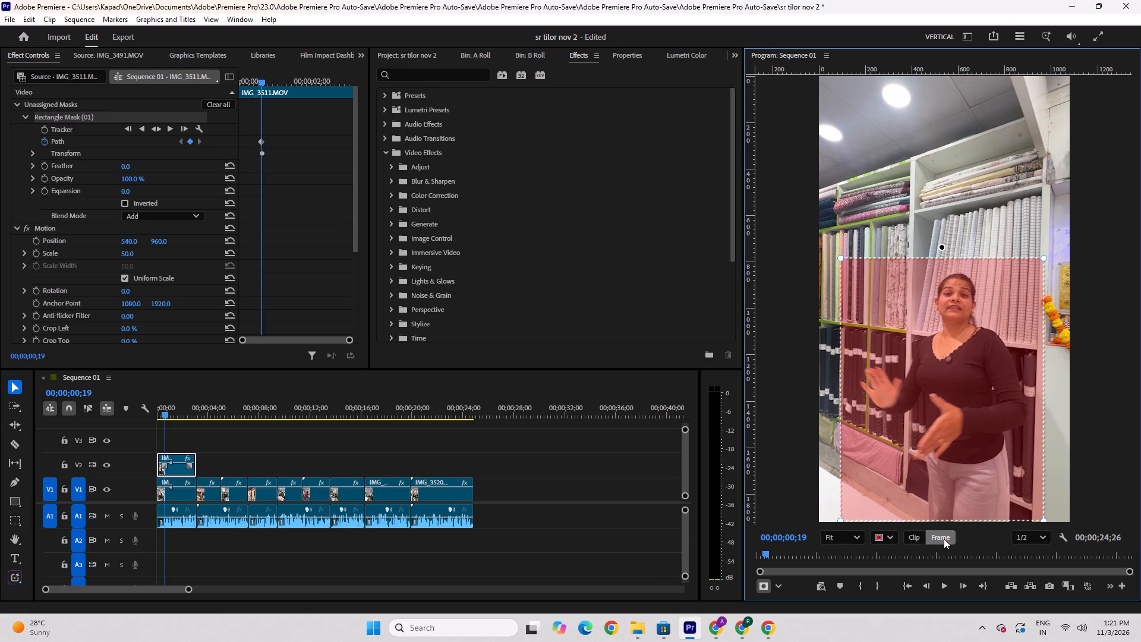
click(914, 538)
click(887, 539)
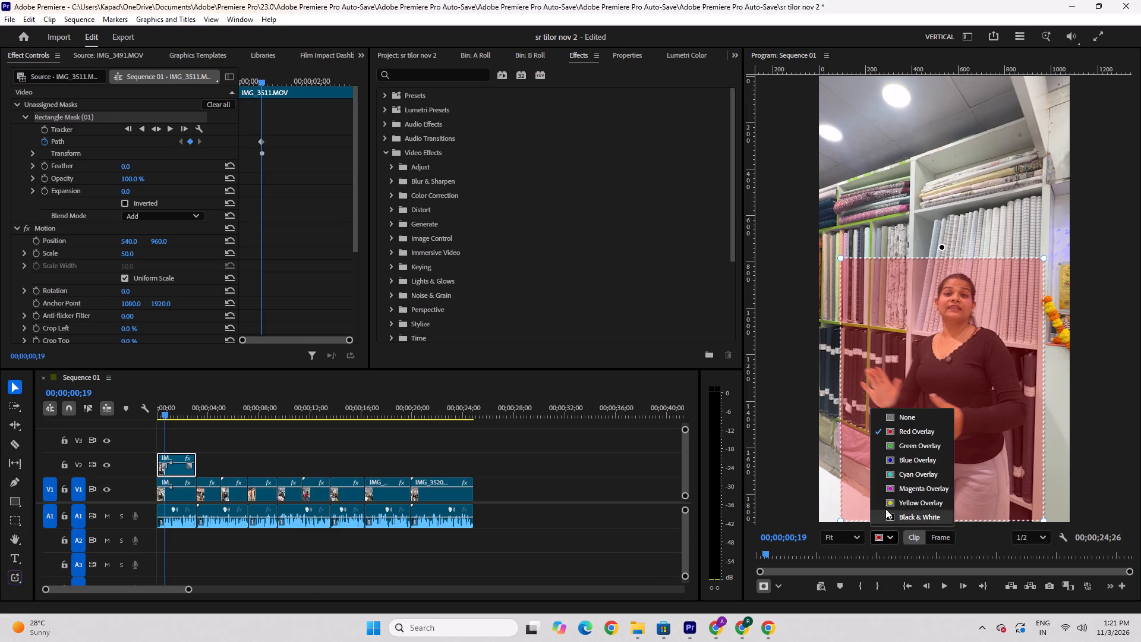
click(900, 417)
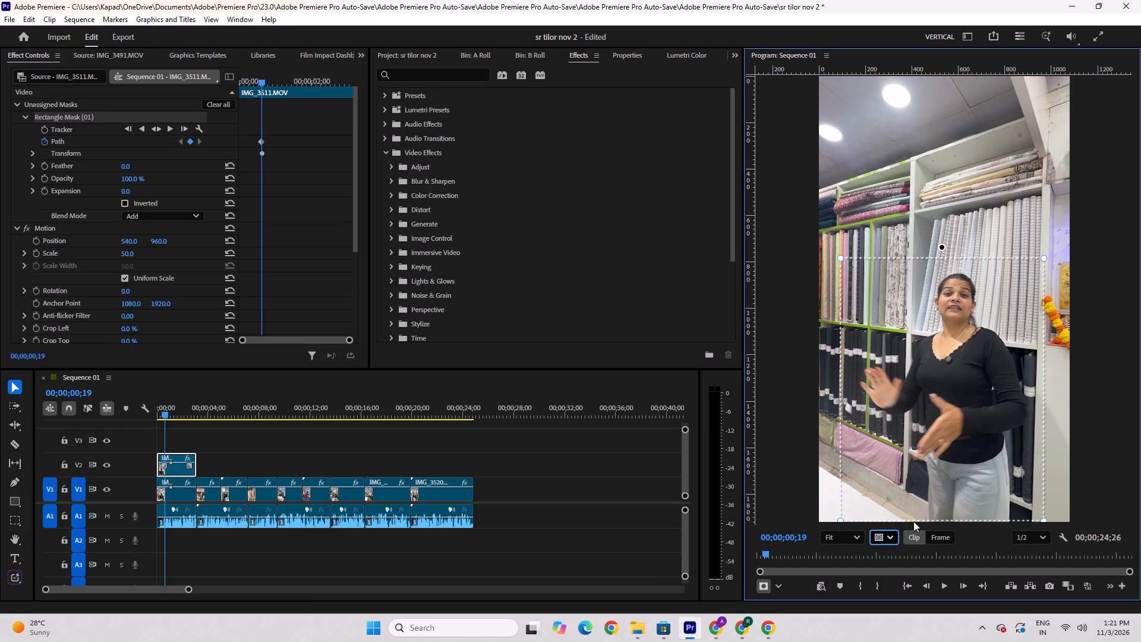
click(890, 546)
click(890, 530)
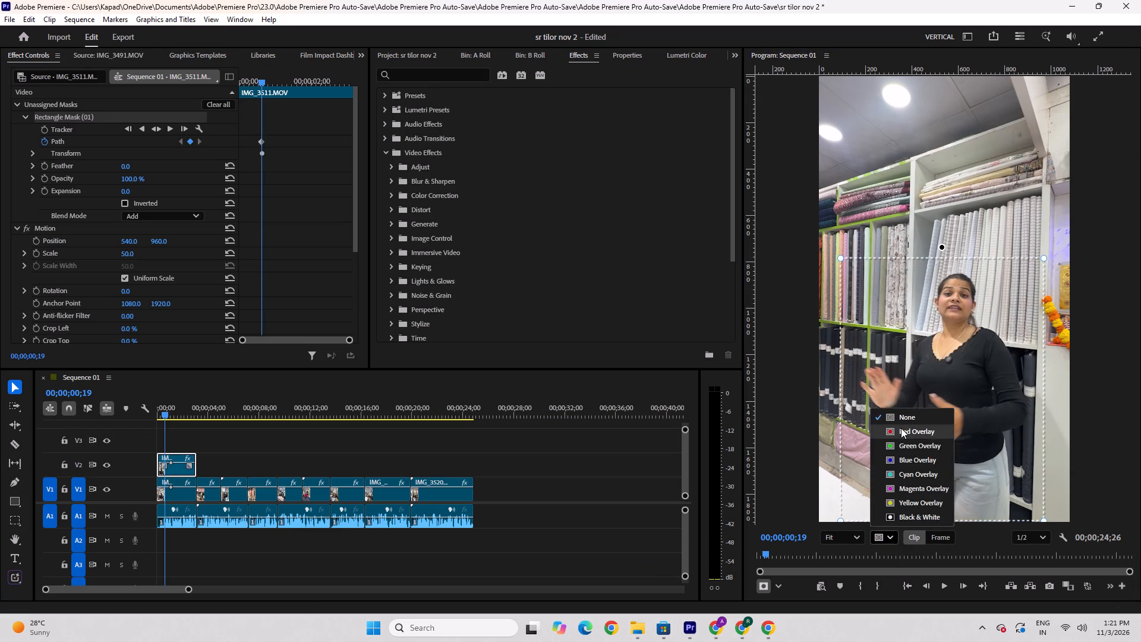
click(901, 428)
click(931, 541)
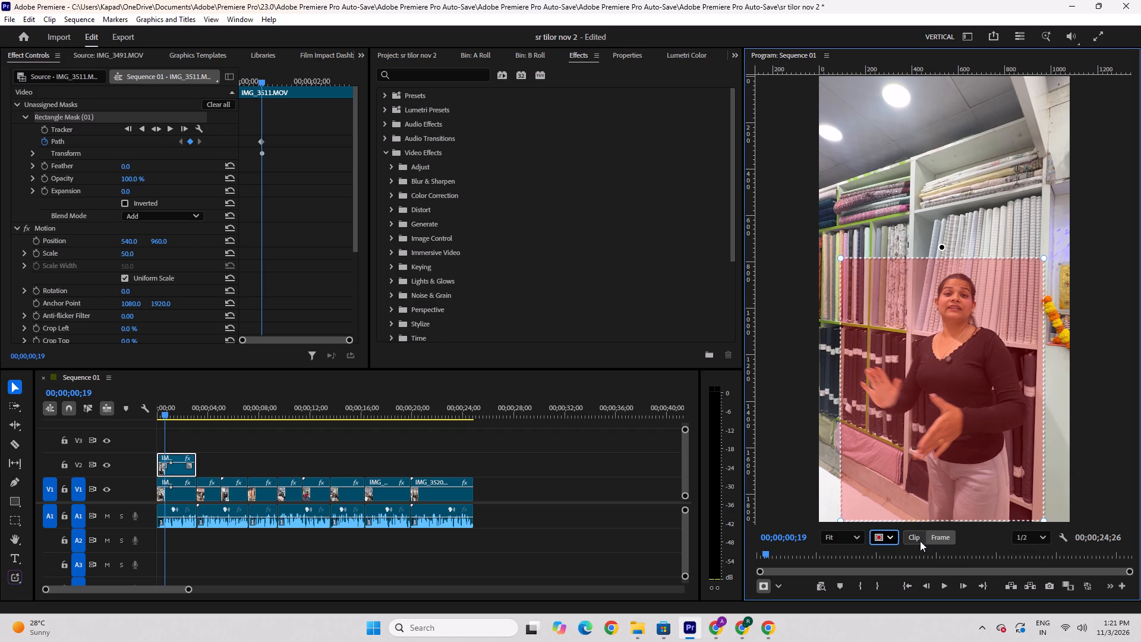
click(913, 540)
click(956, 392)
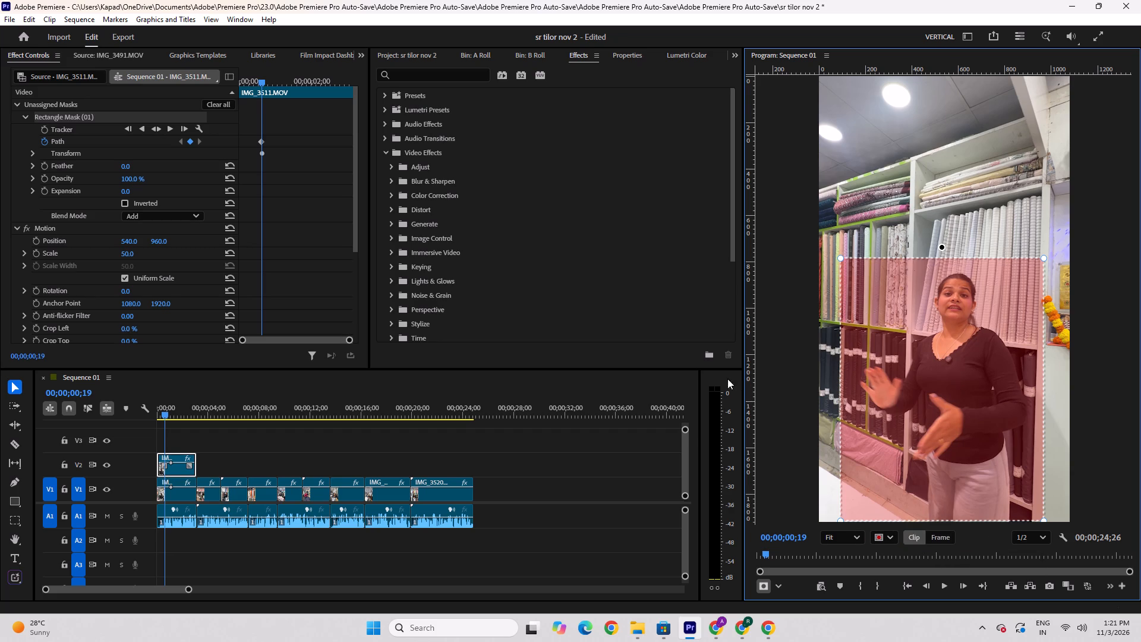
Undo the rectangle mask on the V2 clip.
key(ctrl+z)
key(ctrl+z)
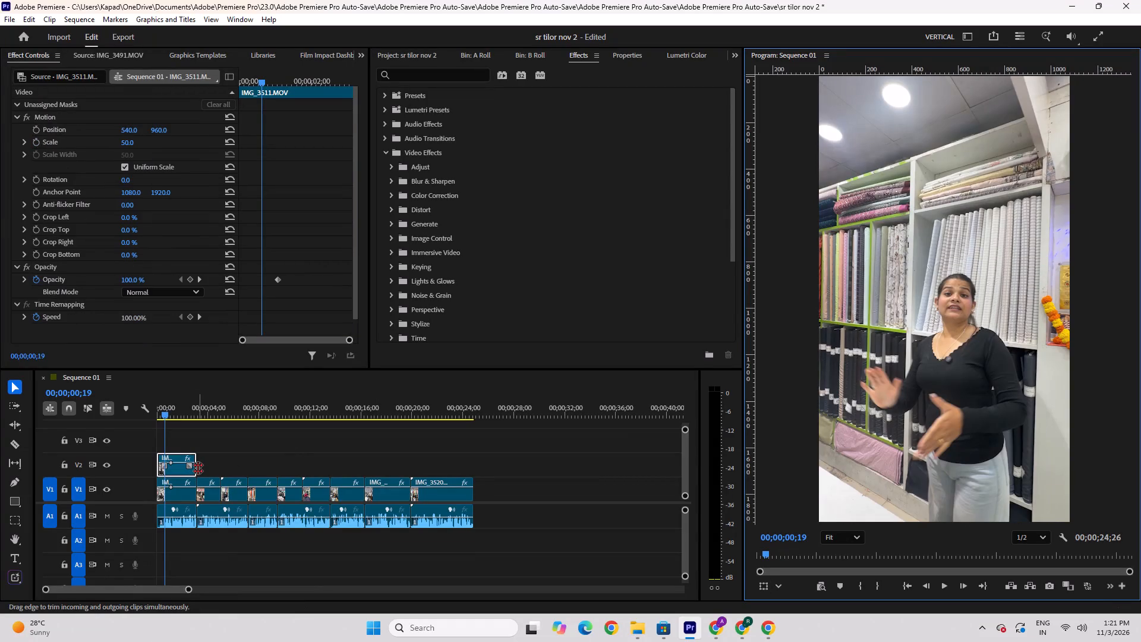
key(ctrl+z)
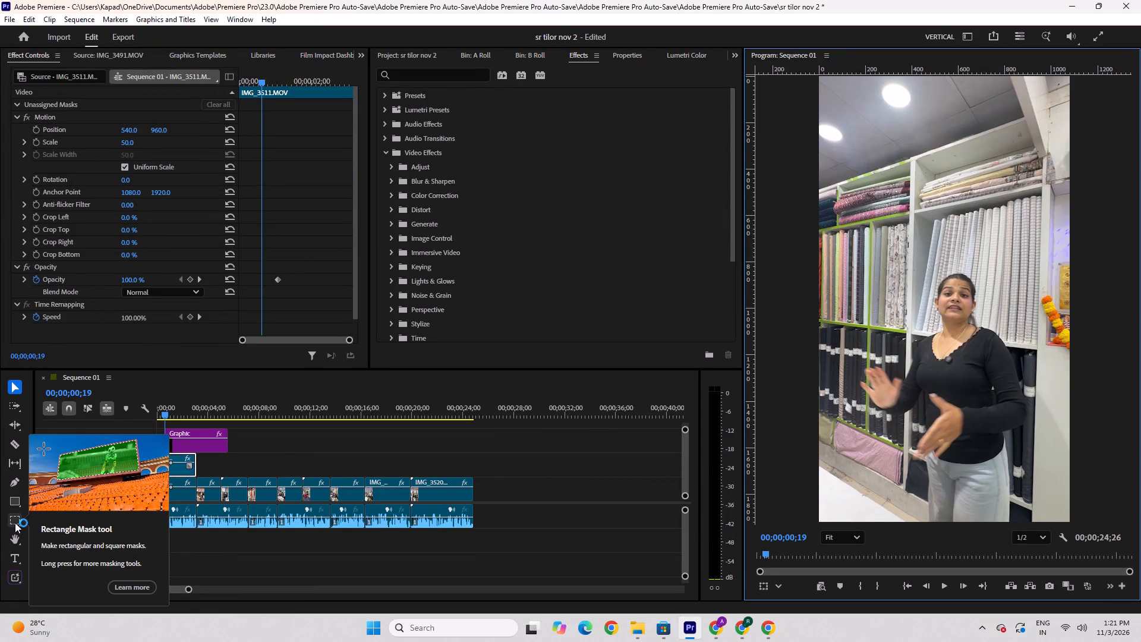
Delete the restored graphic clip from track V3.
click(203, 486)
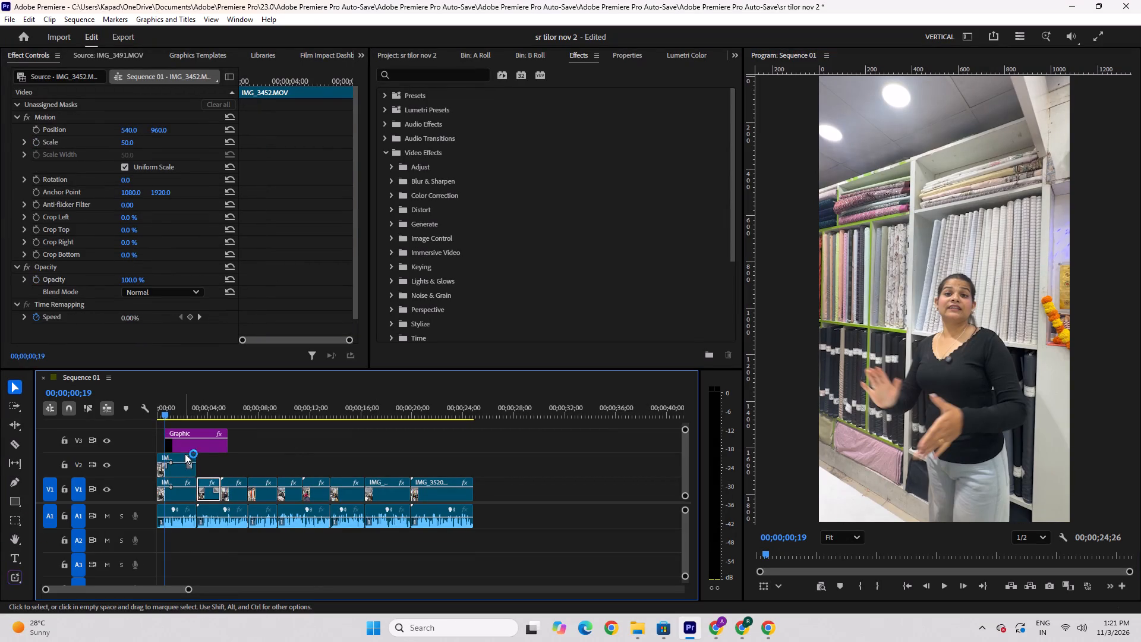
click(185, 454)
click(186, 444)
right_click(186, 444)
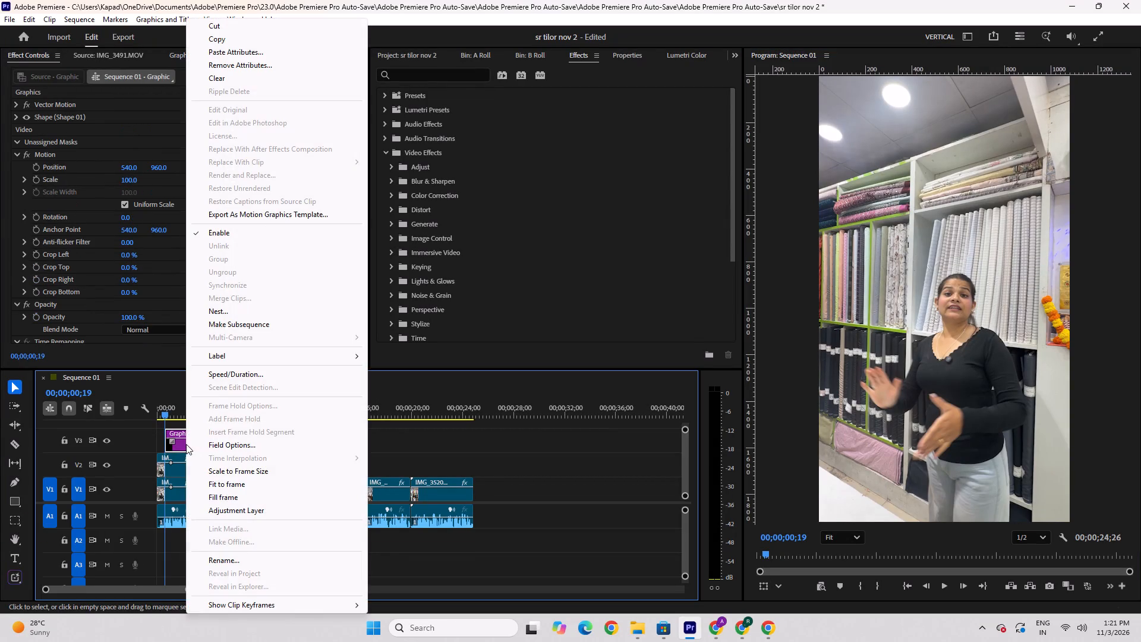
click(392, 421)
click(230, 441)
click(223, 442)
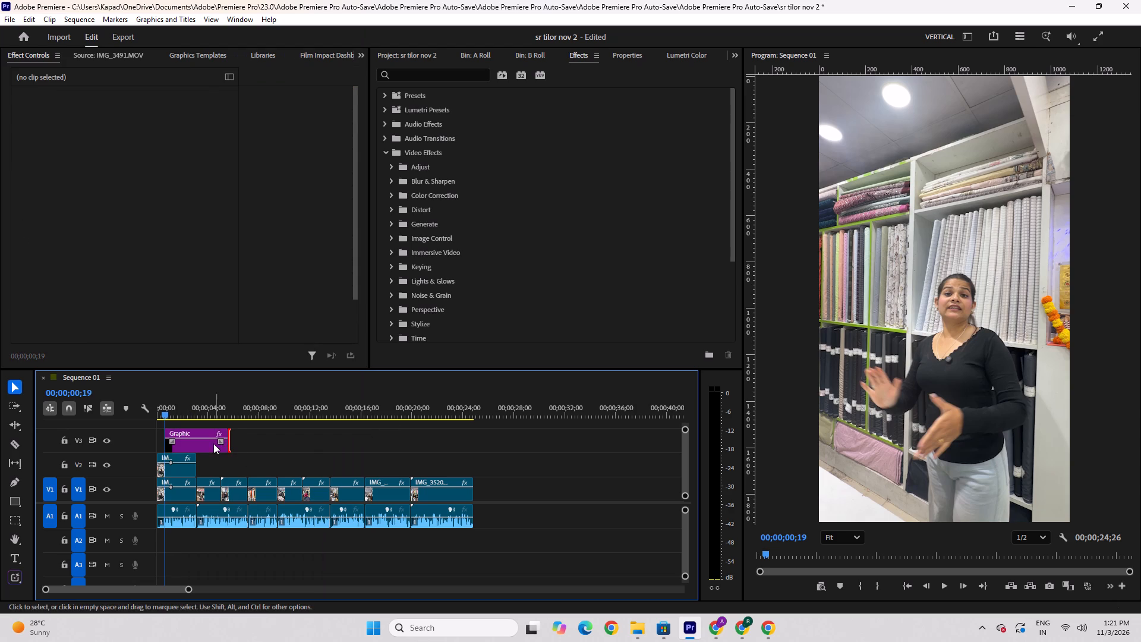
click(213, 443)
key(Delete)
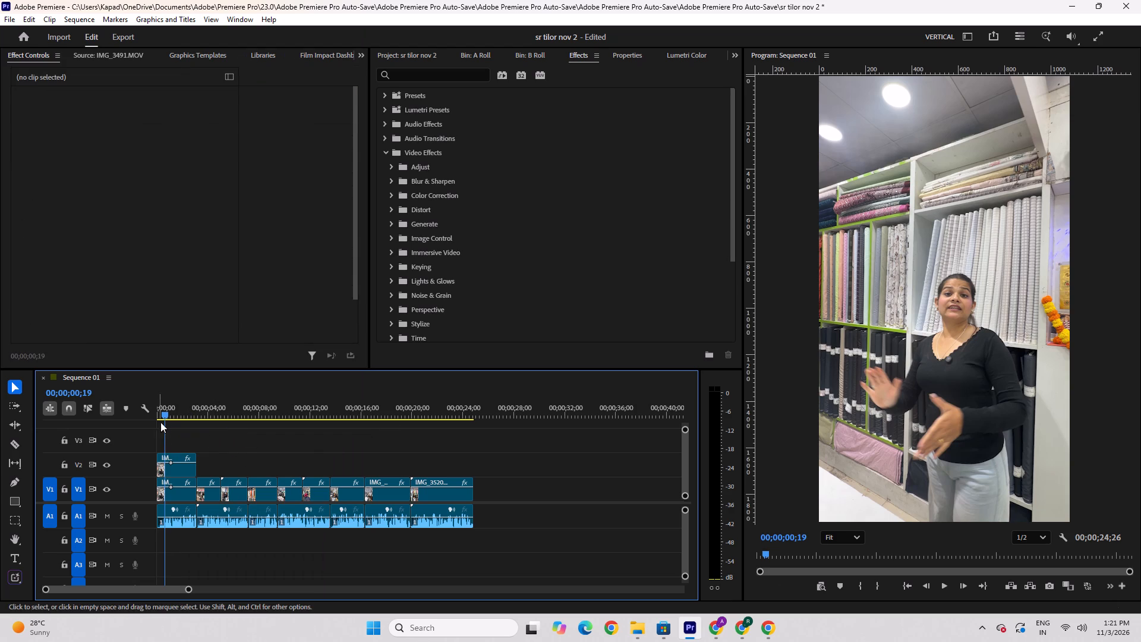
Move the playhead to the start of the sequence and delete the duplicated opening clip from track V2.
drag(162, 417, 131, 435)
click(172, 462)
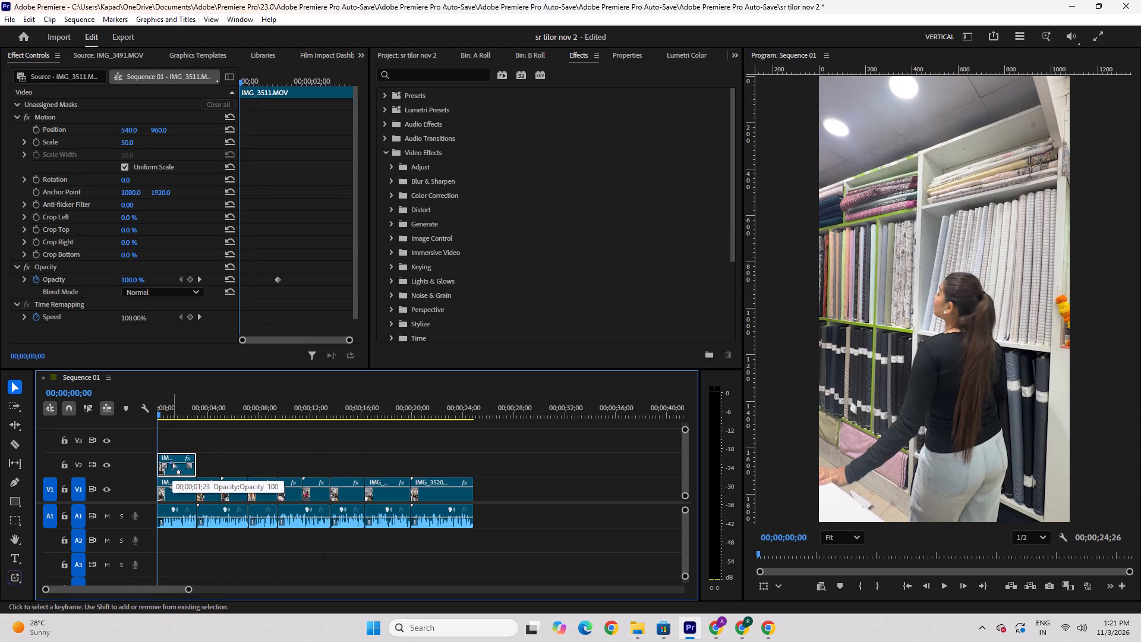
key(Delete)
key(Delete)
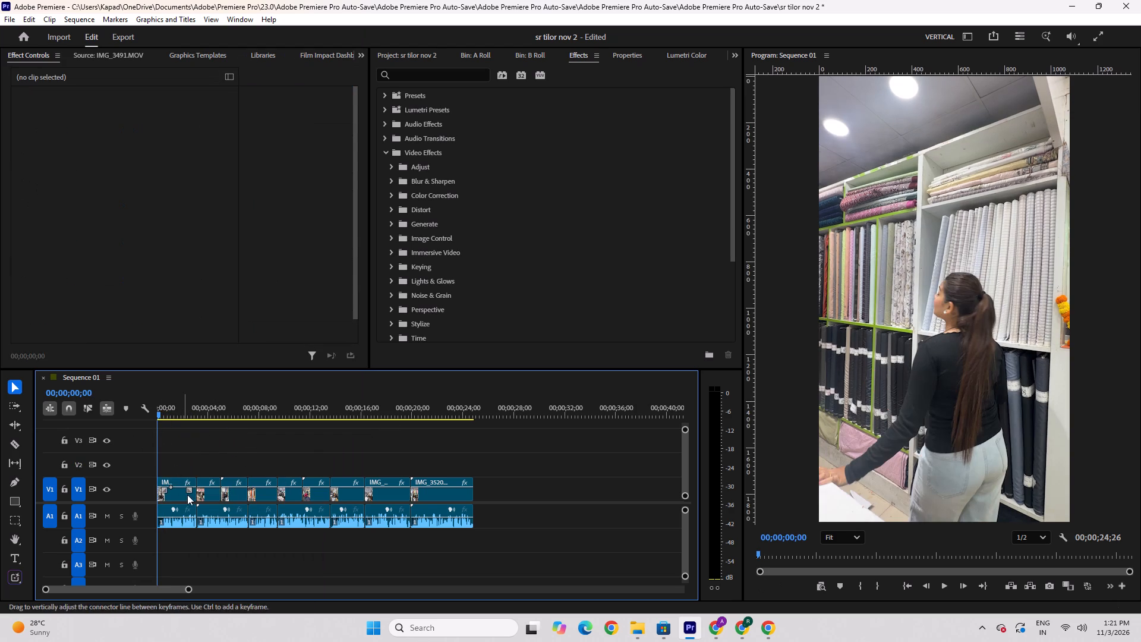
click(182, 495)
click(215, 444)
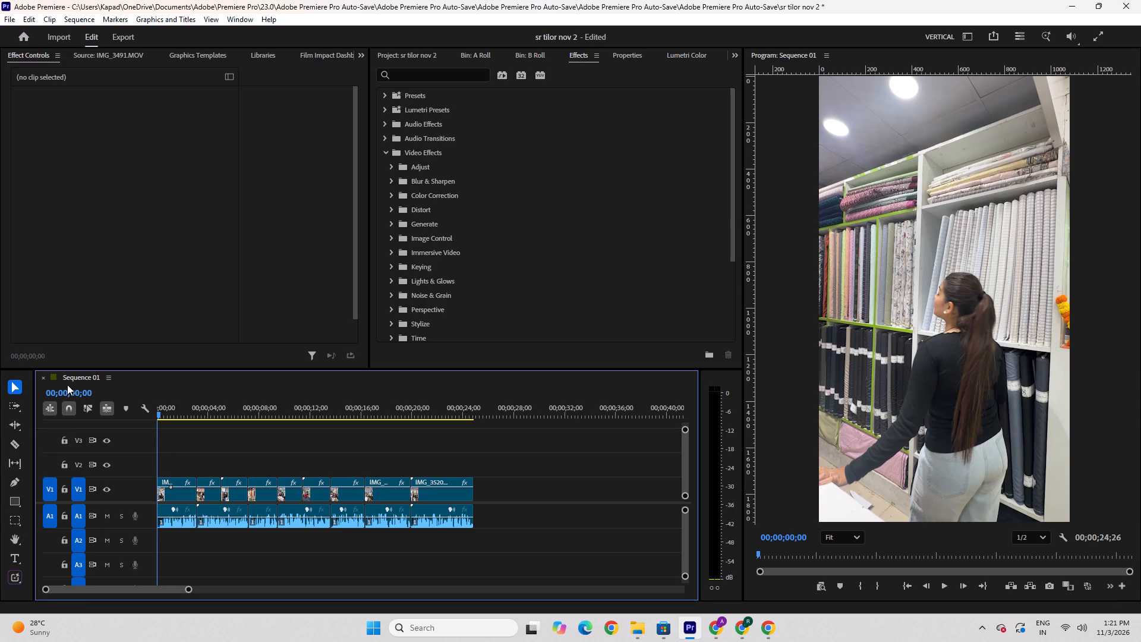
Switch to Chrome, rewatch the tutorial's early "Selecting the subject" section, and pause it around the Lasso and Rectangle selection options.
click(715, 636)
drag(311, 471, 223, 474)
click(114, 480)
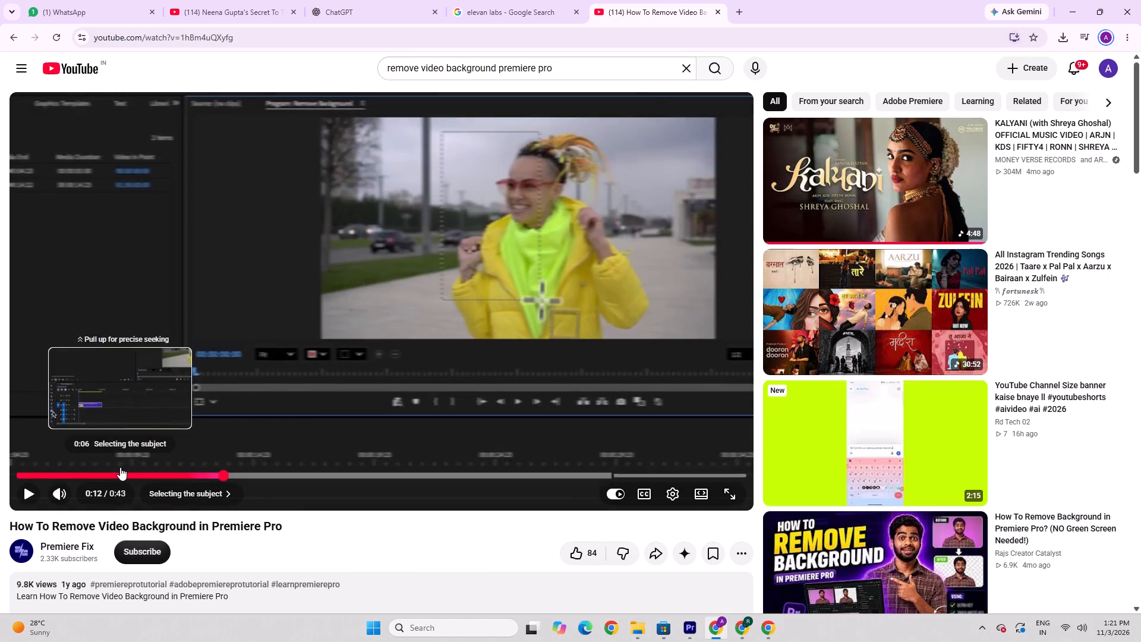
click(120, 471)
key(space)
key(space)
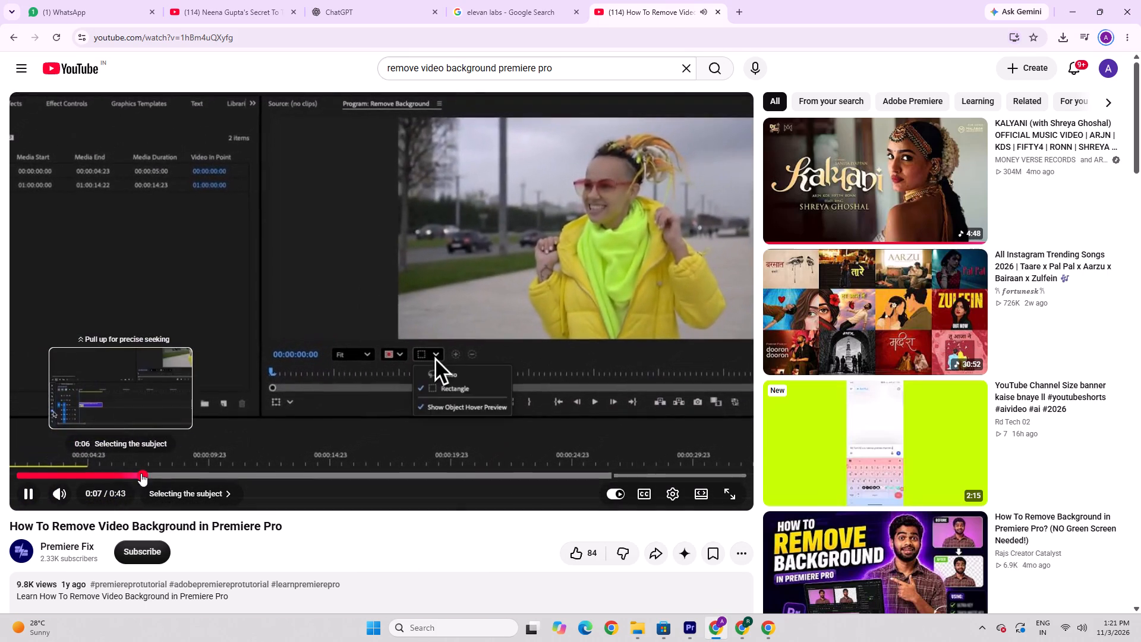
click(75, 480)
click(71, 474)
click(42, 471)
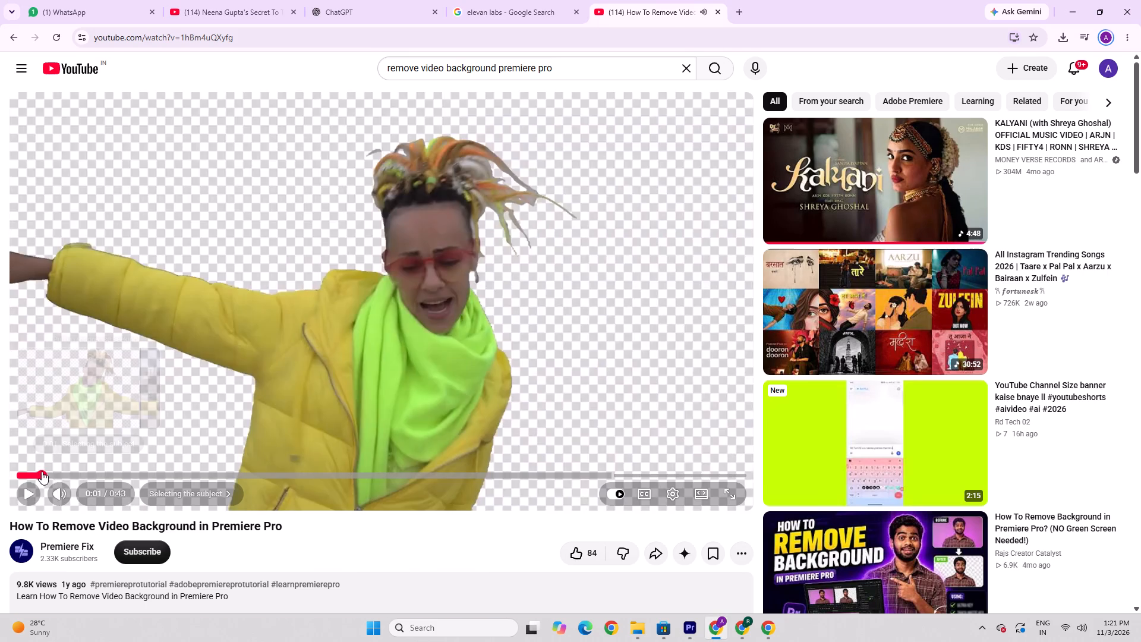
key(space)
click(109, 473)
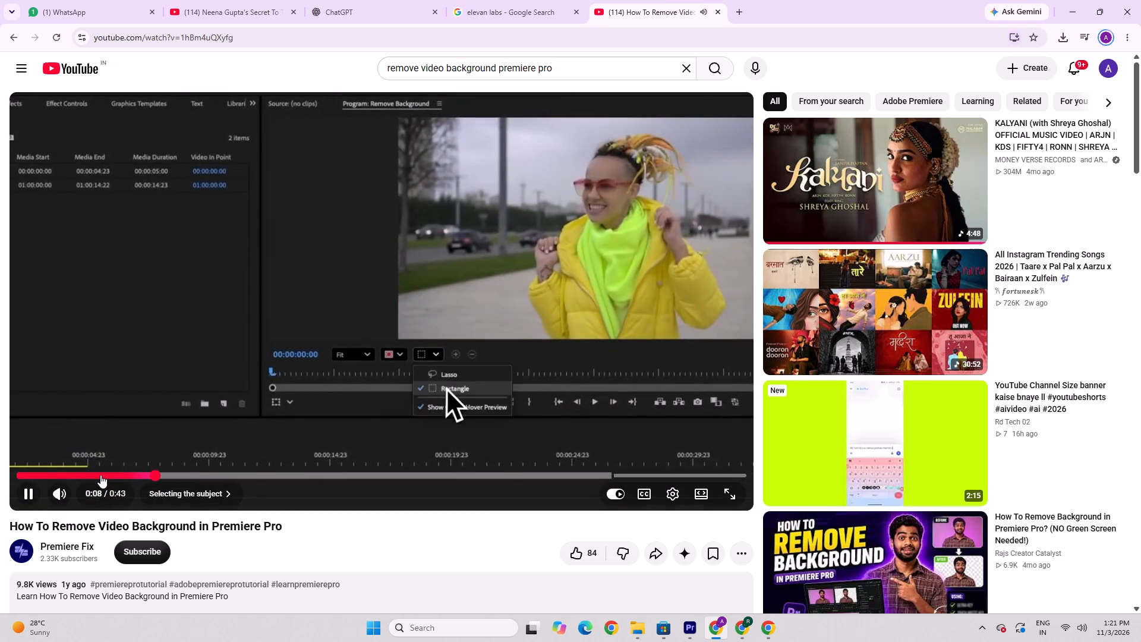
key(space)
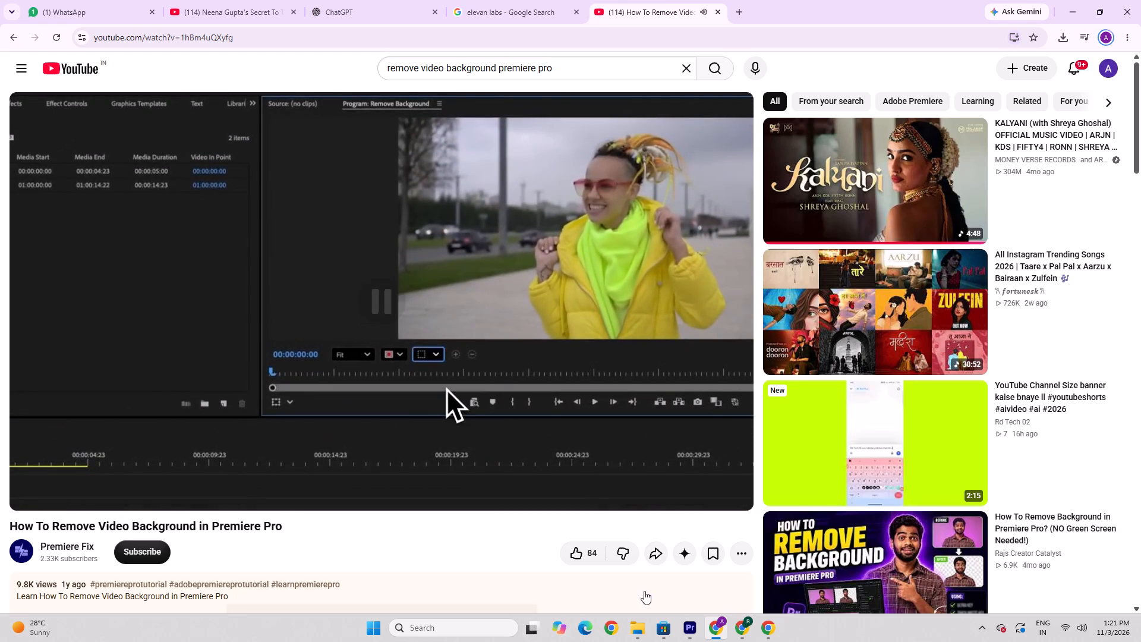
Switch to Premiere and undo the deletion of the duplicated opening clip on track V2.
click(685, 631)
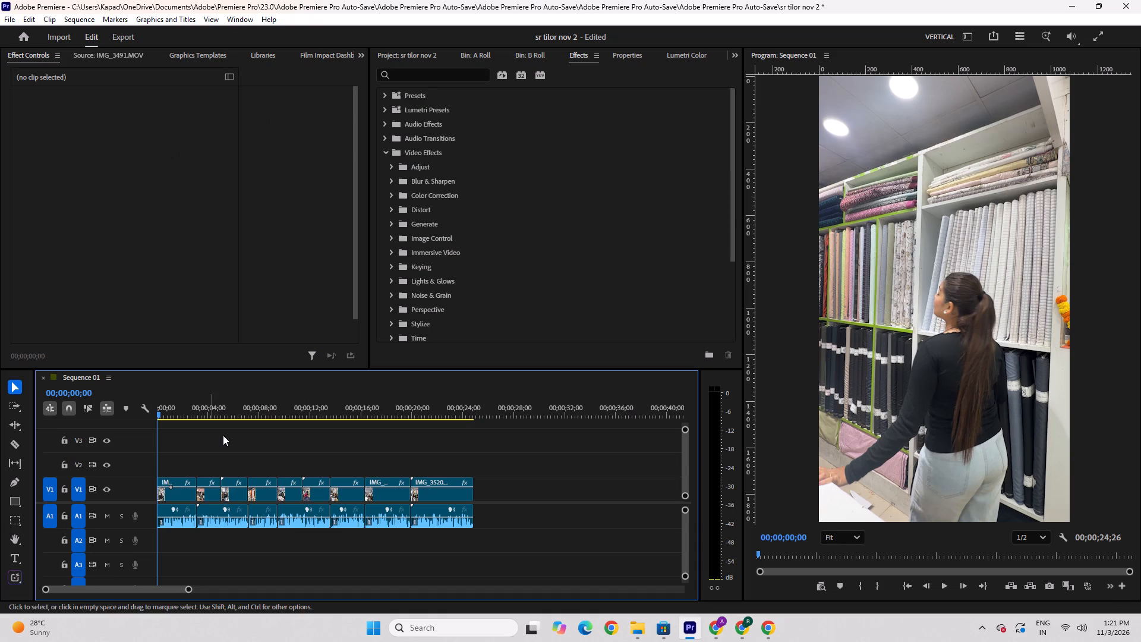
click(226, 436)
click(166, 487)
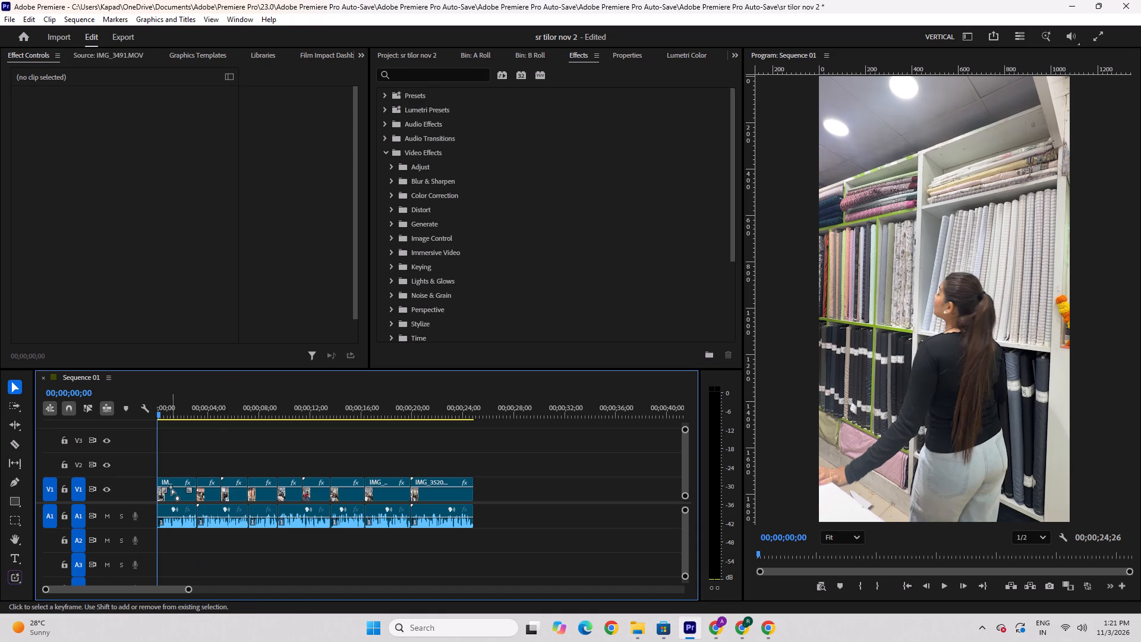
click(171, 488)
click(233, 449)
click(187, 487)
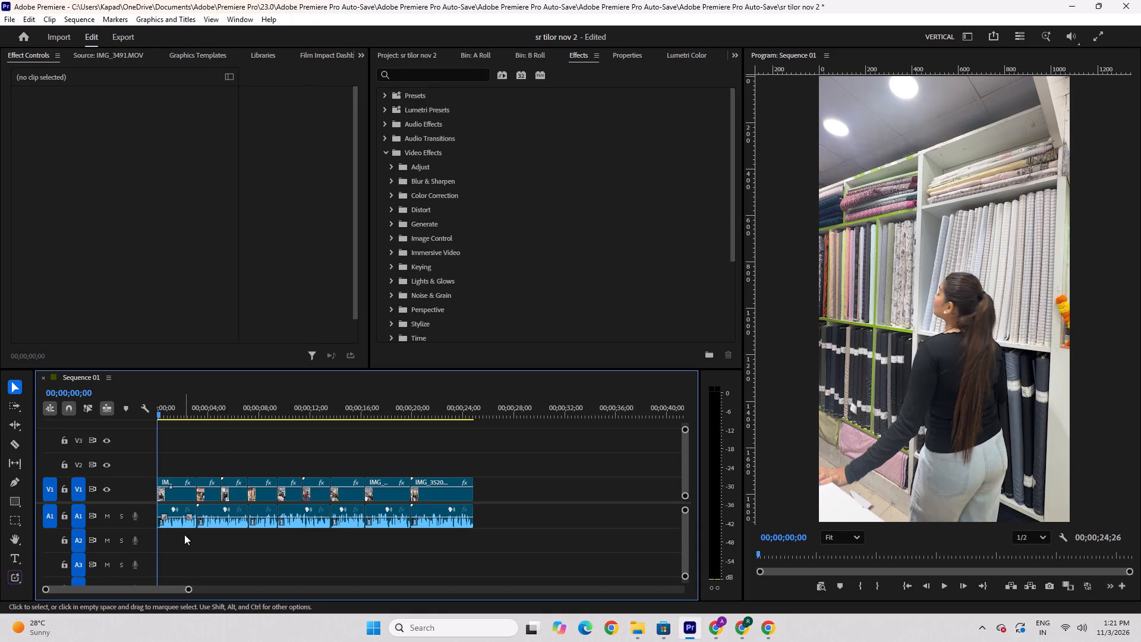
click(184, 534)
click(183, 487)
click(206, 450)
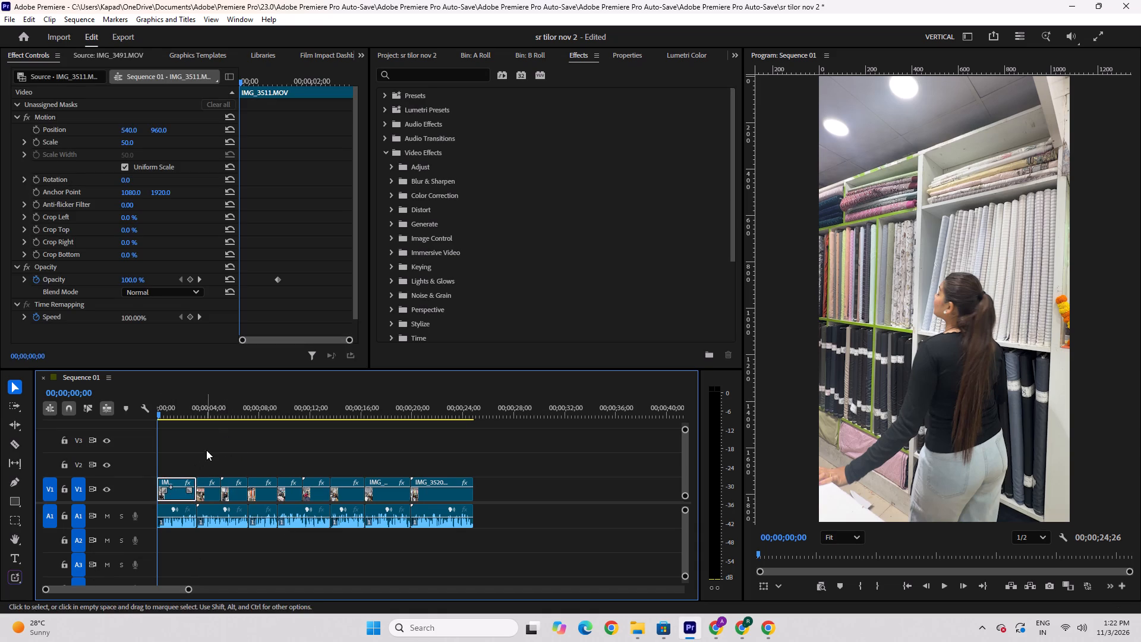
scroll(0, 561, down, 5)
scroll(23, 561, up, 4)
scroll(143, 574, down, 3)
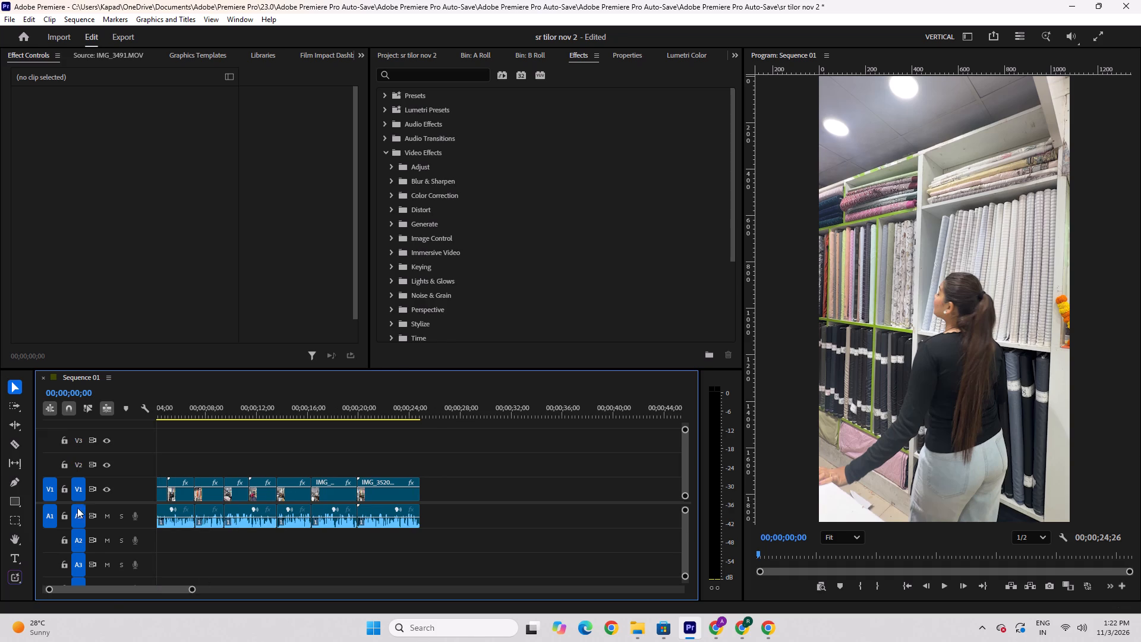
click(187, 487)
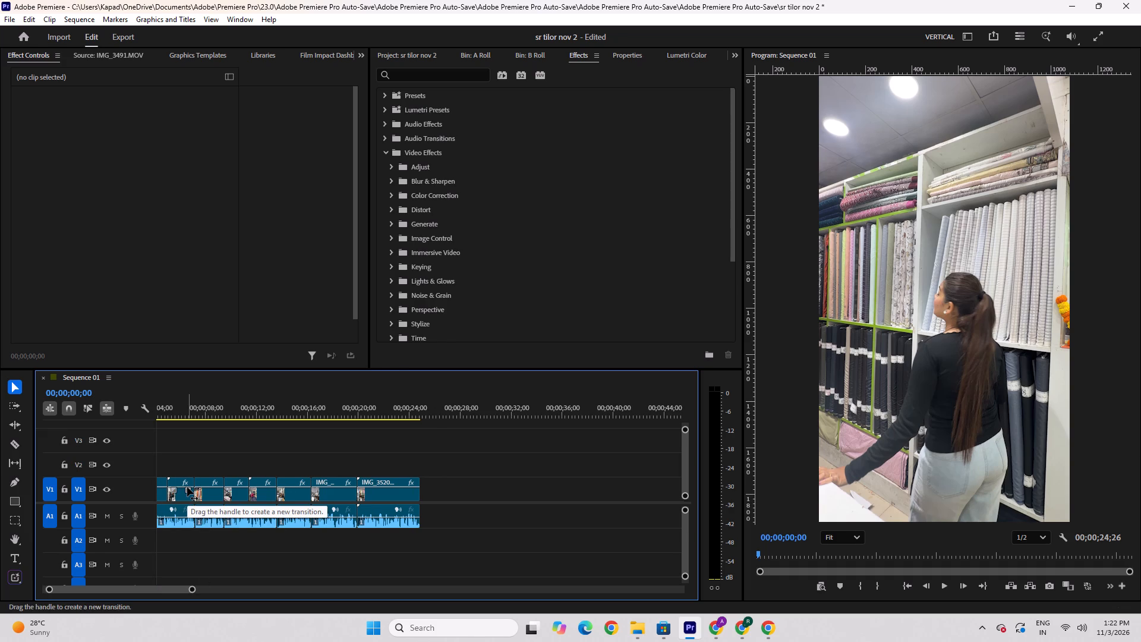
key(ctrl+z)
key(ctrl+z)
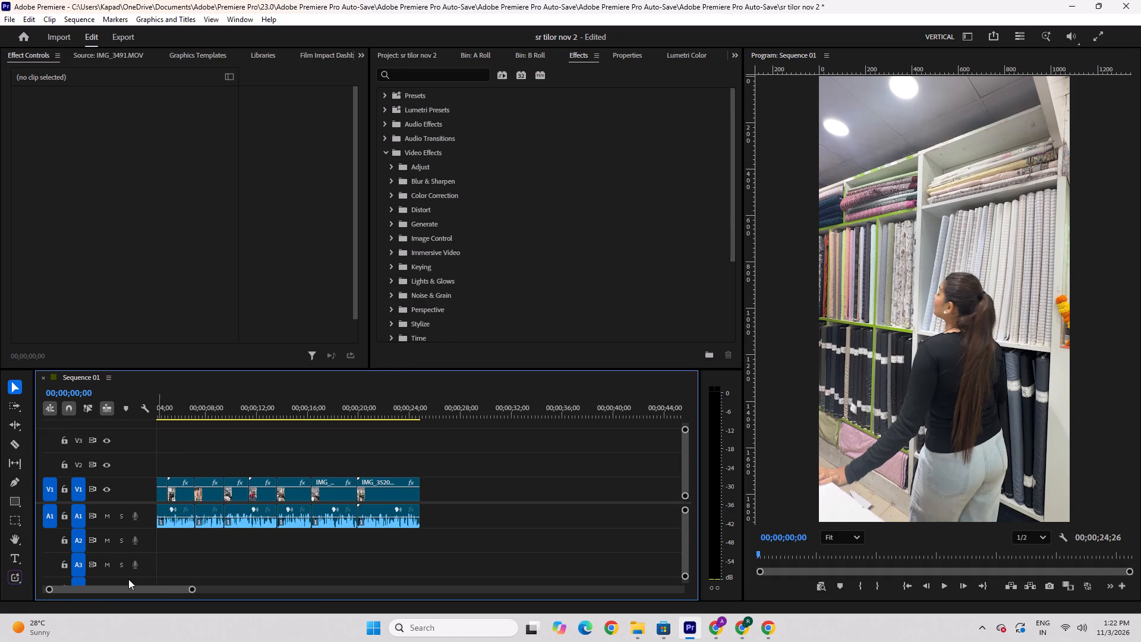
drag(118, 588, 52, 589)
click(191, 466)
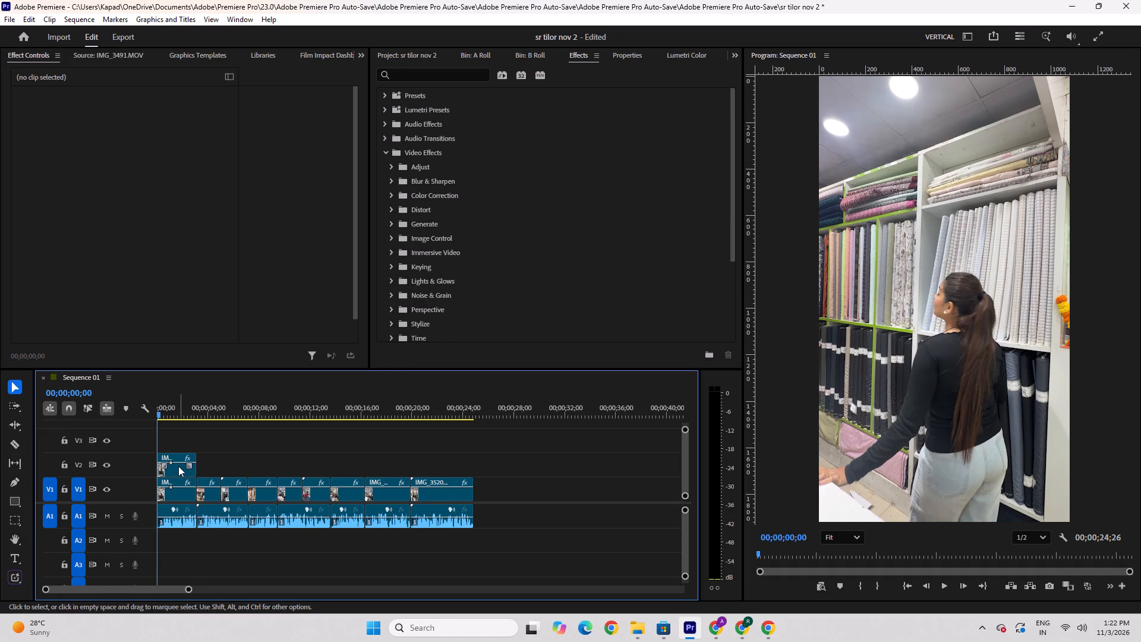
Draw a rectangle mask around the woman on the V2 clip at 00;00;00;18, from above her head to her upper thighs.
click(176, 466)
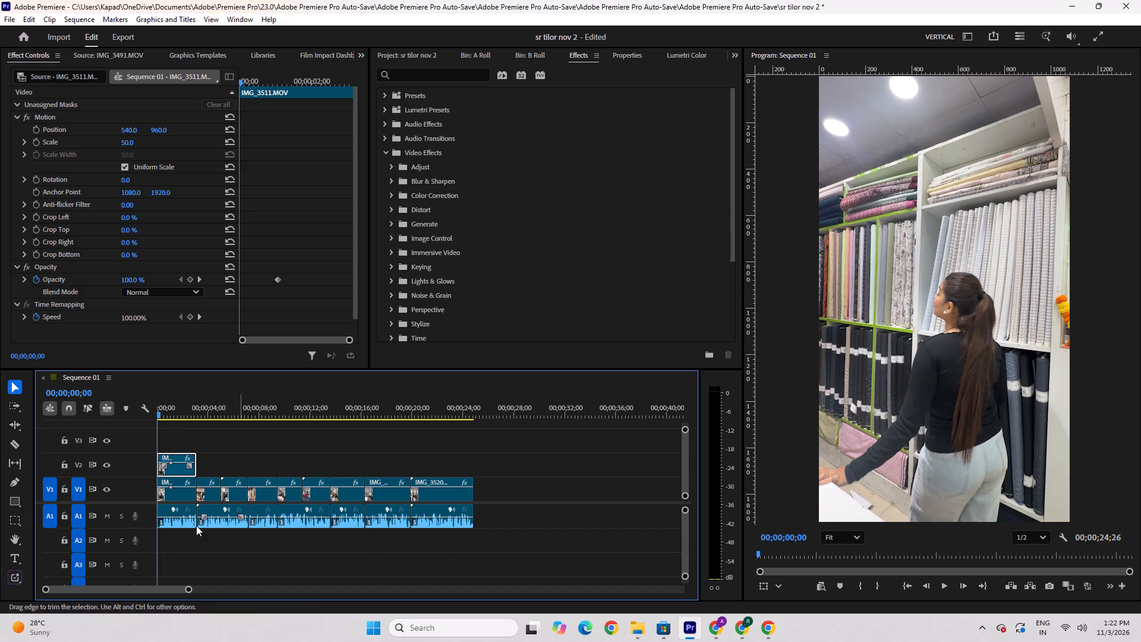
click(12, 518)
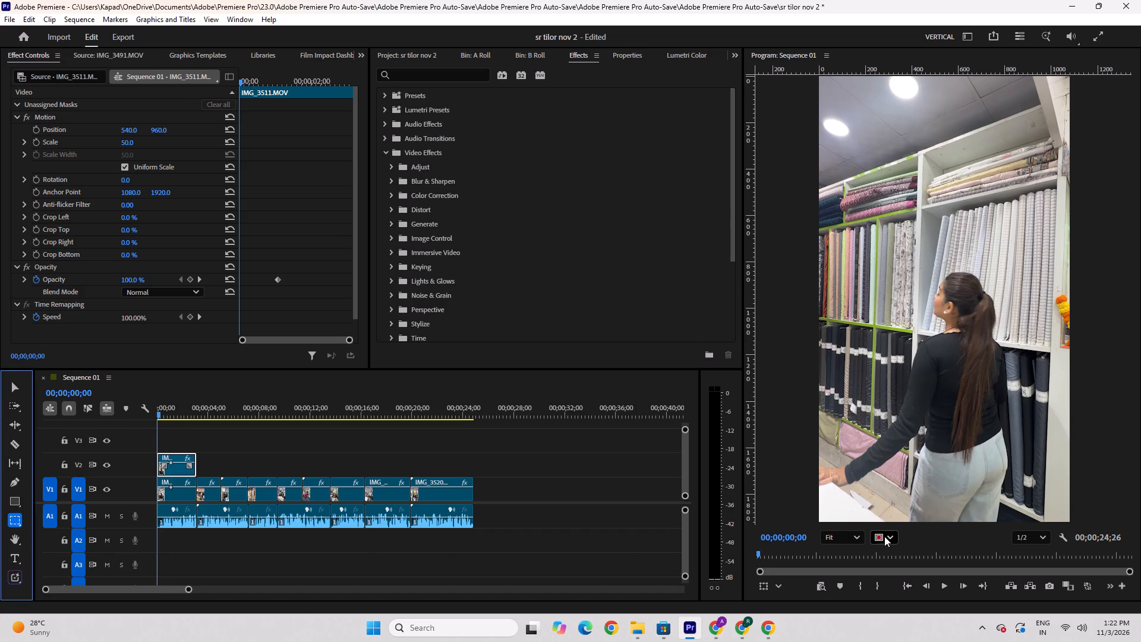
click(10, 524)
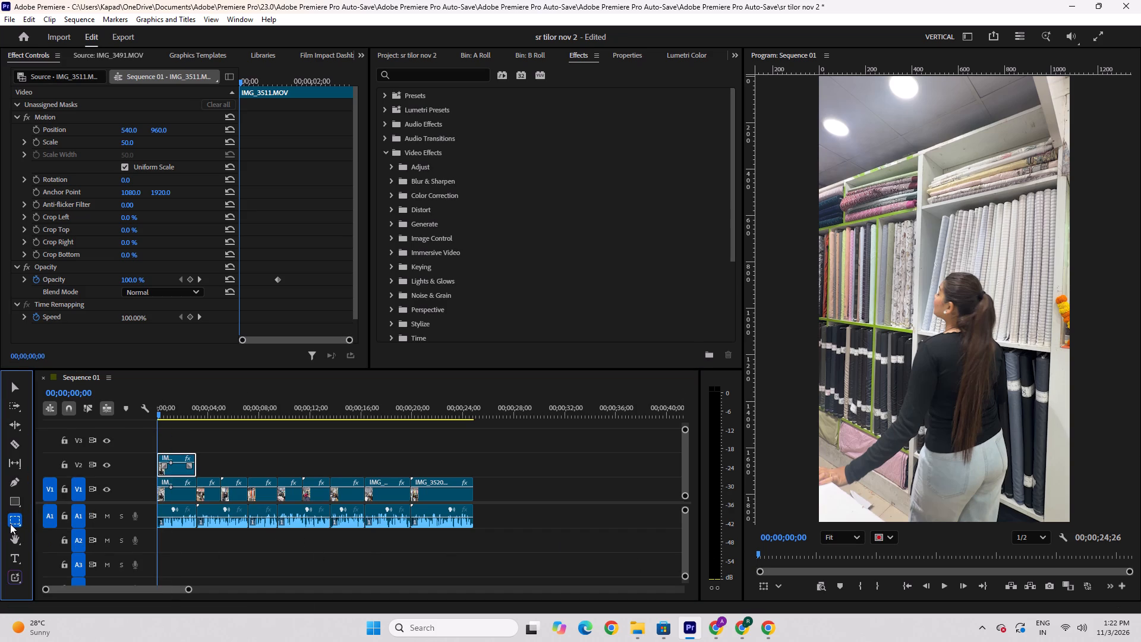
click(10, 522)
click(15, 495)
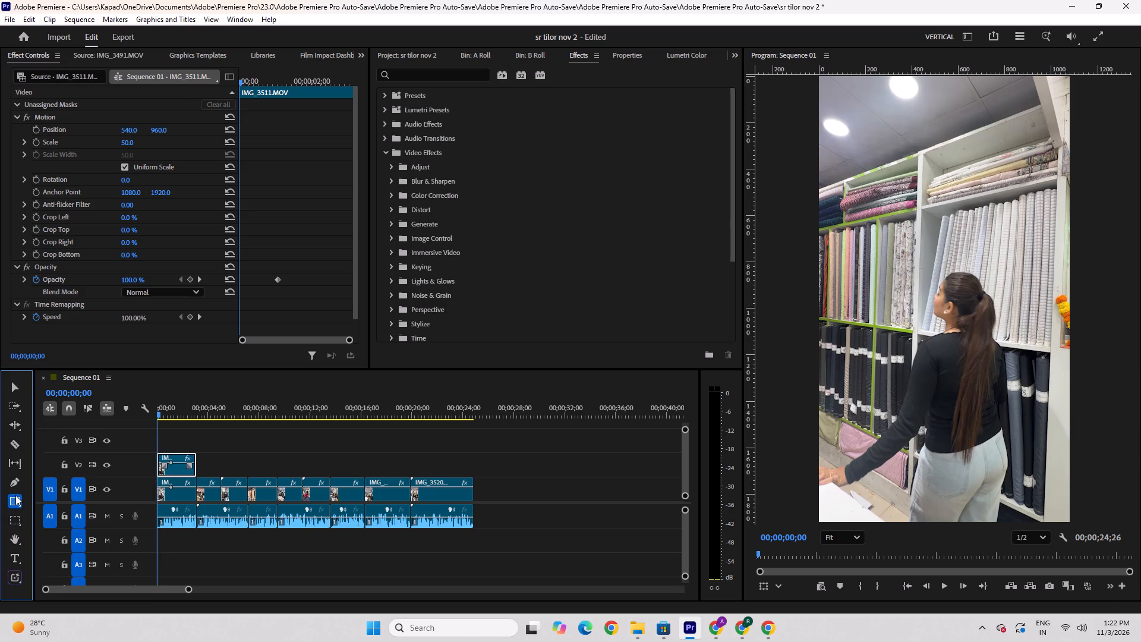
right_click(15, 495)
click(17, 501)
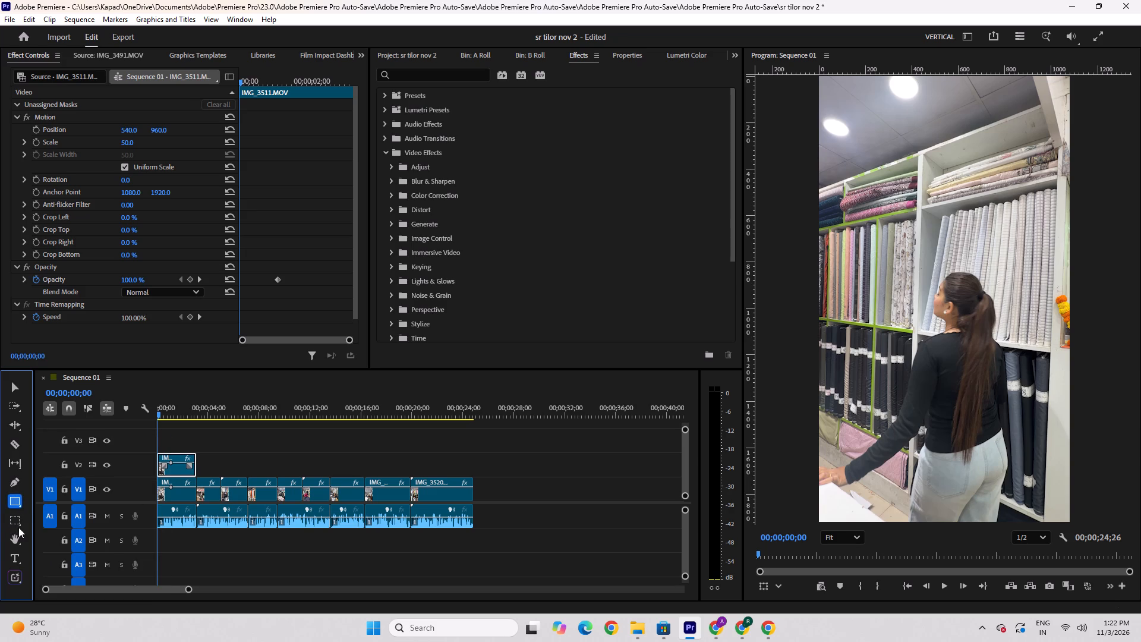
click(16, 523)
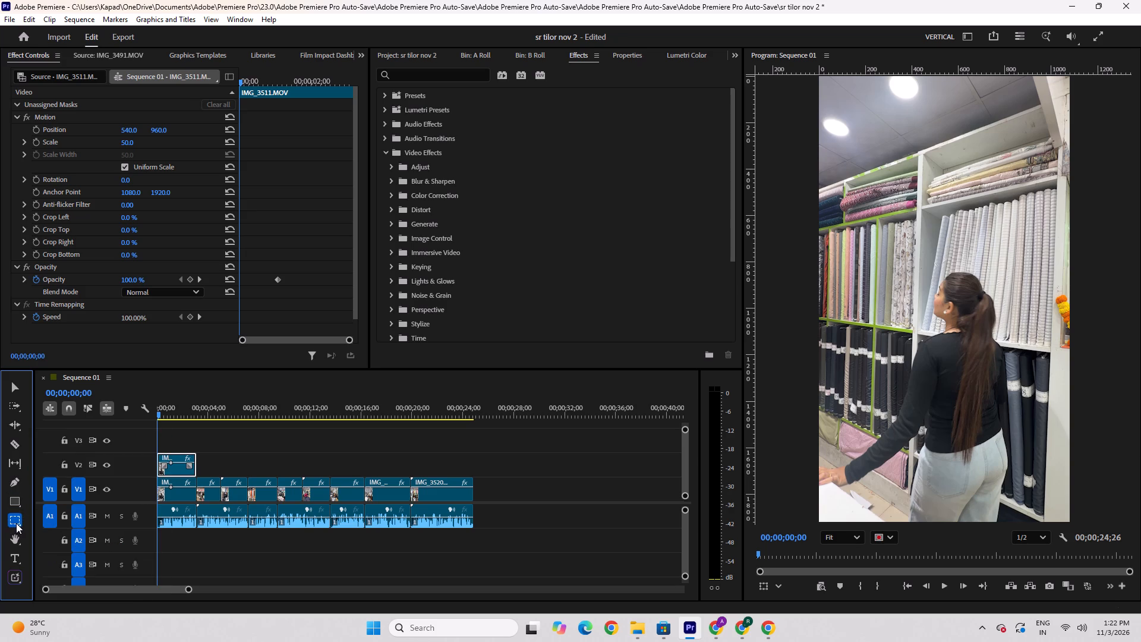
click(16, 523)
key(space)
key(space)
drag(902, 269, 1015, 477)
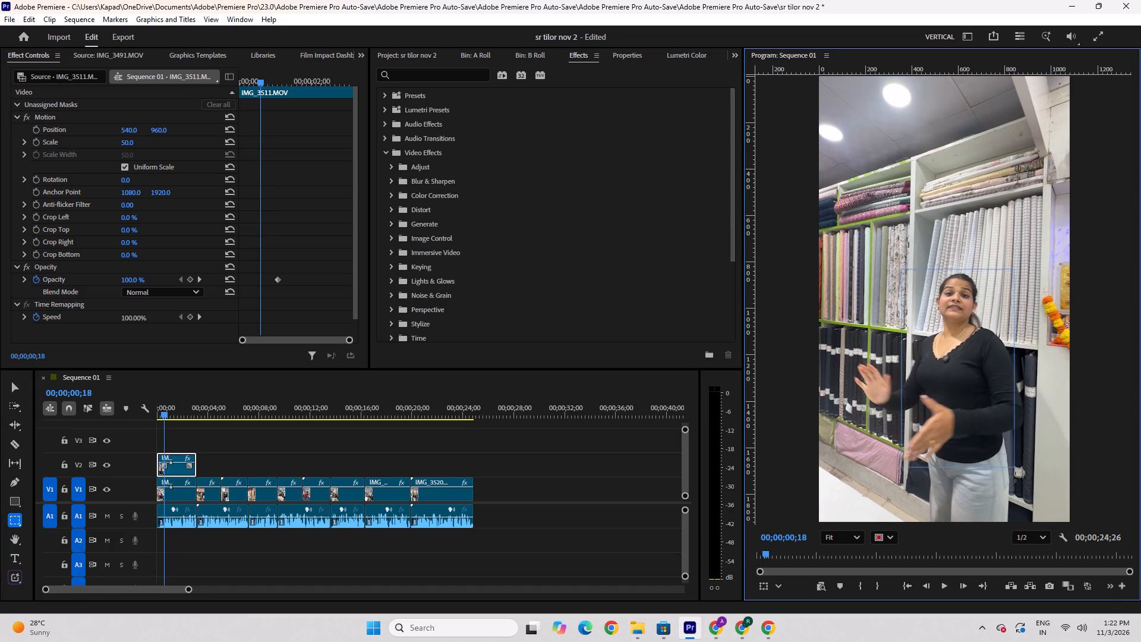
drag(1015, 477, 1016, 487)
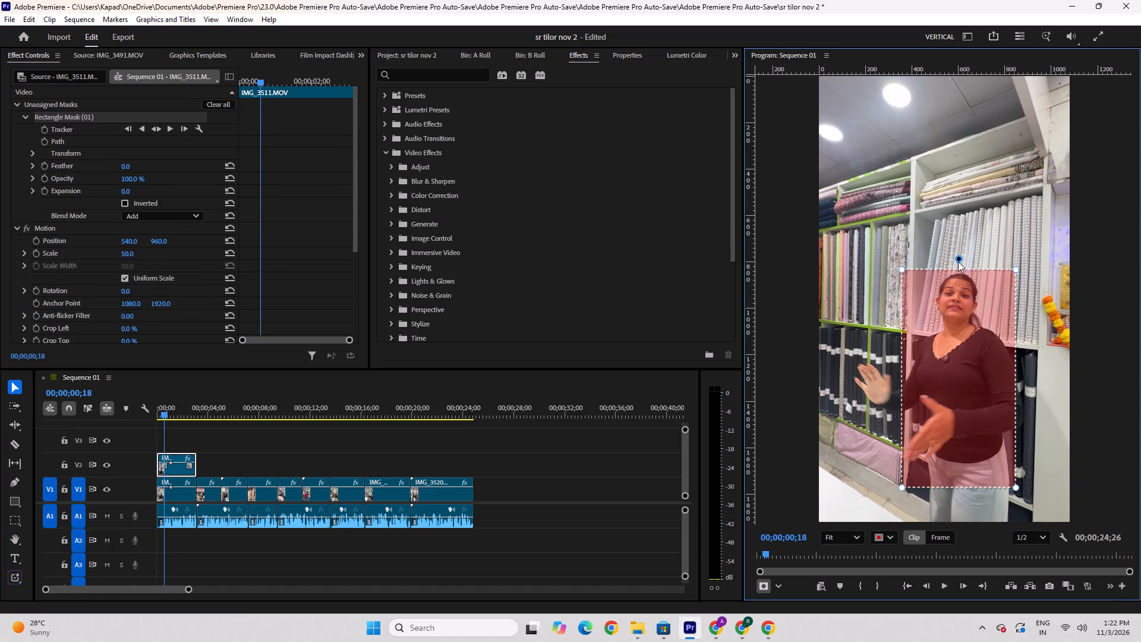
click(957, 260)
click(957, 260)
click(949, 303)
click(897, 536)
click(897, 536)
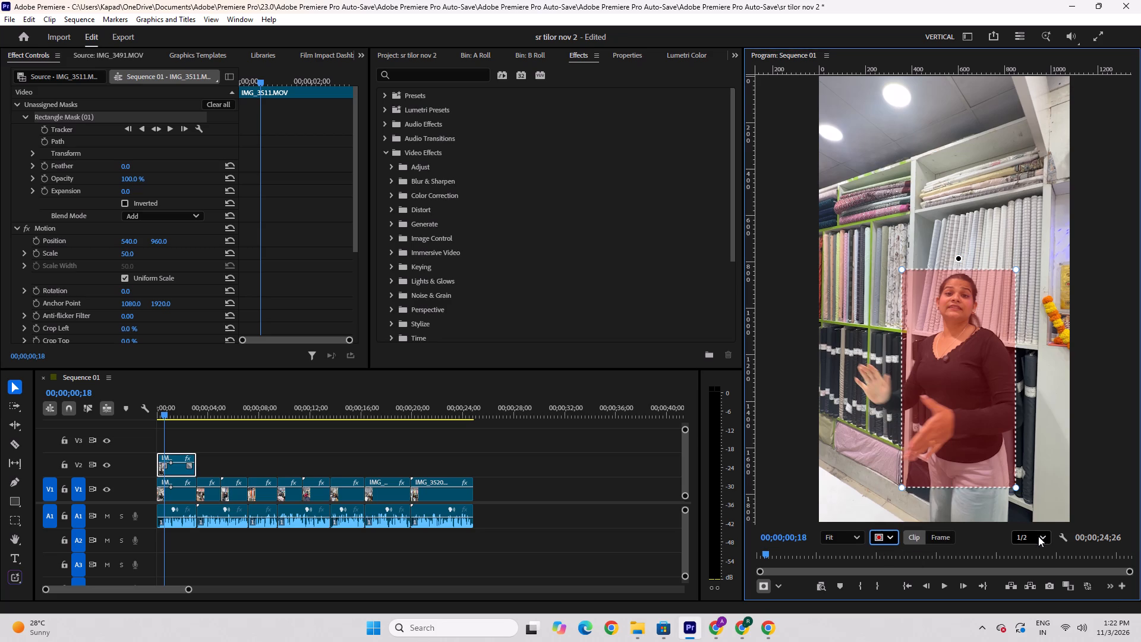
Set the program monitor's playback resolution to 1/4.
click(1037, 533)
click(1025, 454)
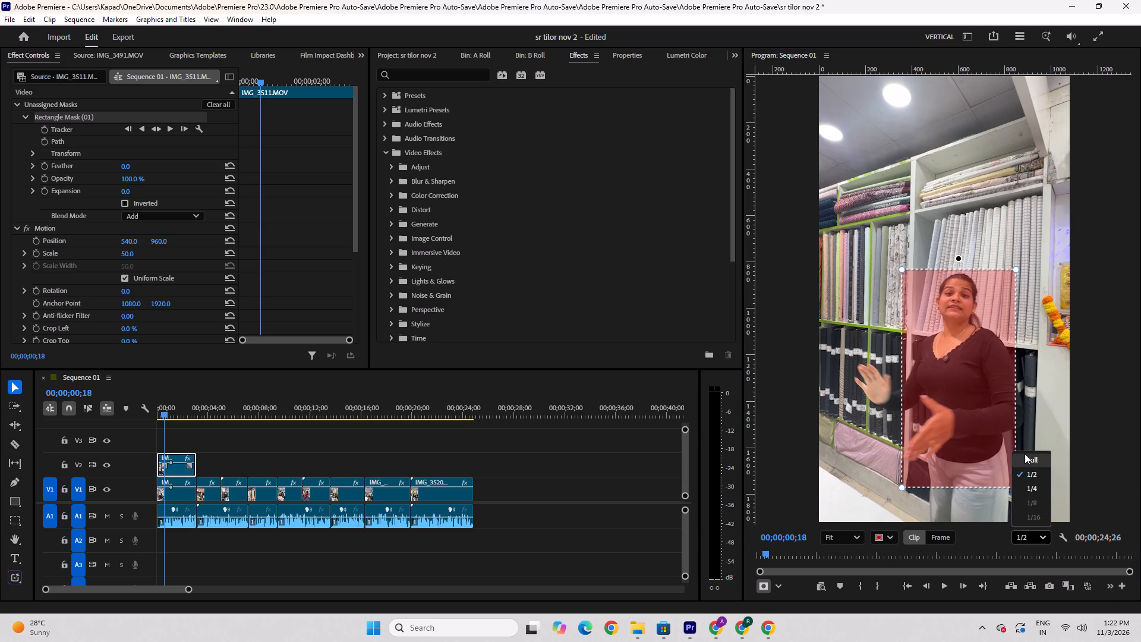
click(1010, 537)
click(1038, 537)
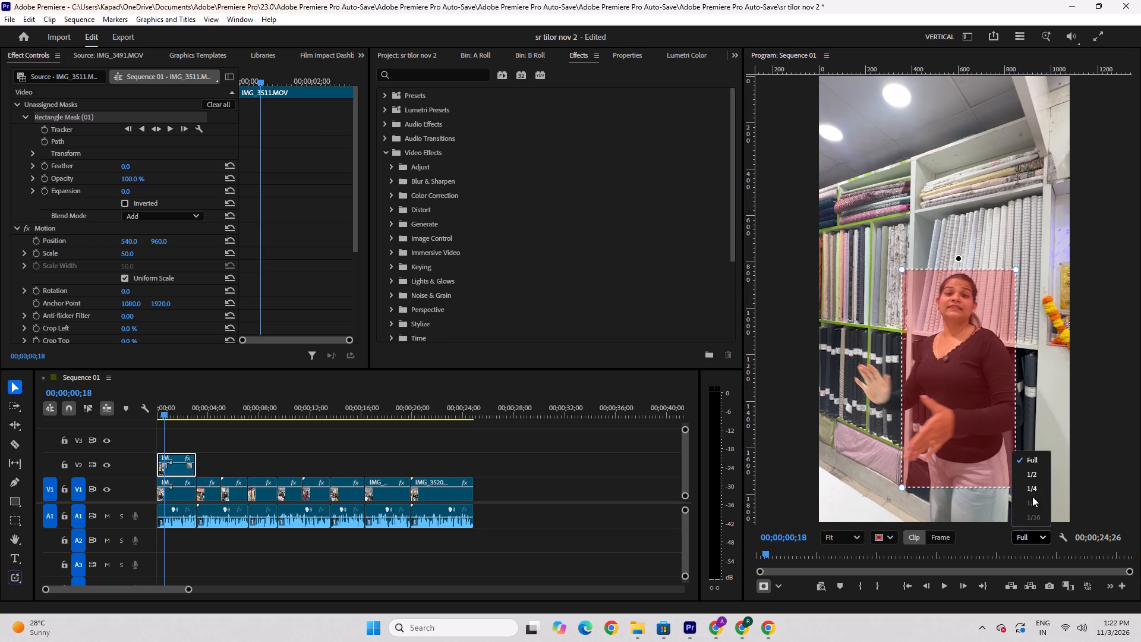
click(1032, 485)
click(846, 537)
click(855, 536)
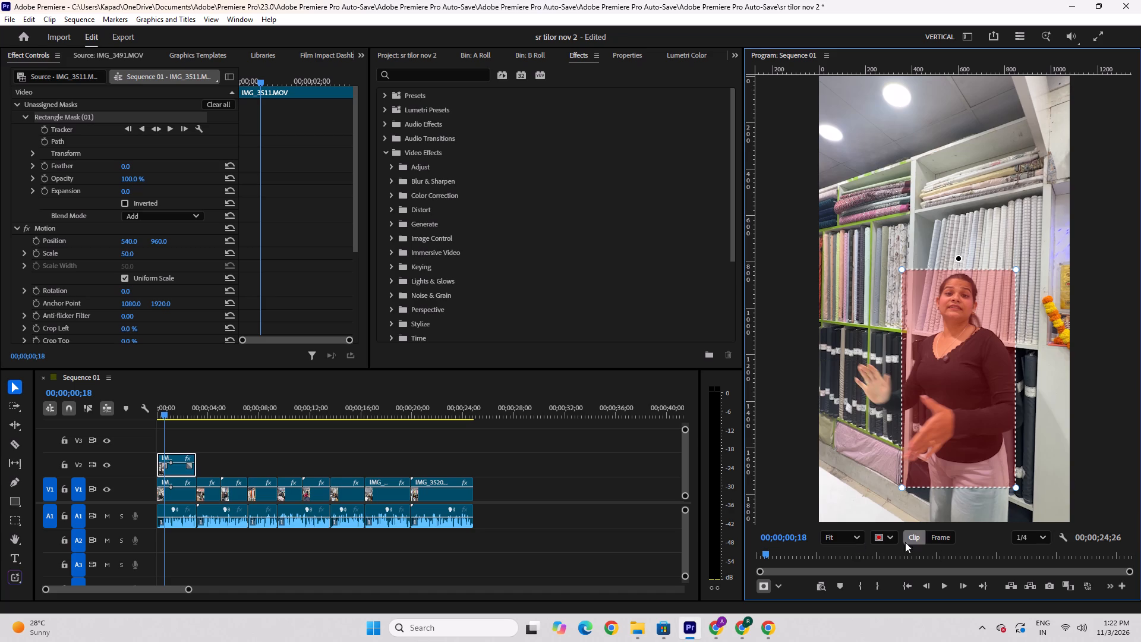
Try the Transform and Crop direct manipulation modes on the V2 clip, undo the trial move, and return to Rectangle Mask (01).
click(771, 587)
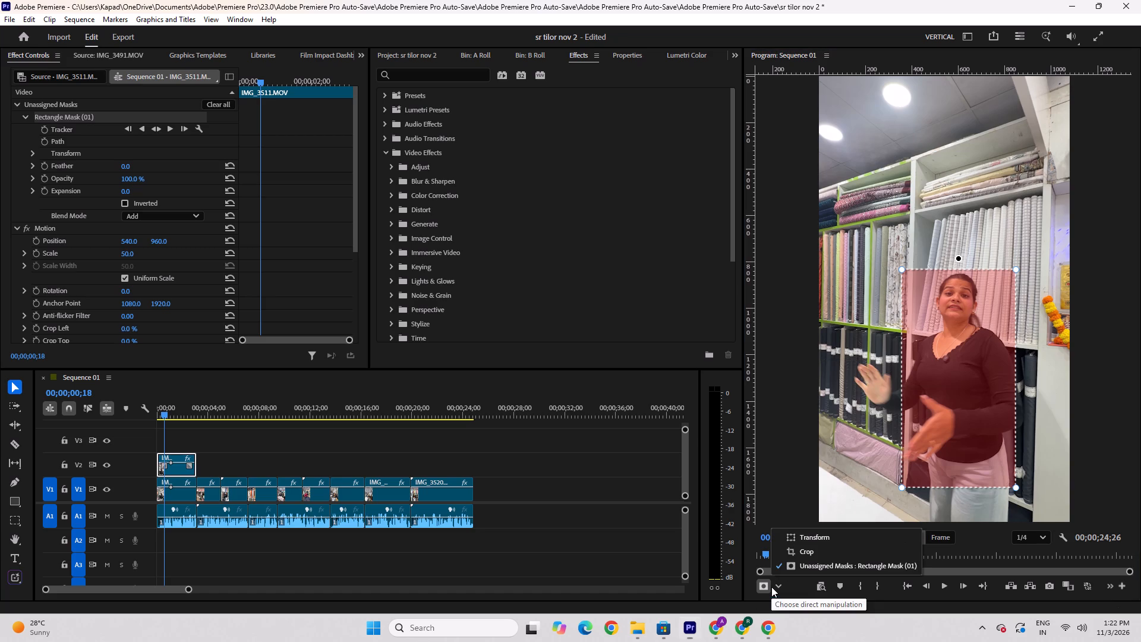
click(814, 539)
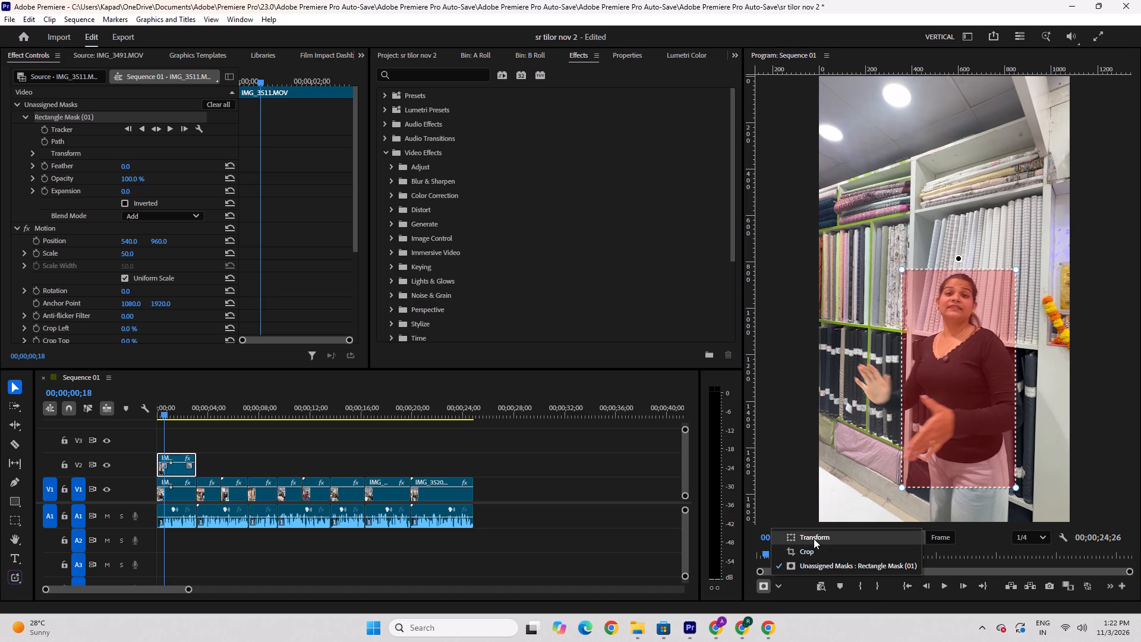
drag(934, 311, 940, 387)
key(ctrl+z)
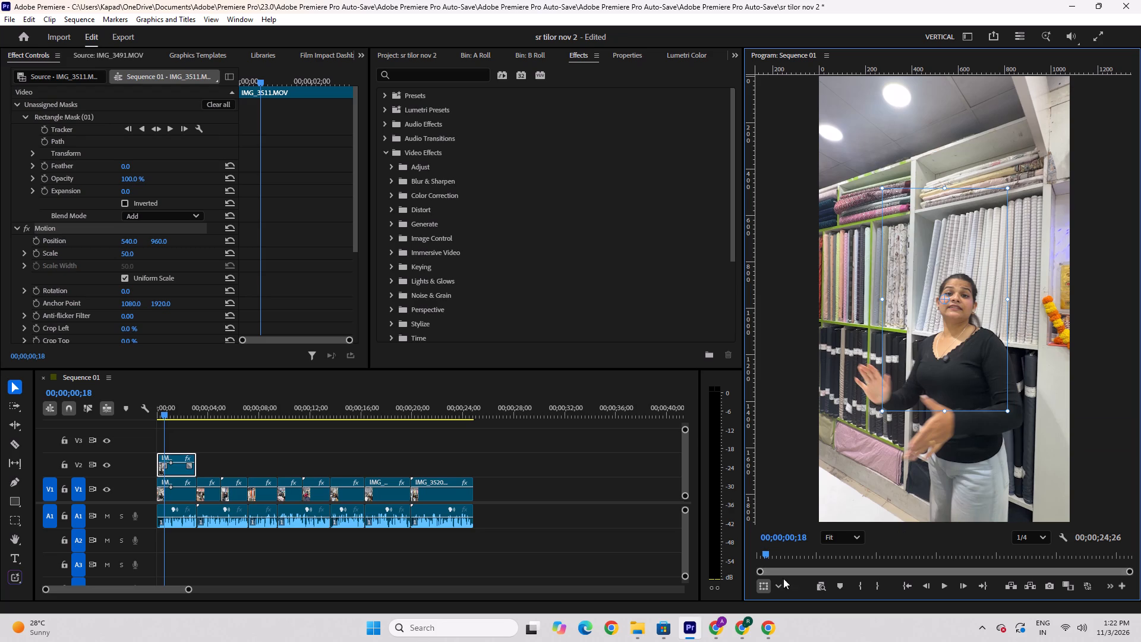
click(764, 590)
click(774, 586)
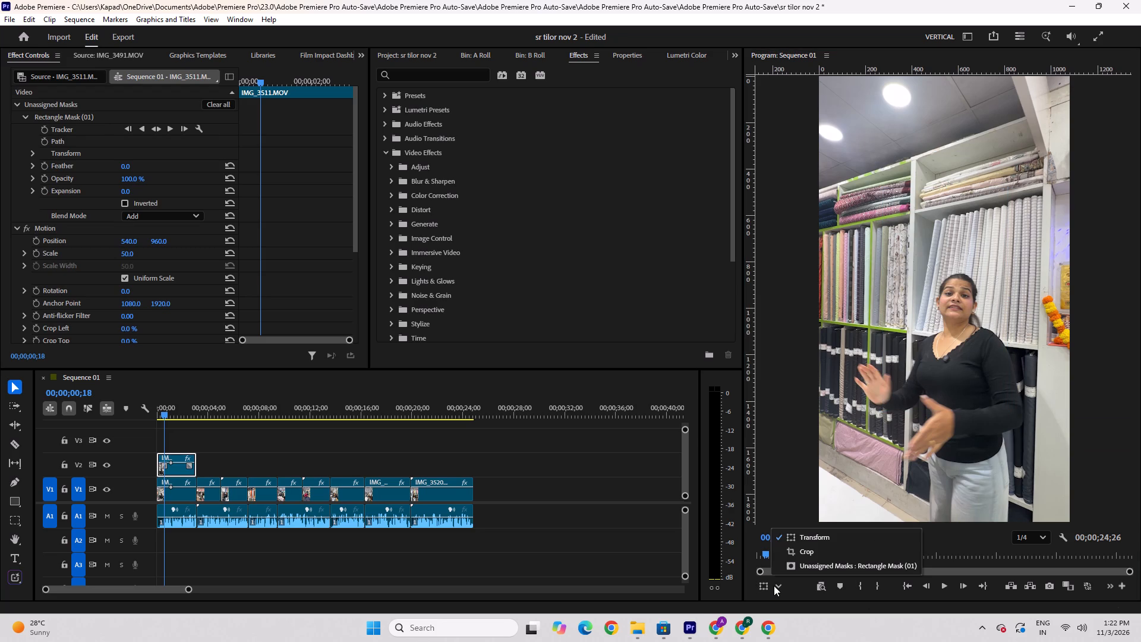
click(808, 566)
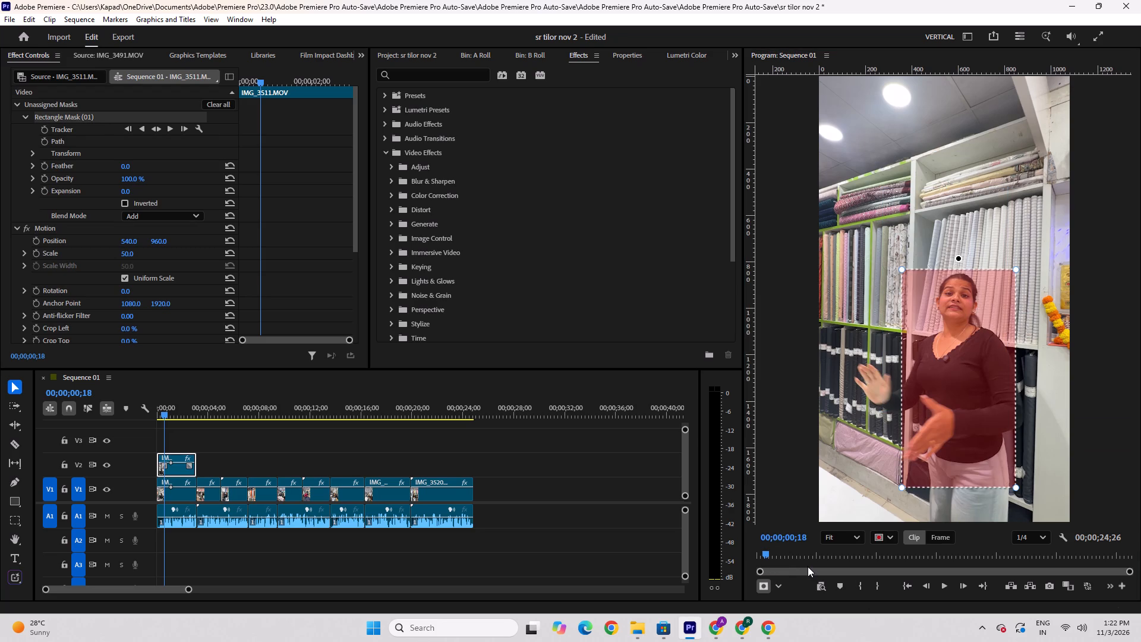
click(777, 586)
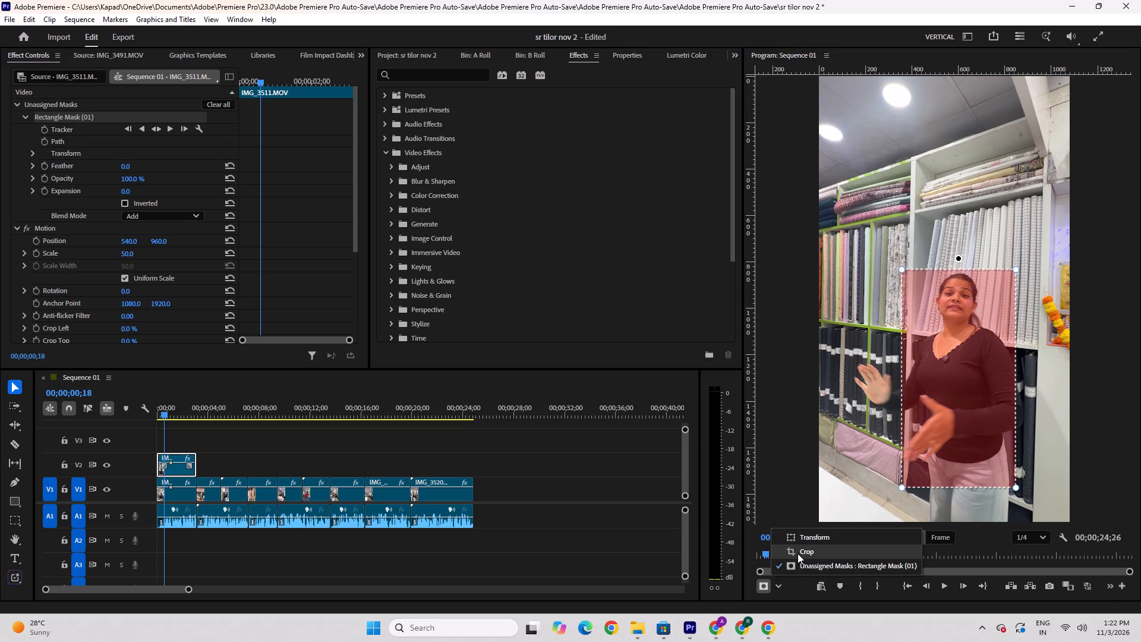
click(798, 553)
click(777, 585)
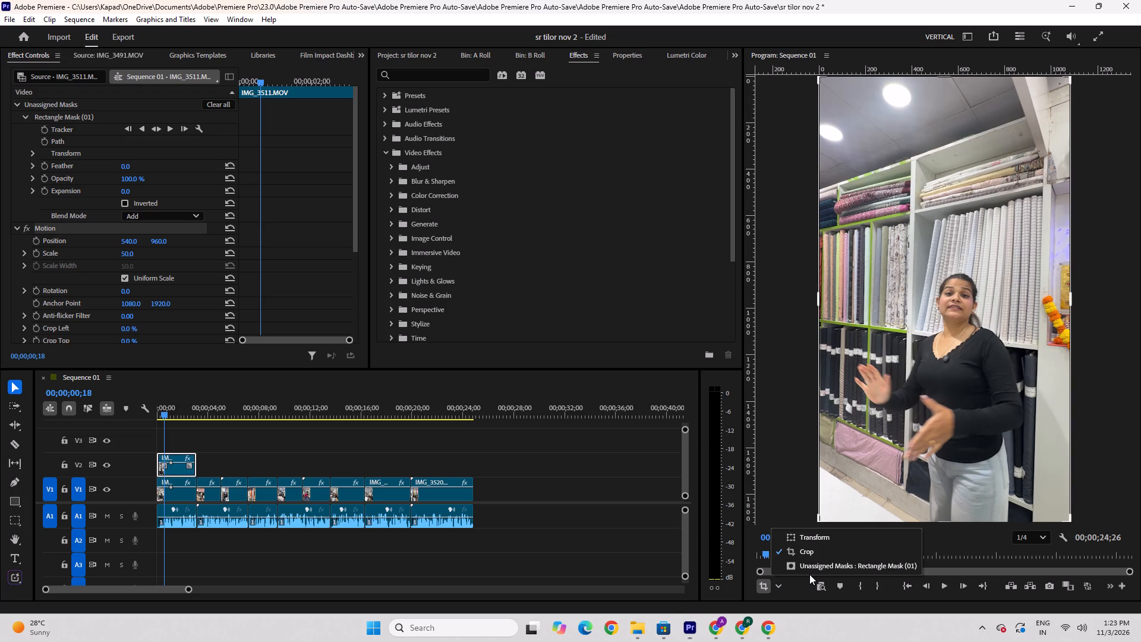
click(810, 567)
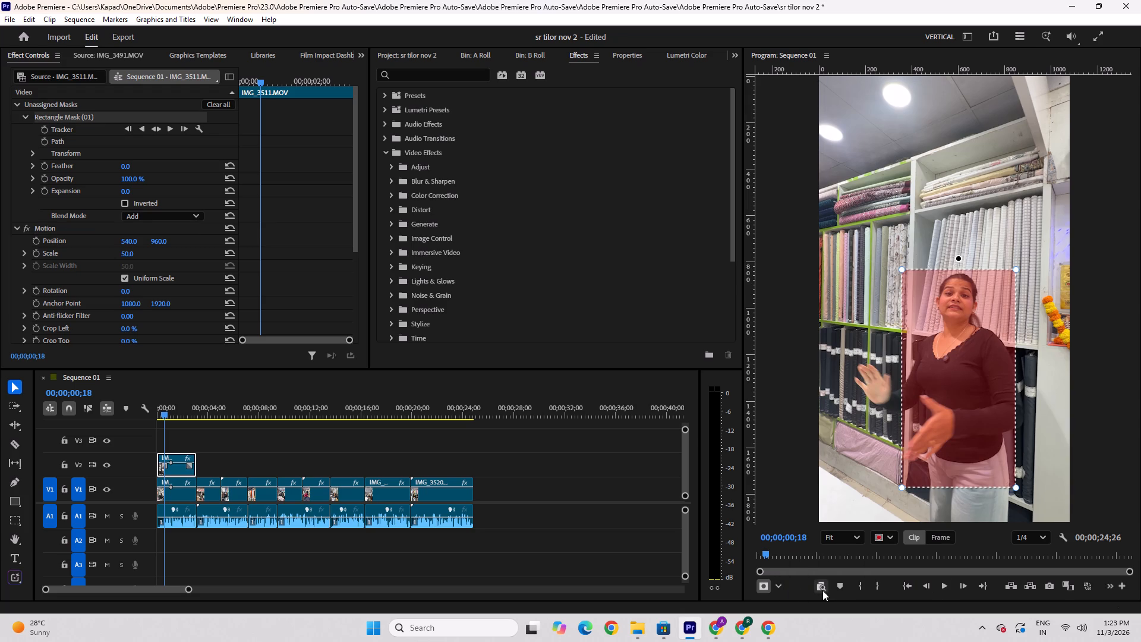
Search the project media for visuals similar to the current frame of Sequence 01.
click(824, 590)
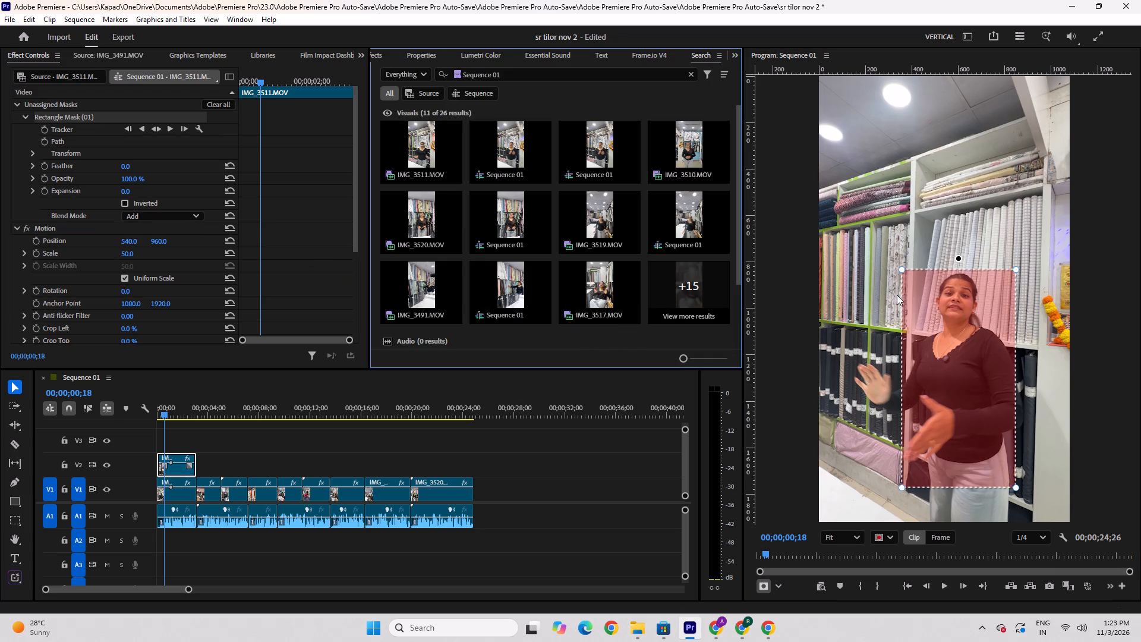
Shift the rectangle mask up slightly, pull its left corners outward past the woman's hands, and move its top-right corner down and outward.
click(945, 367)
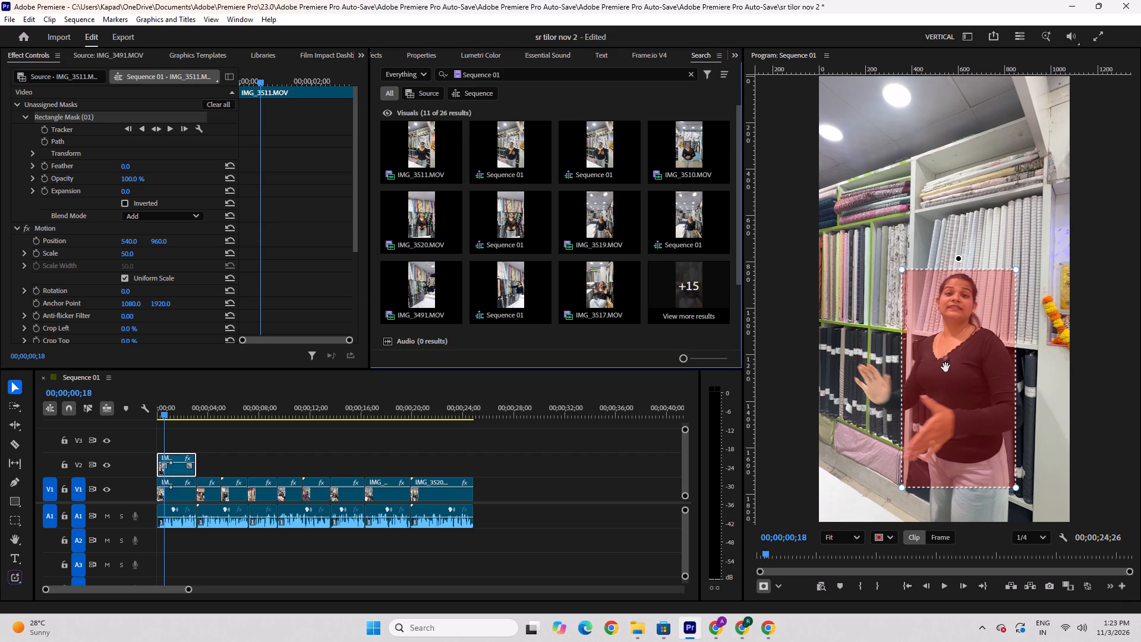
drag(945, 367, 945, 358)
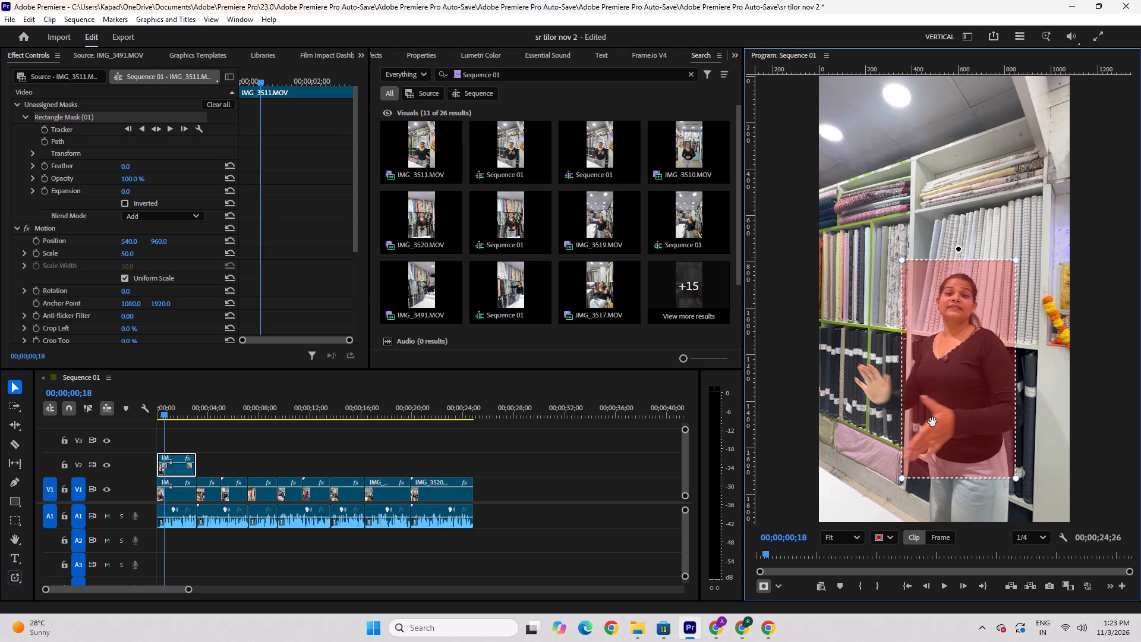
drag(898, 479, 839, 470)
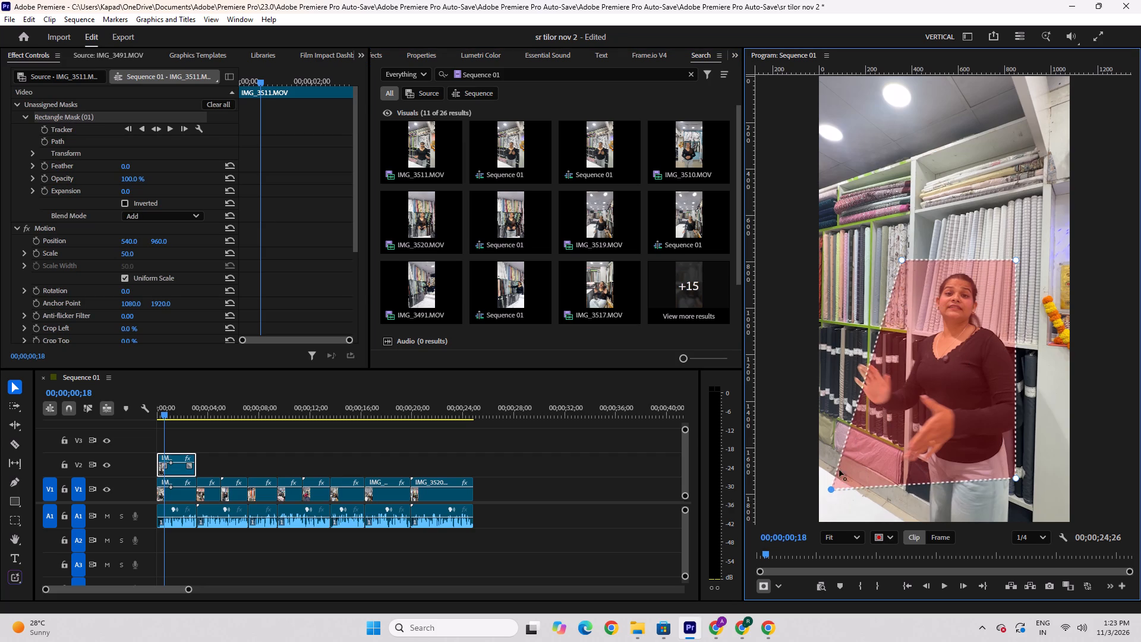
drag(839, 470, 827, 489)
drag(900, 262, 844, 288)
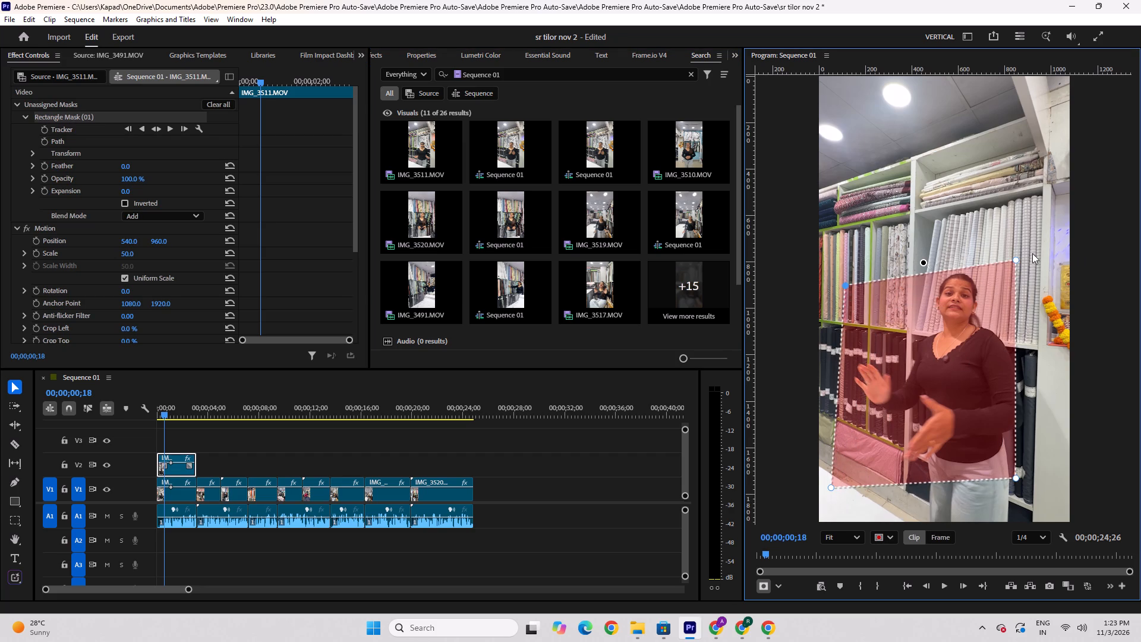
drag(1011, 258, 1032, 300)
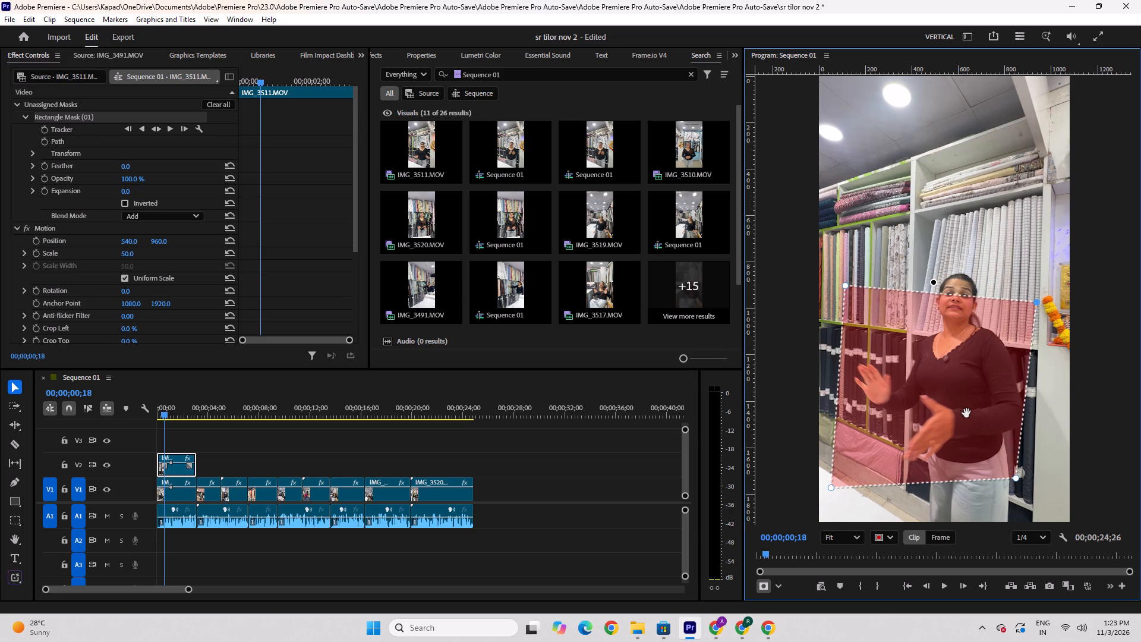
Undo the edits back through the mask reshaping, the rectangle mask itself and the V2 copy of the opening clip.
key(ctrl+z)
key(ctrl+z)
key(ctrl+z)
key(ctrl+z)
key(ctrl+z)
key(ctrl+z)
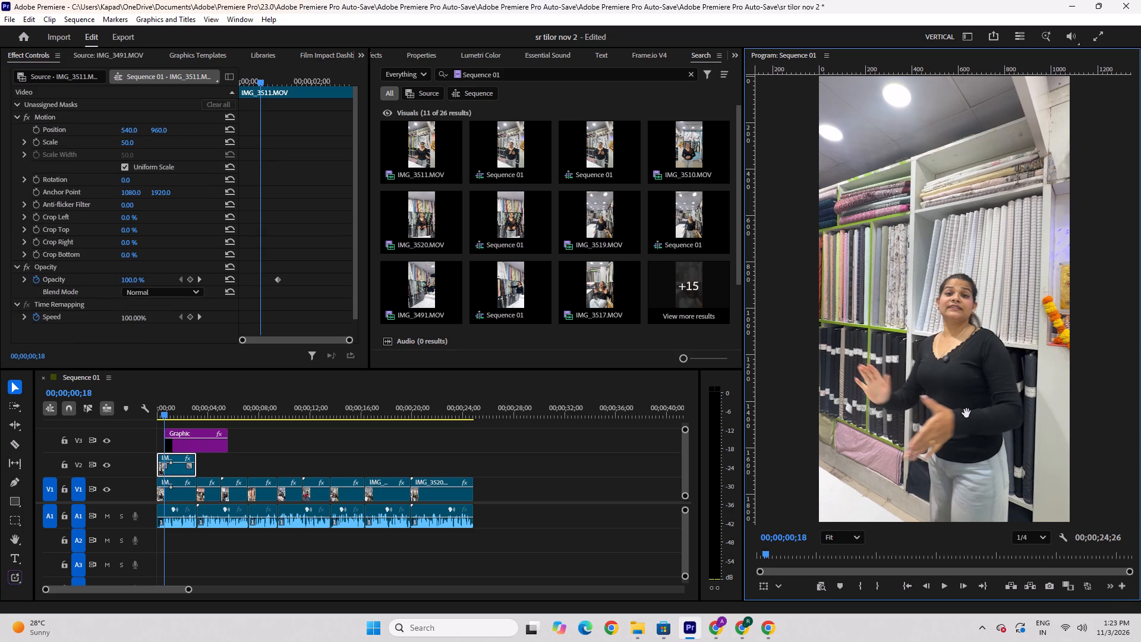
key(ctrl+z)
key(ctrl+z)
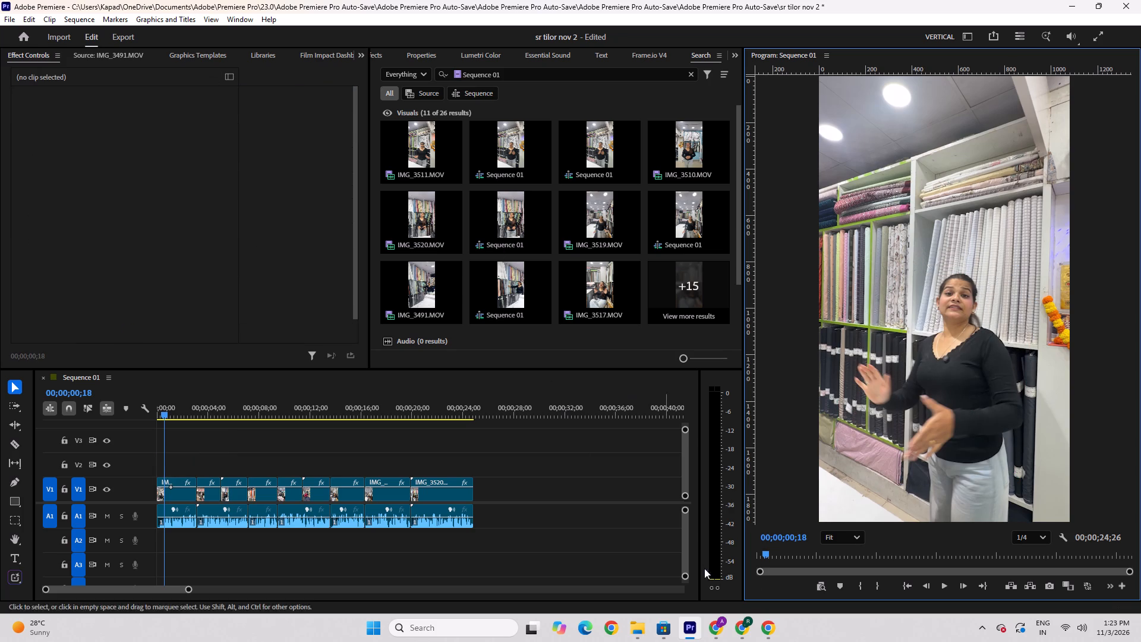
In Chrome, return to the YouTube results and watch the "AUTOMATICALLY REMOVE BACKGROUND in Premiere Pro | Object Mask Tool" tutorial, pausing at the object selection.
click(717, 637)
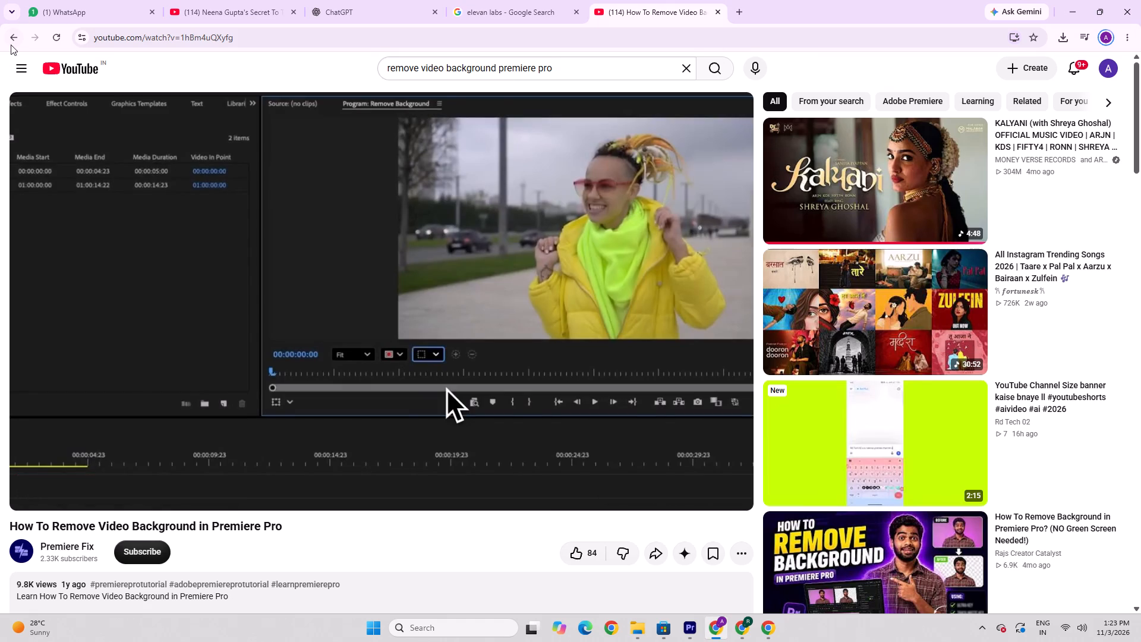
click(12, 38)
scroll(414, 387, down, 8)
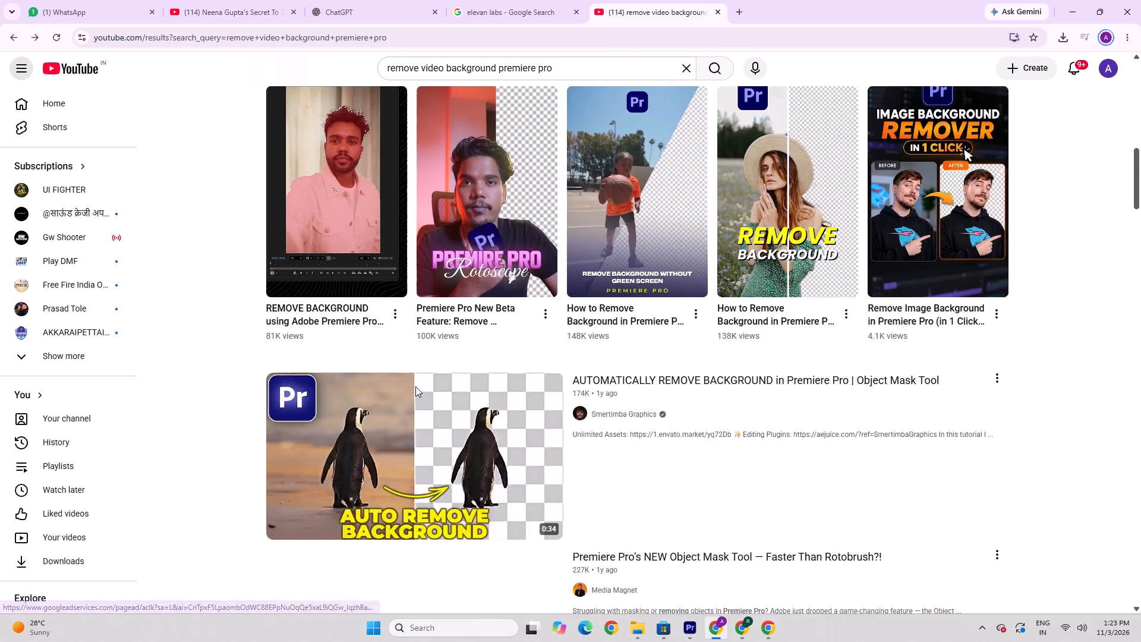
scroll(415, 386, down, 3)
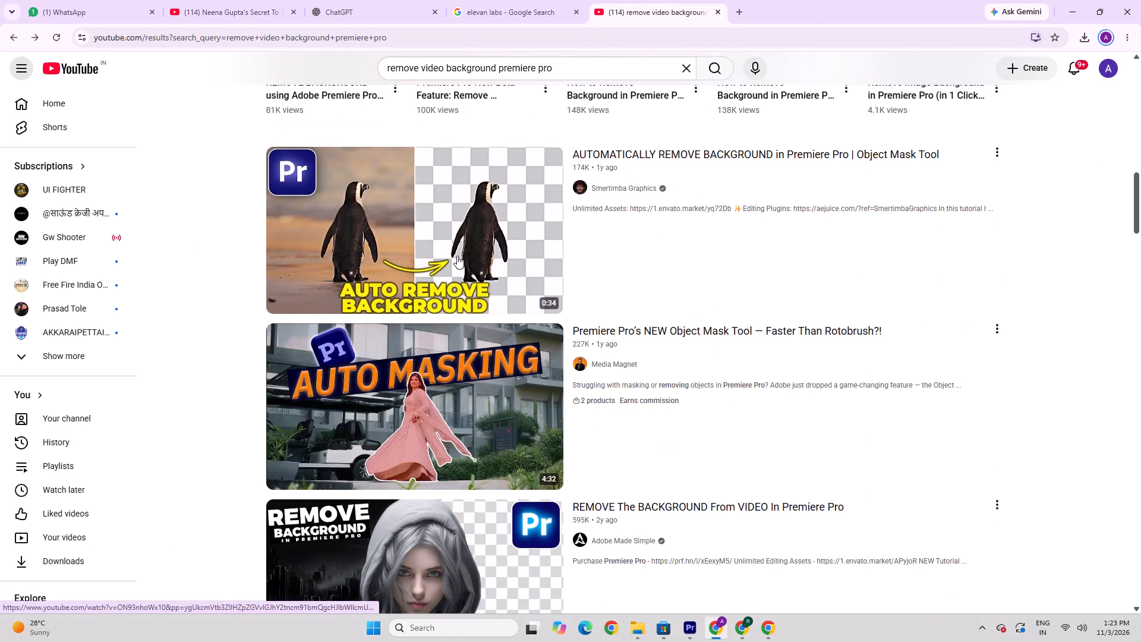
click(457, 256)
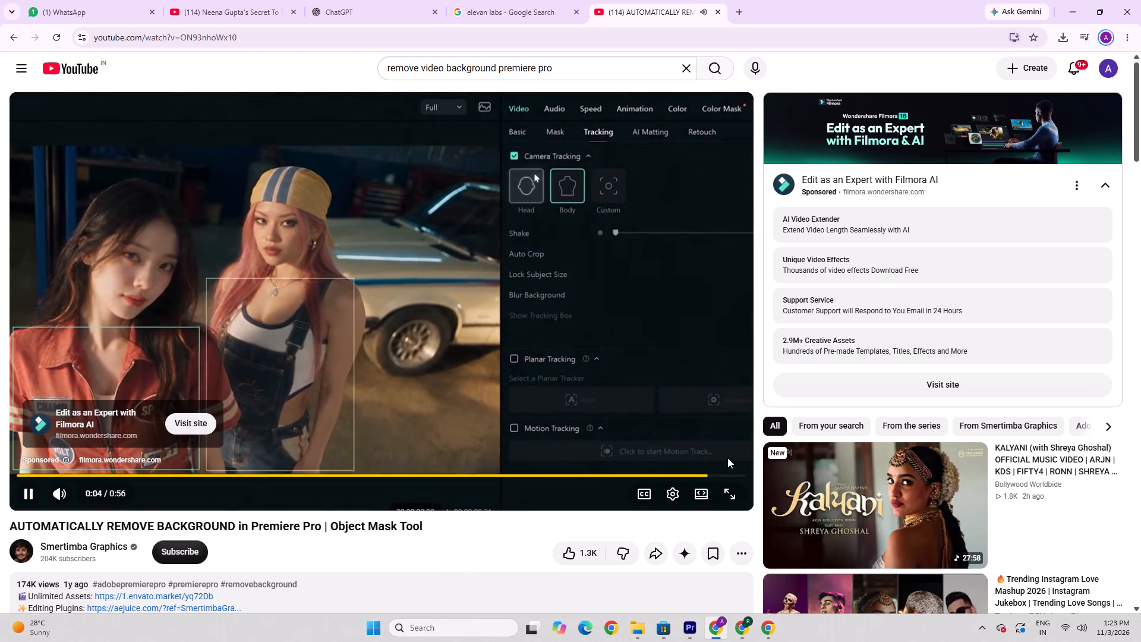
click(727, 461)
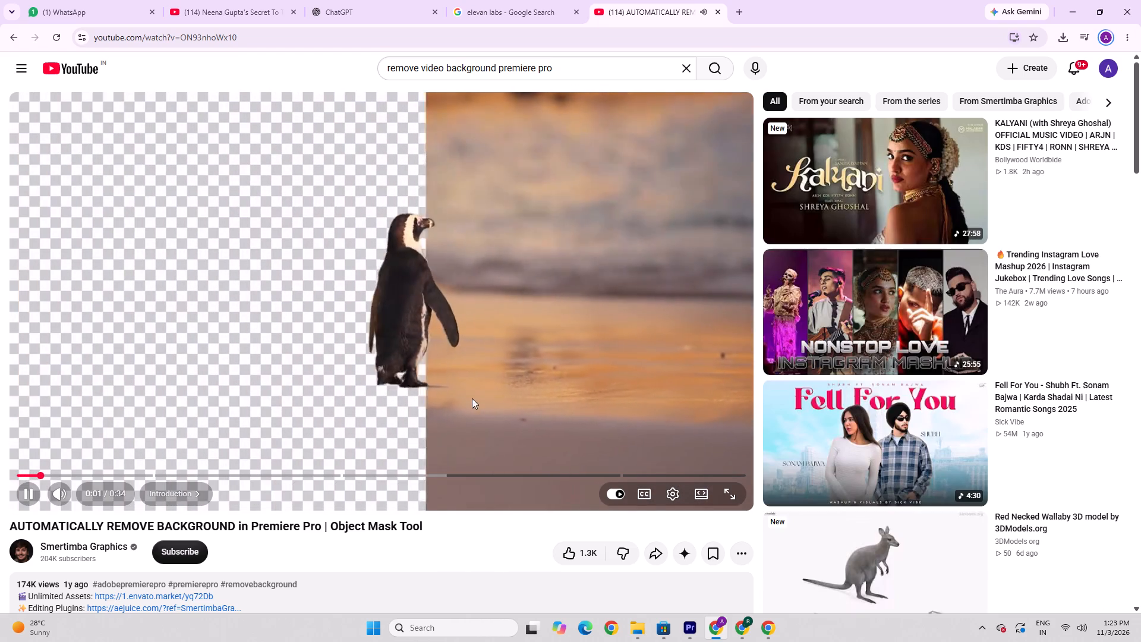
click(76, 479)
click(94, 472)
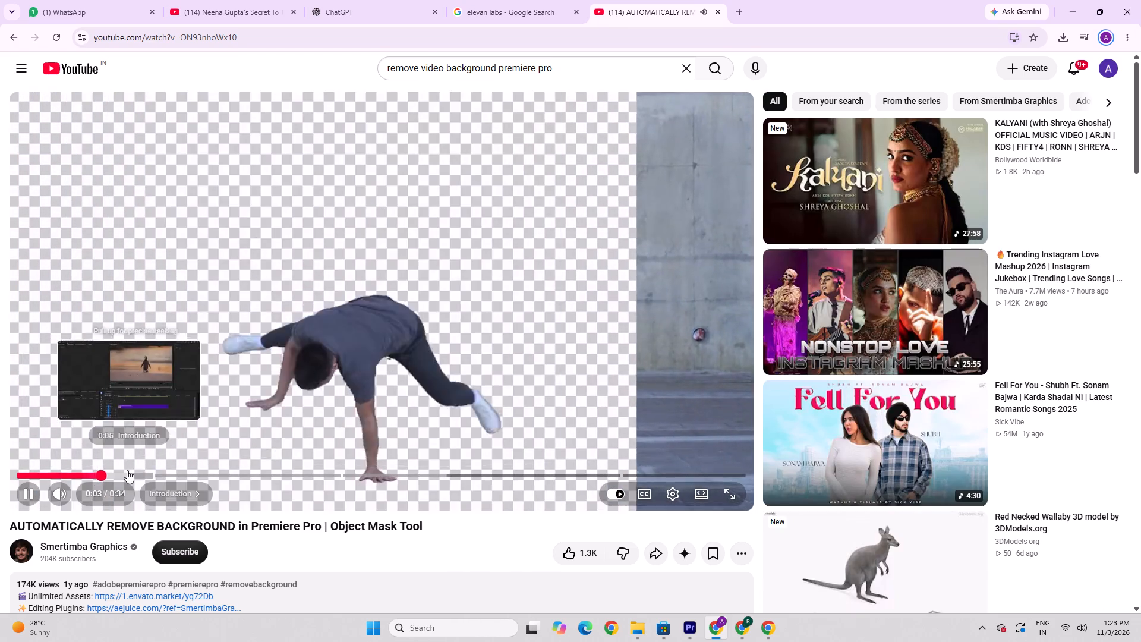
click(127, 470)
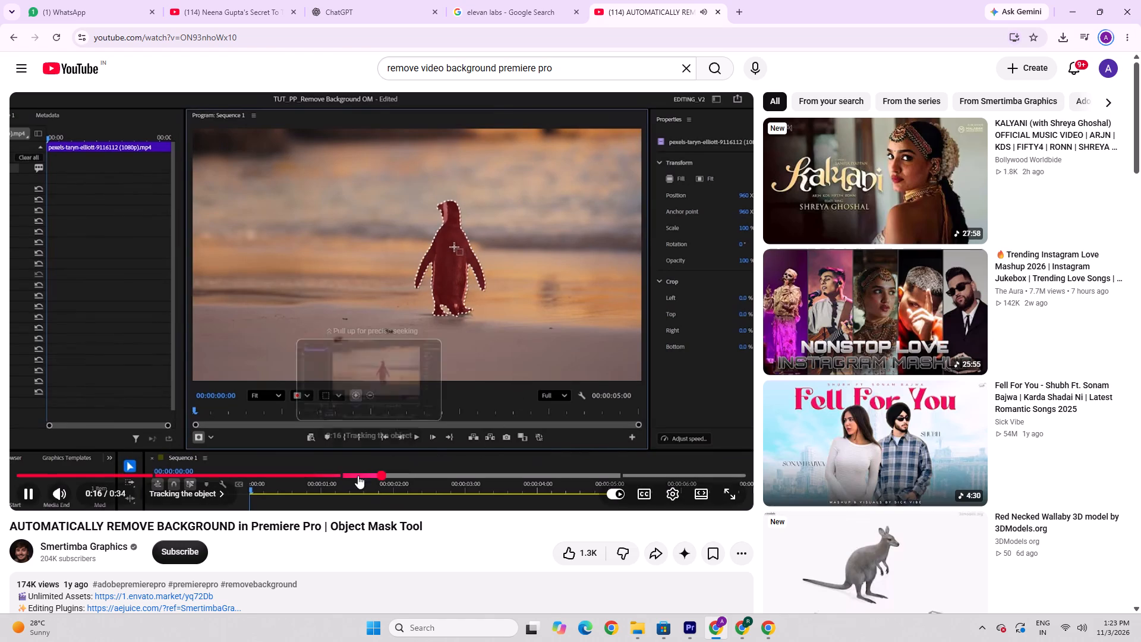
click(523, 357)
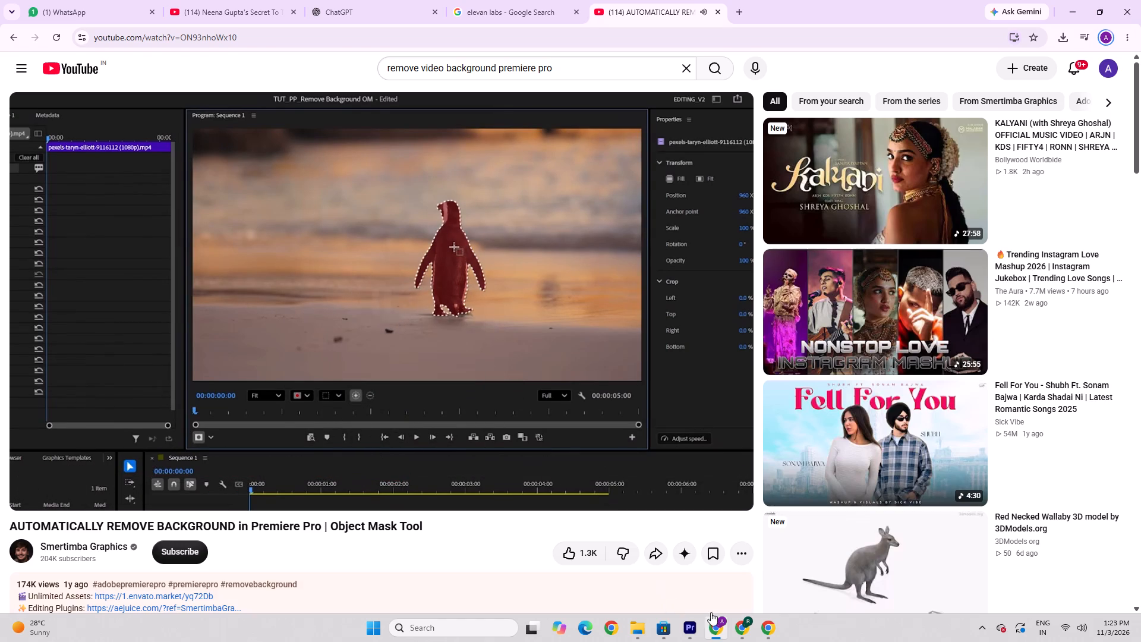
Switch back to Premiere, check the Properties panel and bring up the B Roll bin.
click(683, 631)
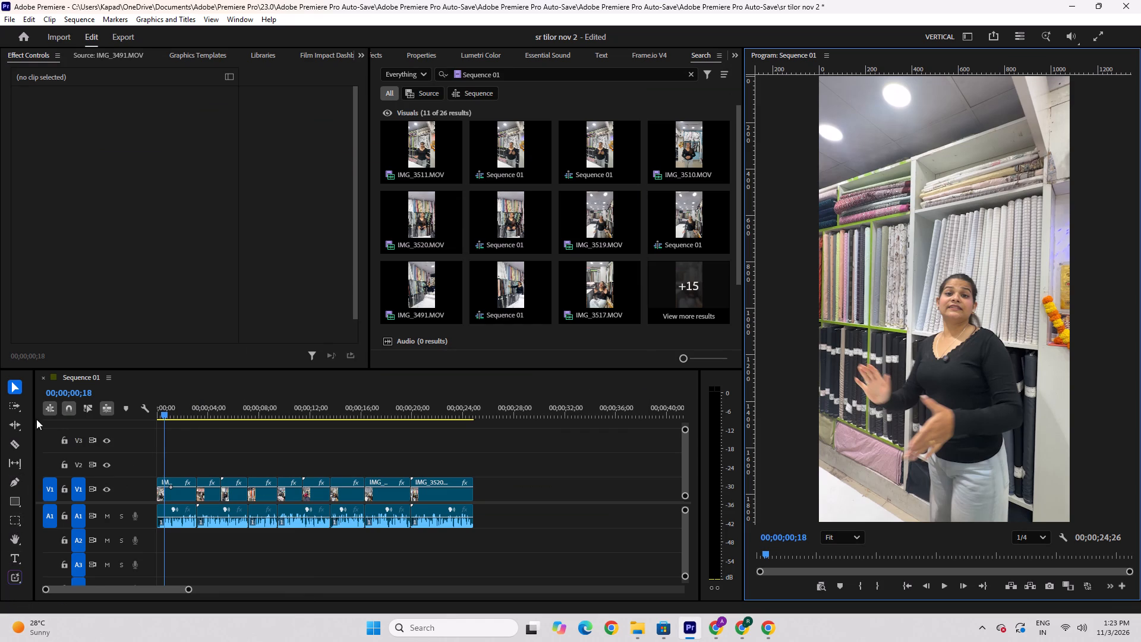
click(12, 381)
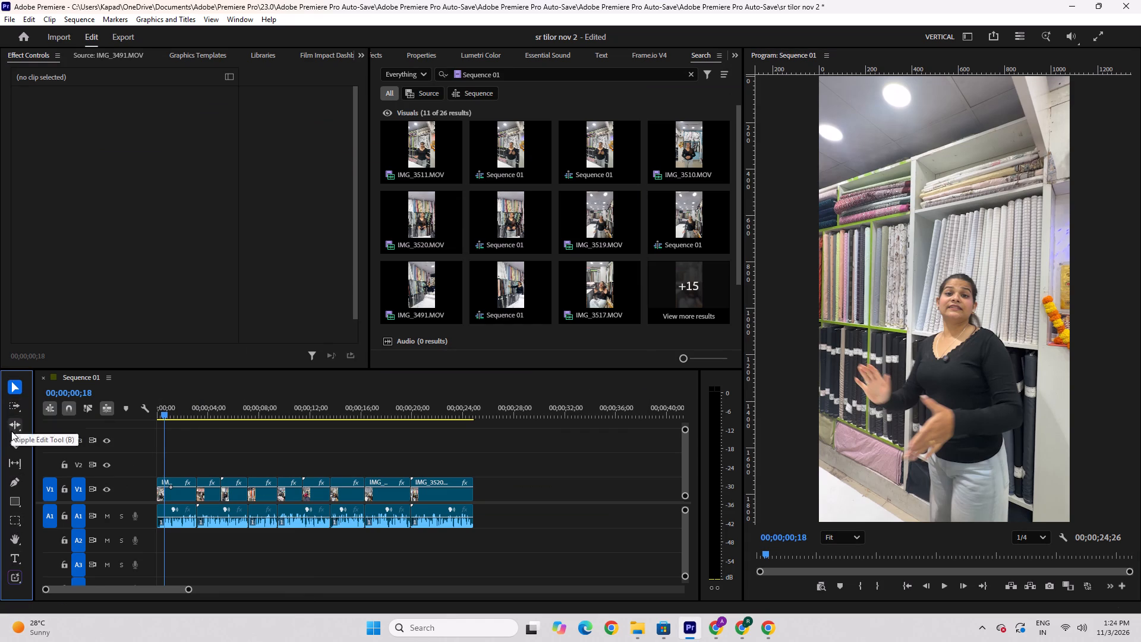
scroll(20, 528, down, 8)
click(329, 442)
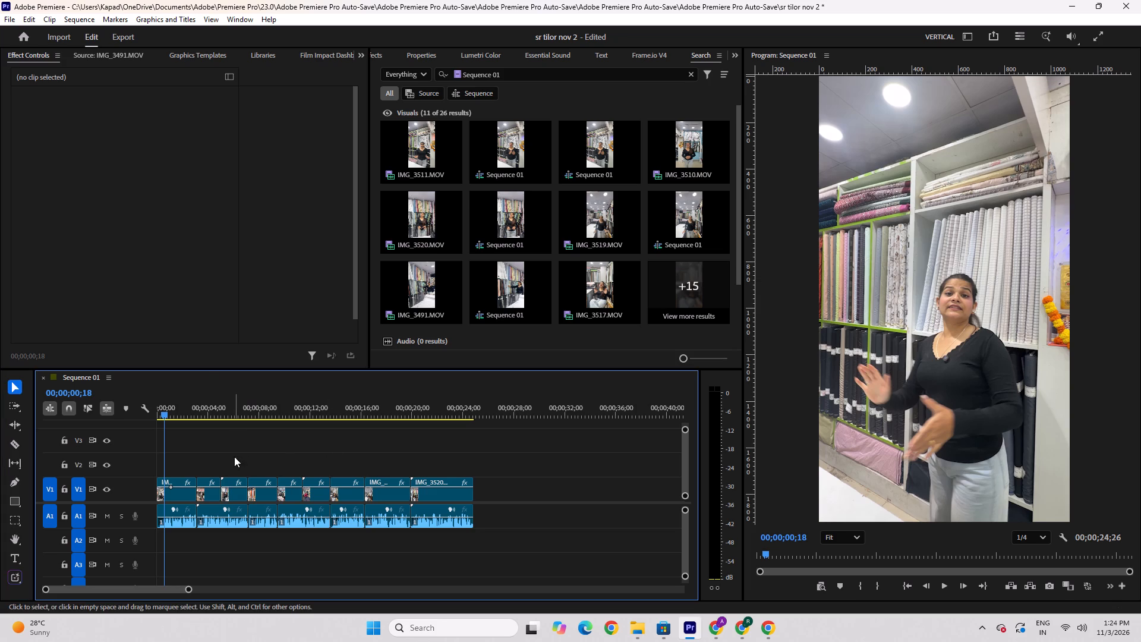
click(181, 293)
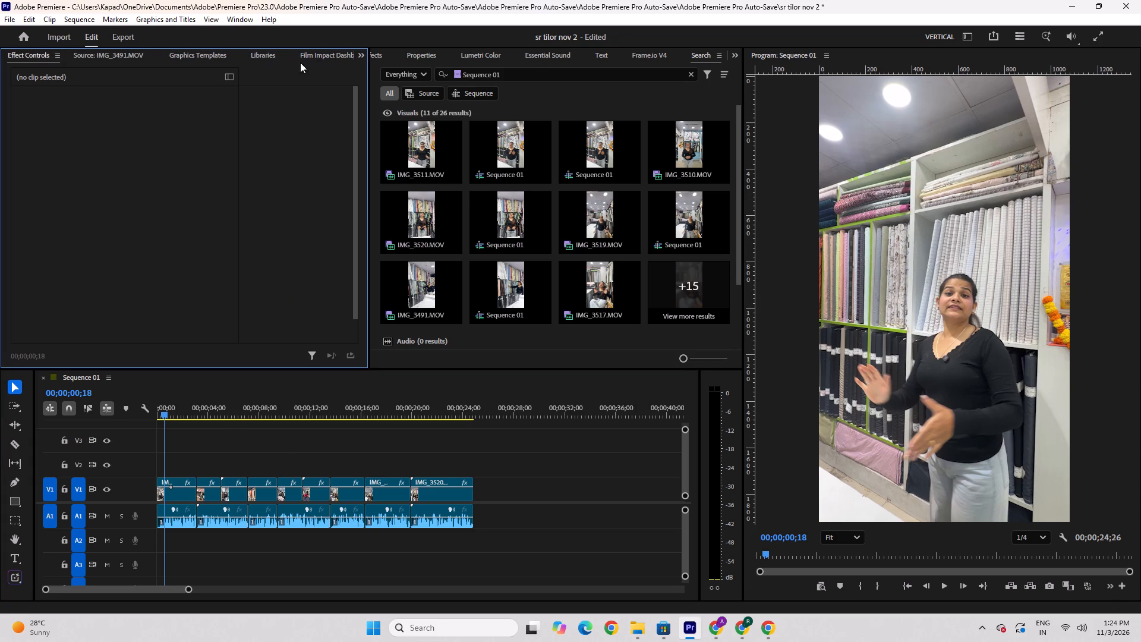
click(481, 52)
click(420, 55)
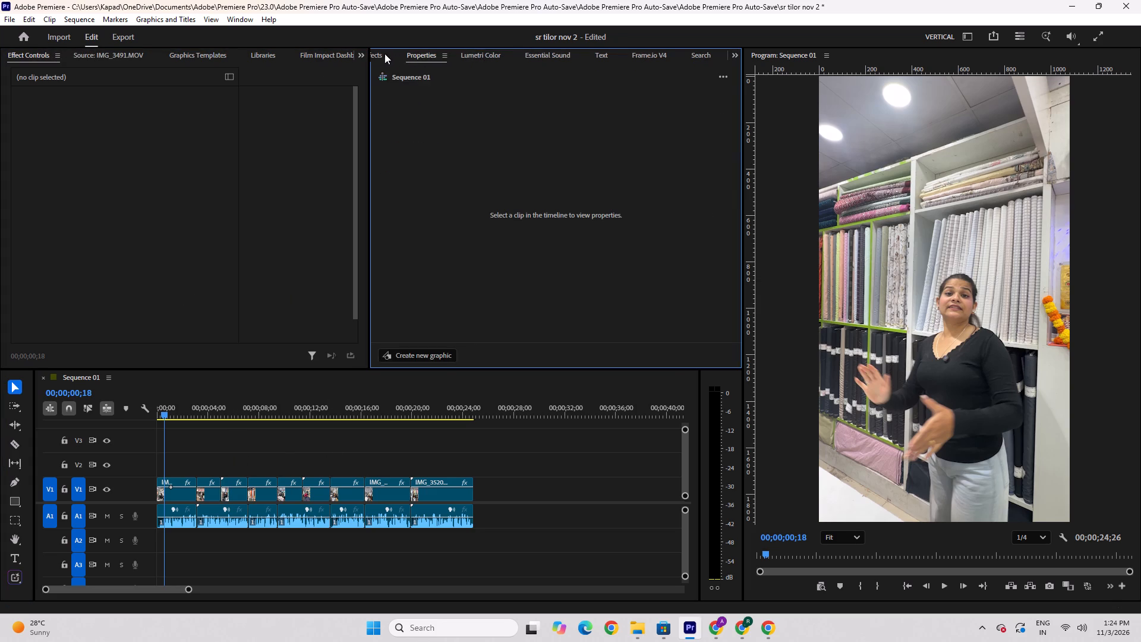
click(376, 54)
click(383, 55)
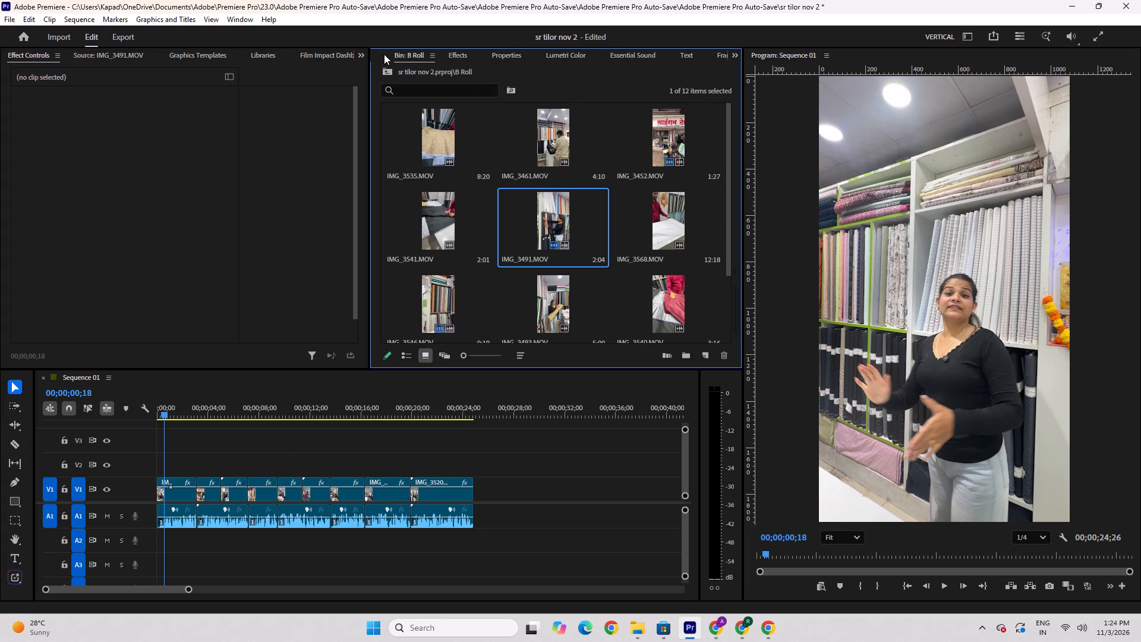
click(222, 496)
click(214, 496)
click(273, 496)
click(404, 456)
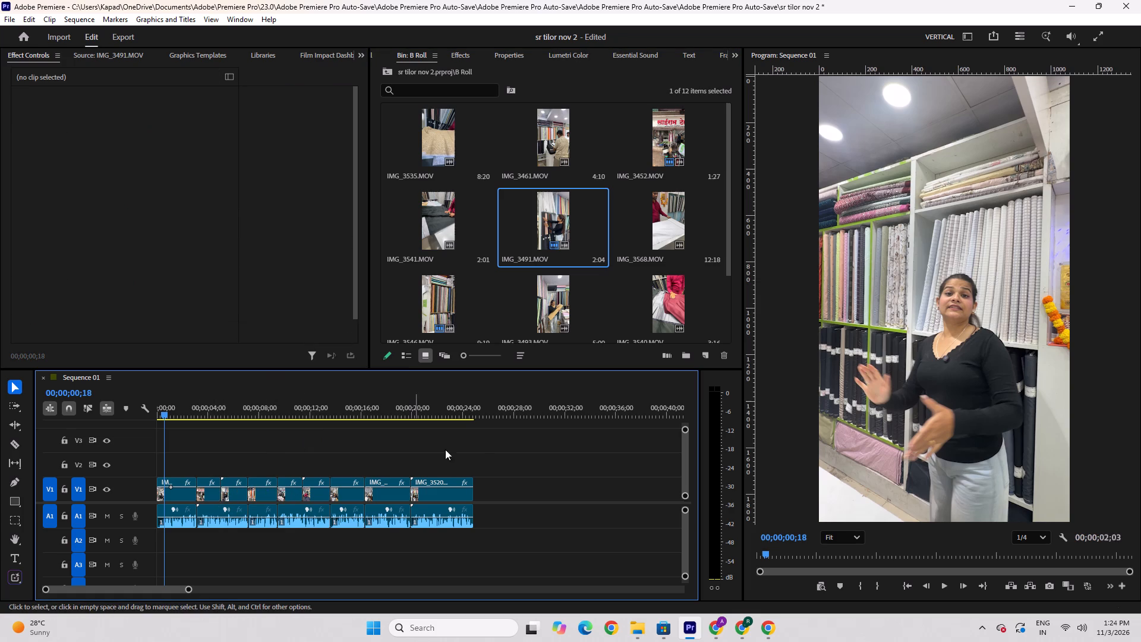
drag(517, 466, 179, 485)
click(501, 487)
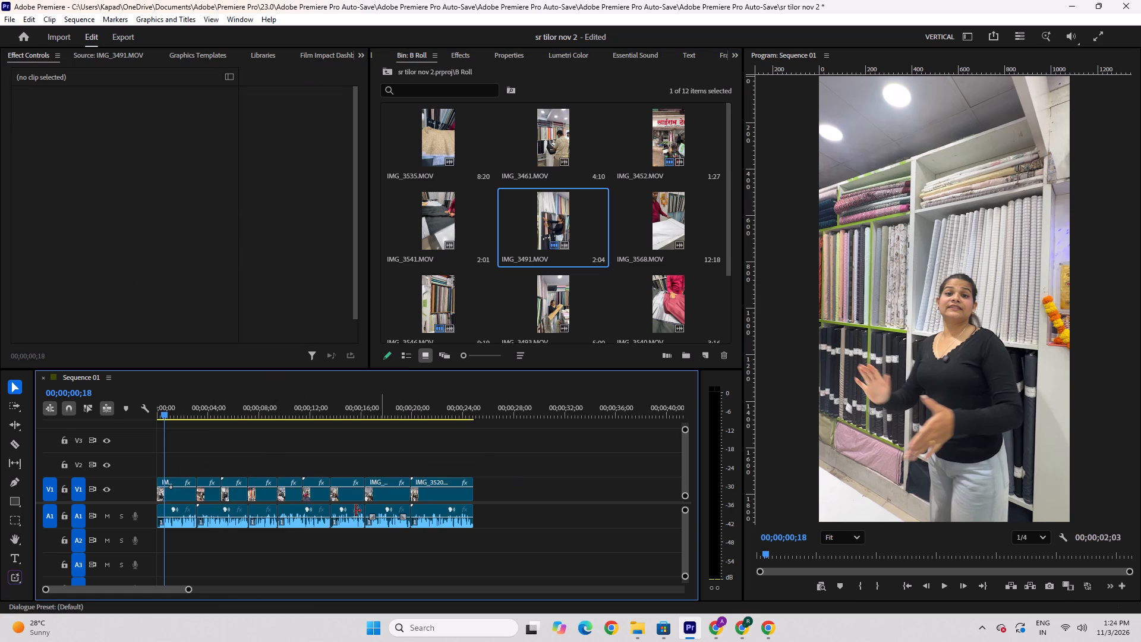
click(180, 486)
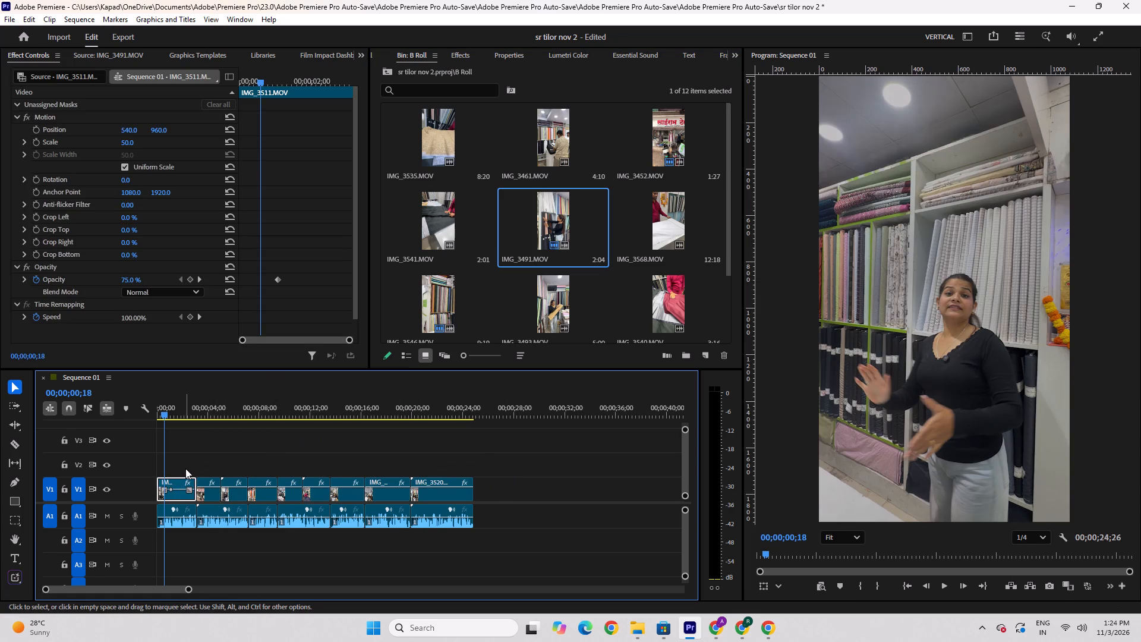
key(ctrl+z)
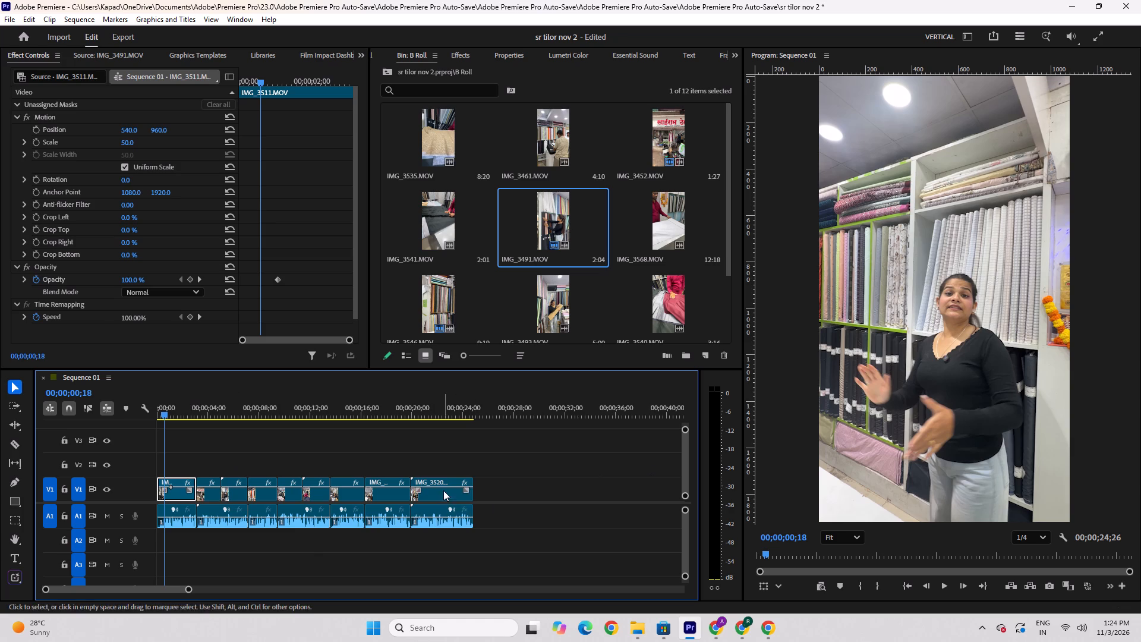
Select the last clip, IMG_3520.MOV, on V1 and activate the Rectangle Mask tool, trying to reach its other masking tools.
click(441, 489)
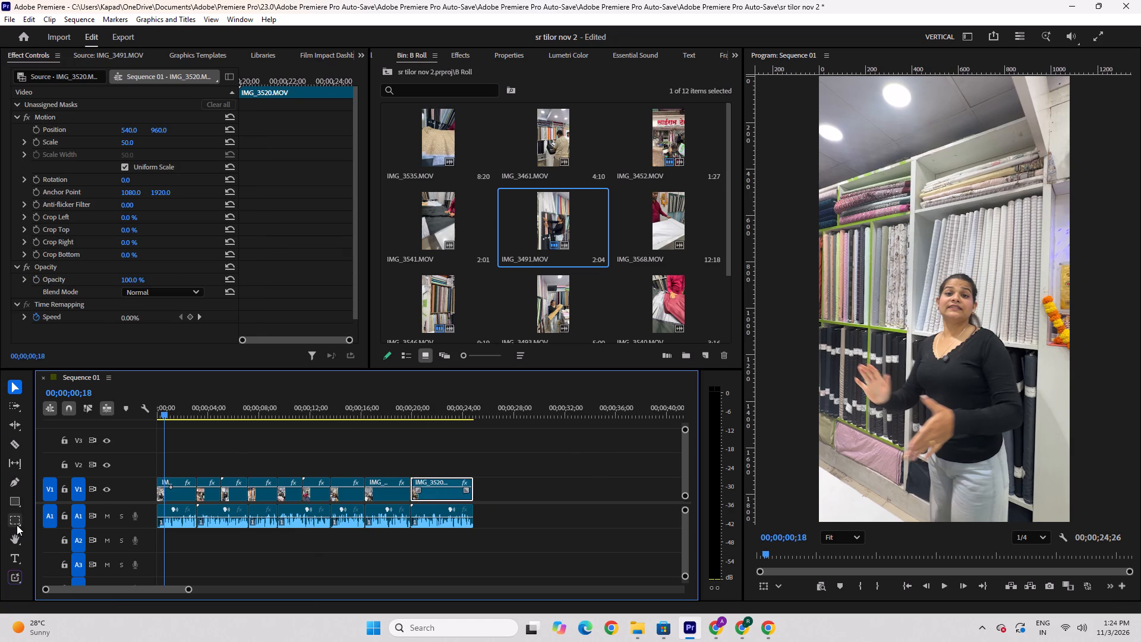
click(17, 525)
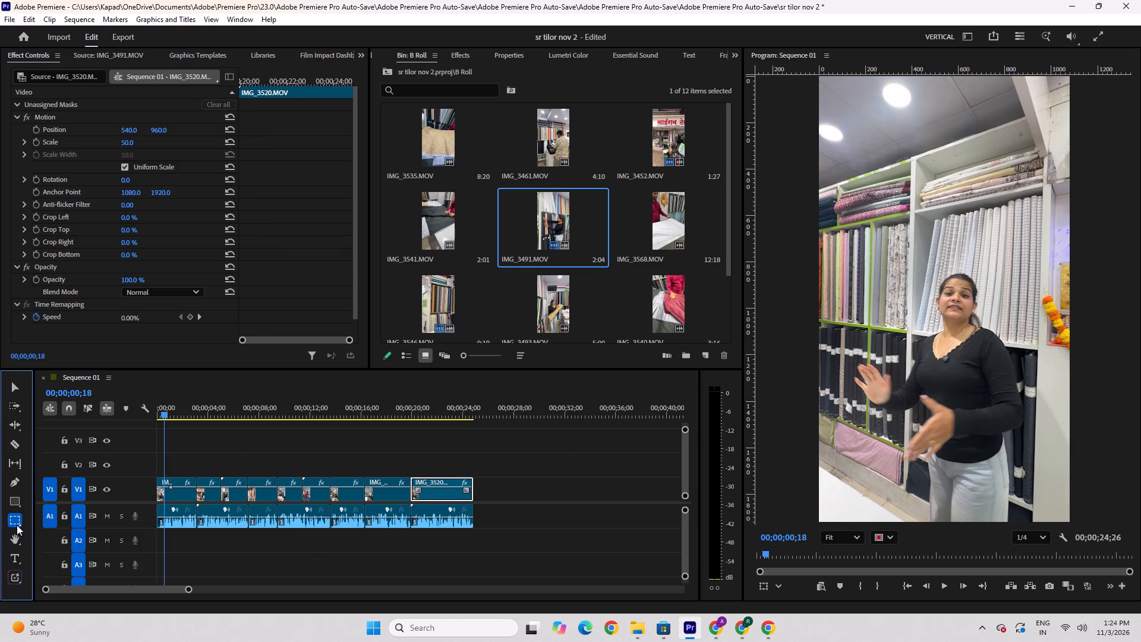
right_click(17, 525)
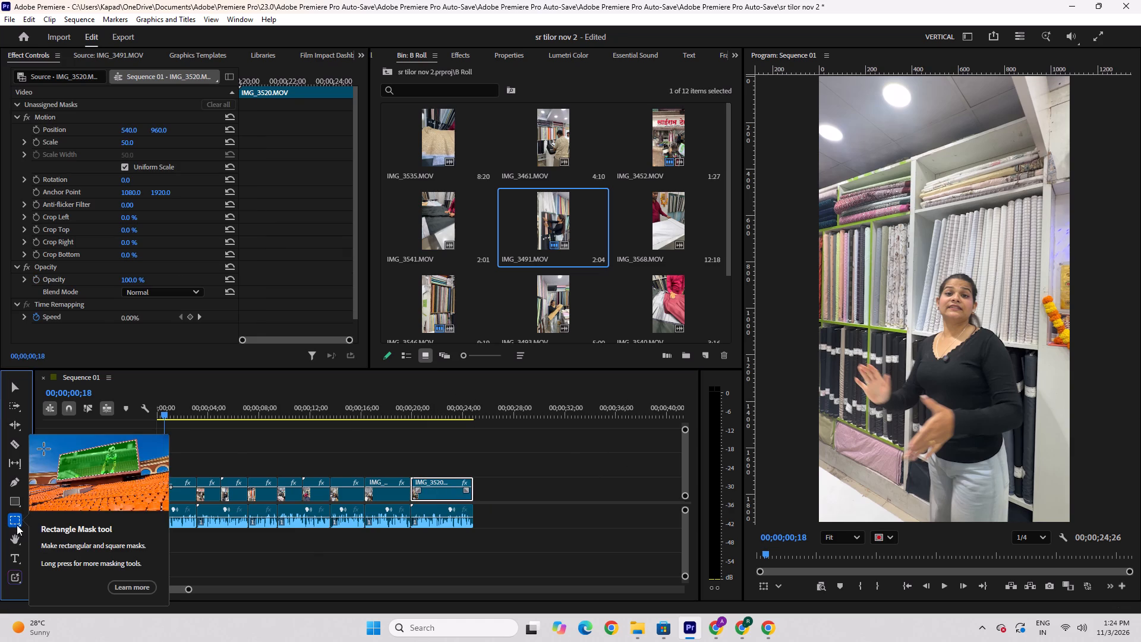
click(17, 525)
click(17, 525)
click(17, 525)
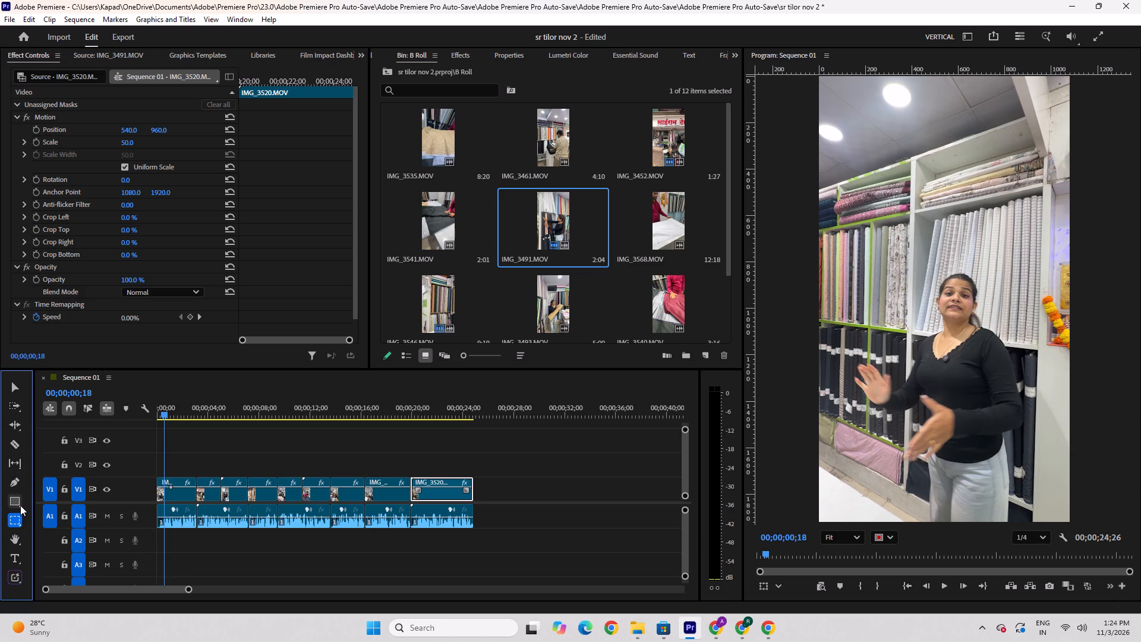
click(14, 479)
click(11, 502)
click(11, 517)
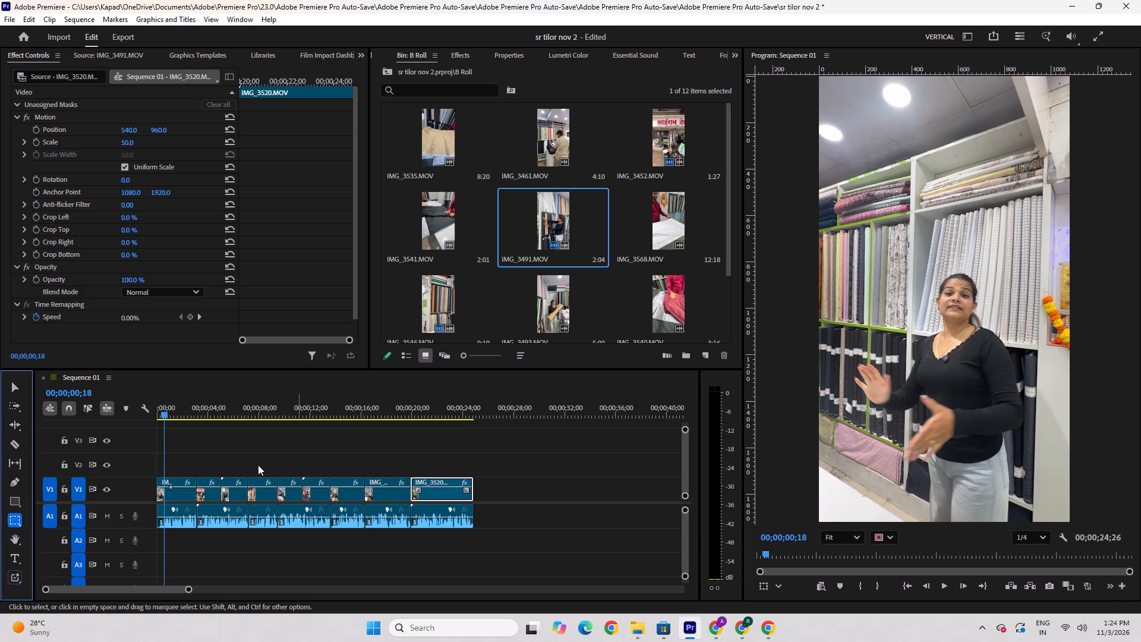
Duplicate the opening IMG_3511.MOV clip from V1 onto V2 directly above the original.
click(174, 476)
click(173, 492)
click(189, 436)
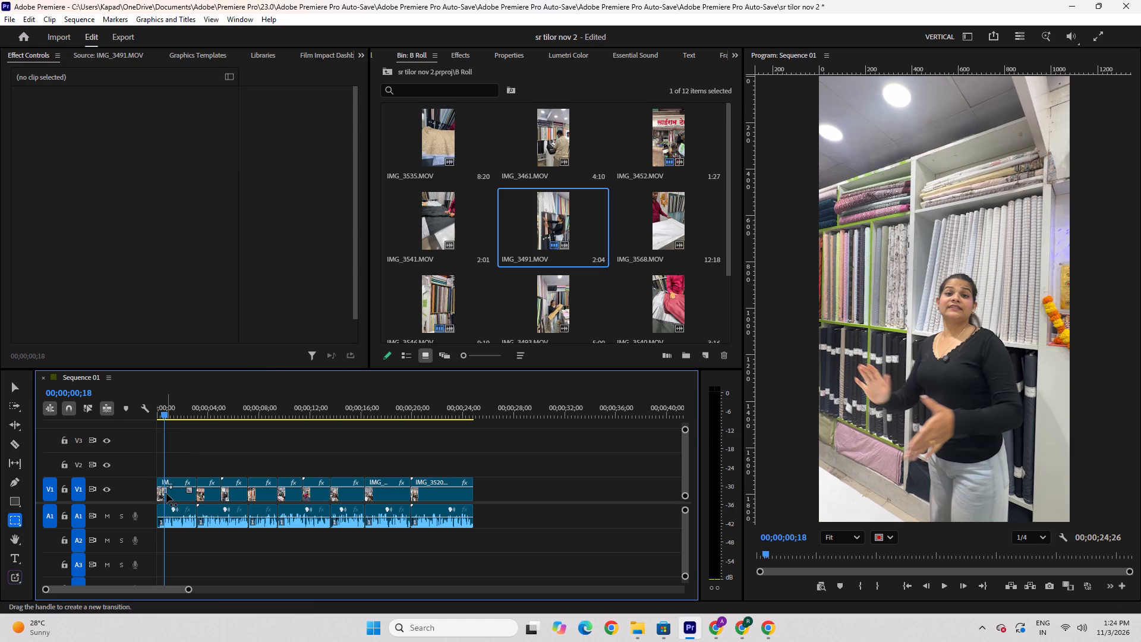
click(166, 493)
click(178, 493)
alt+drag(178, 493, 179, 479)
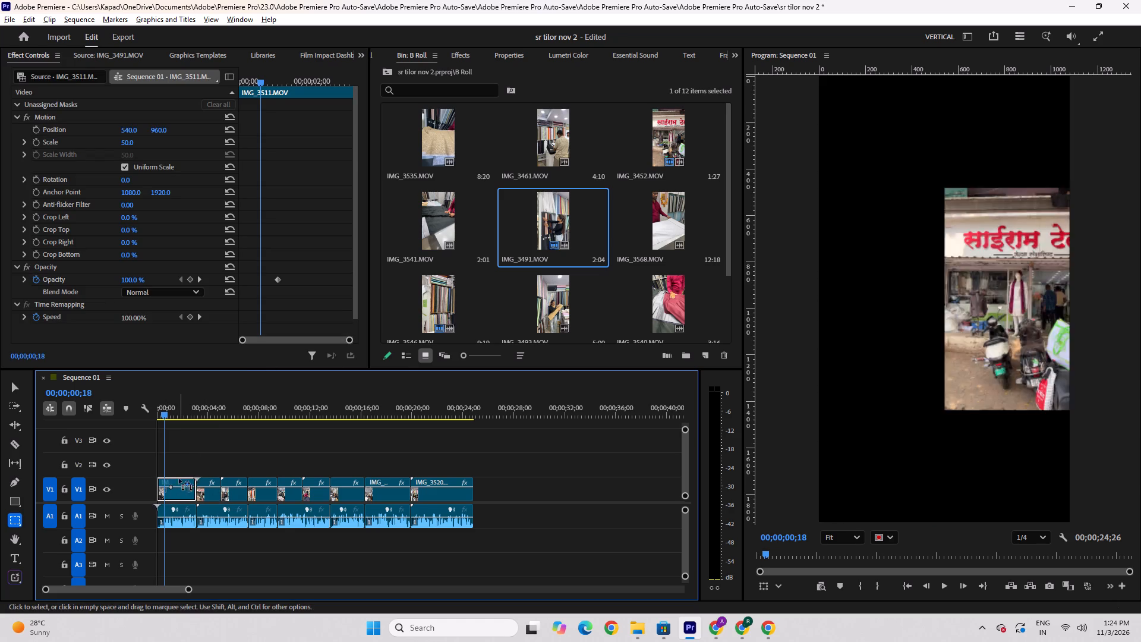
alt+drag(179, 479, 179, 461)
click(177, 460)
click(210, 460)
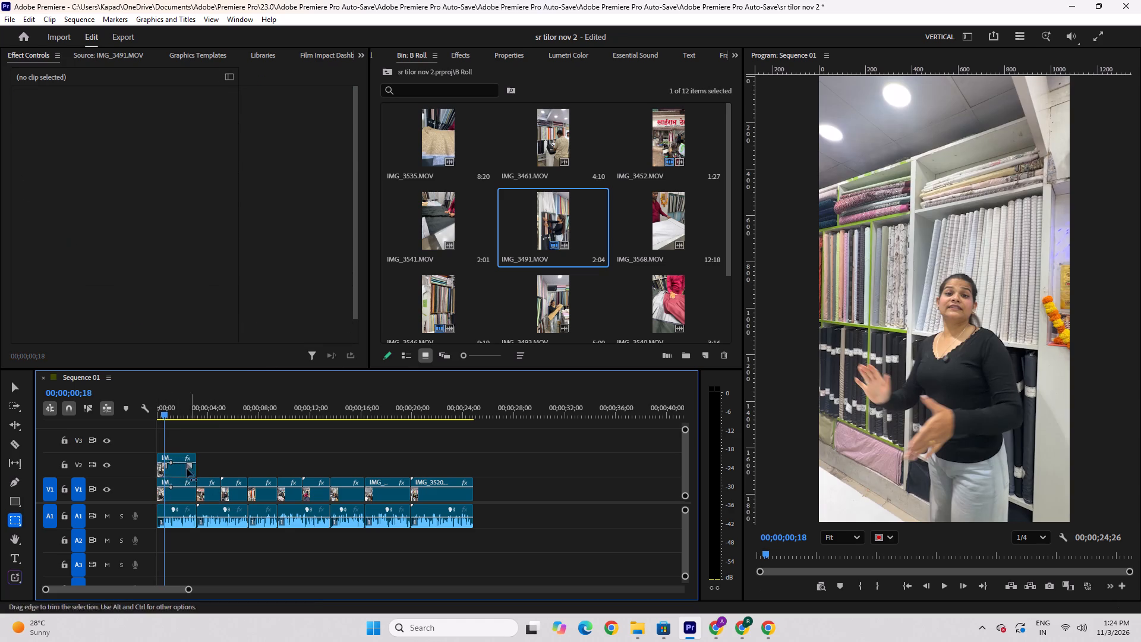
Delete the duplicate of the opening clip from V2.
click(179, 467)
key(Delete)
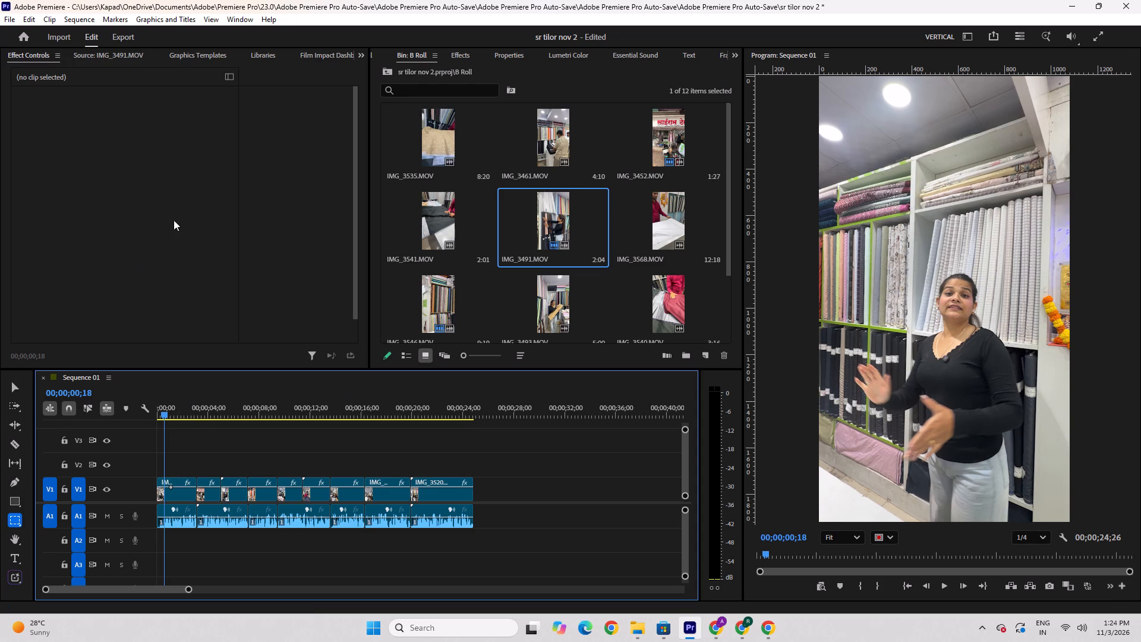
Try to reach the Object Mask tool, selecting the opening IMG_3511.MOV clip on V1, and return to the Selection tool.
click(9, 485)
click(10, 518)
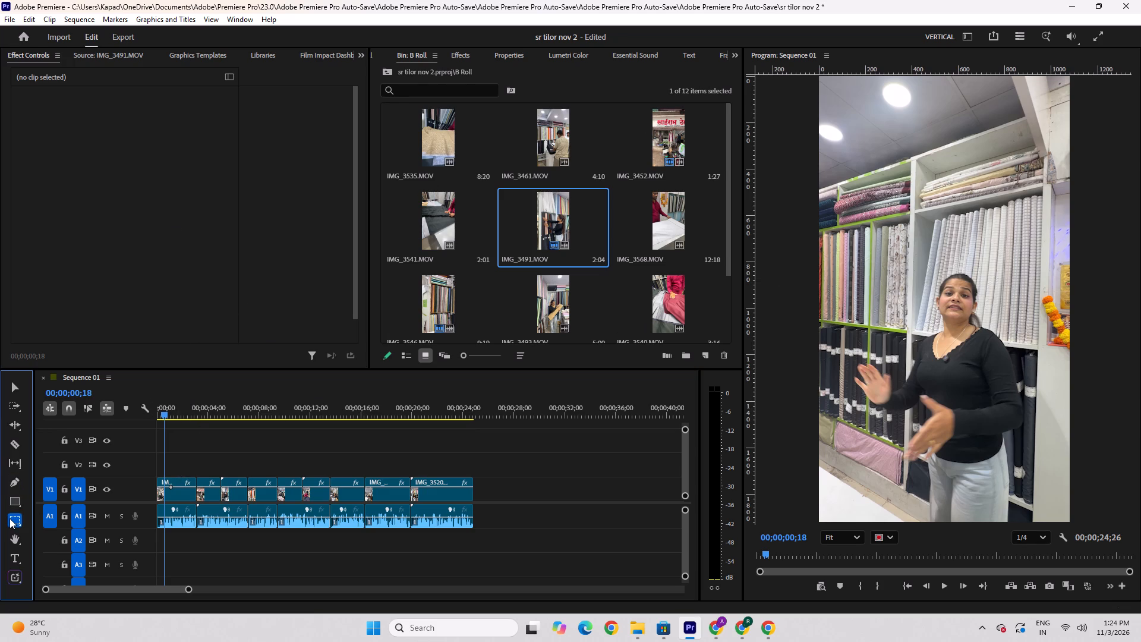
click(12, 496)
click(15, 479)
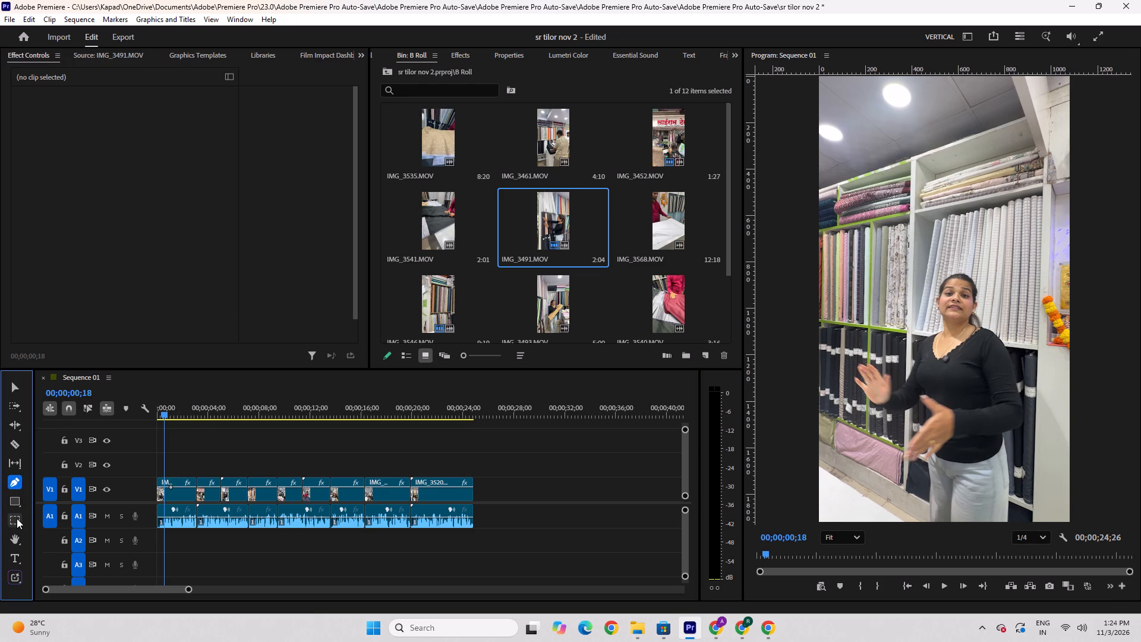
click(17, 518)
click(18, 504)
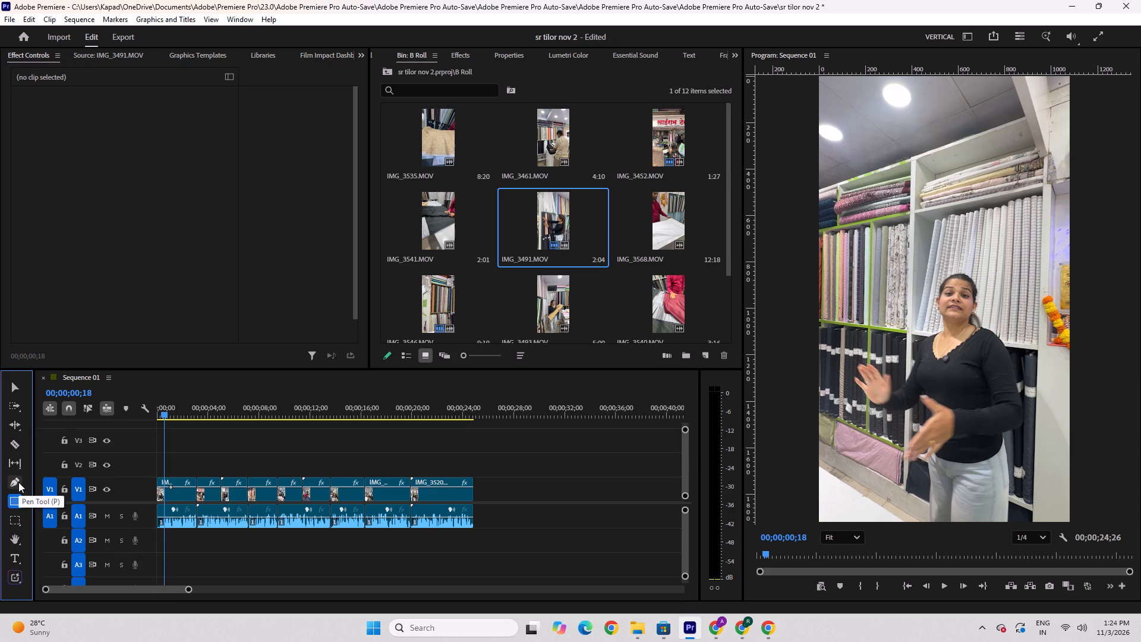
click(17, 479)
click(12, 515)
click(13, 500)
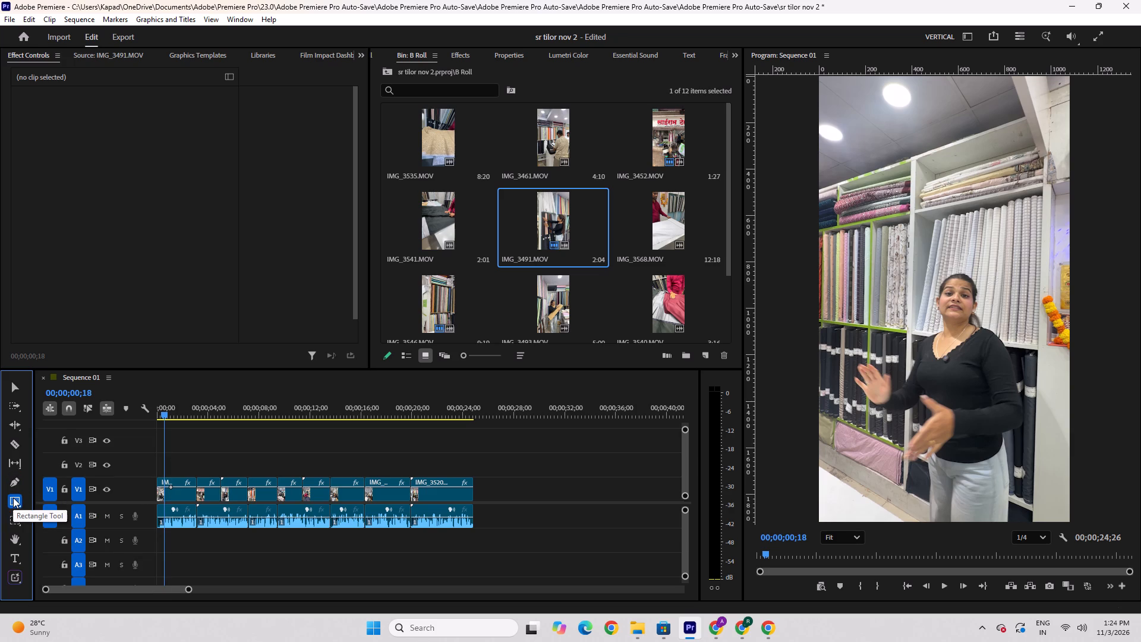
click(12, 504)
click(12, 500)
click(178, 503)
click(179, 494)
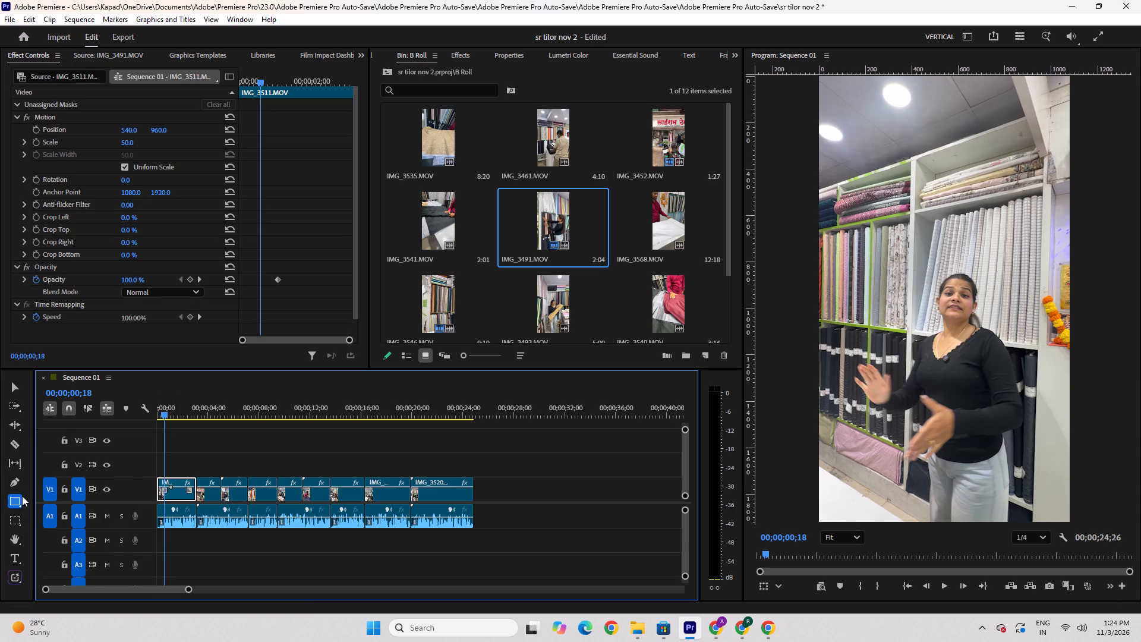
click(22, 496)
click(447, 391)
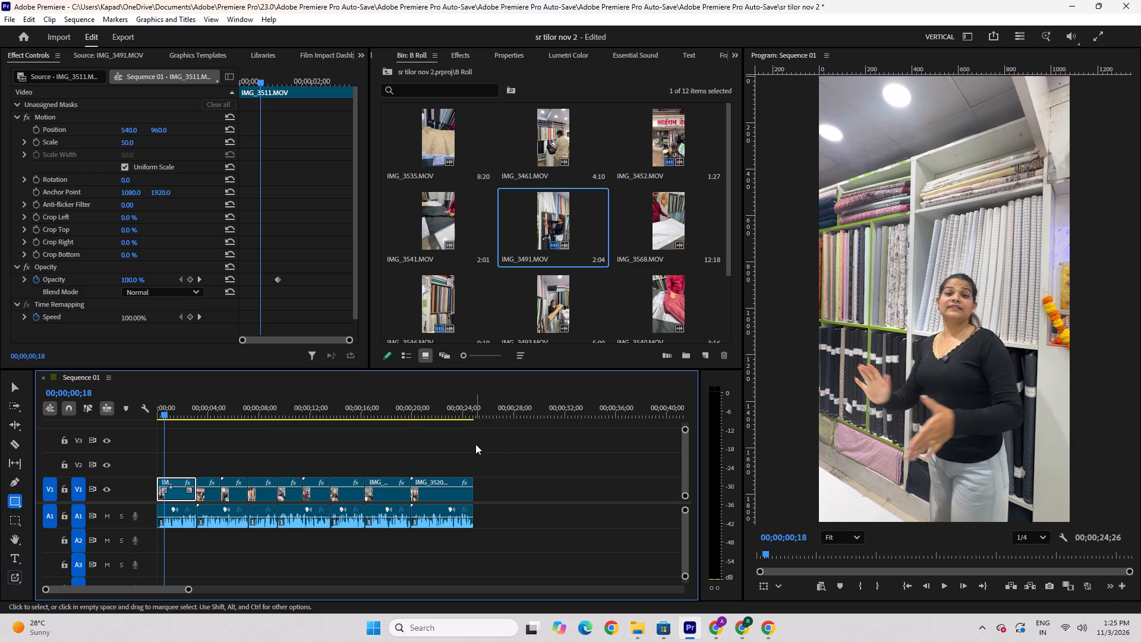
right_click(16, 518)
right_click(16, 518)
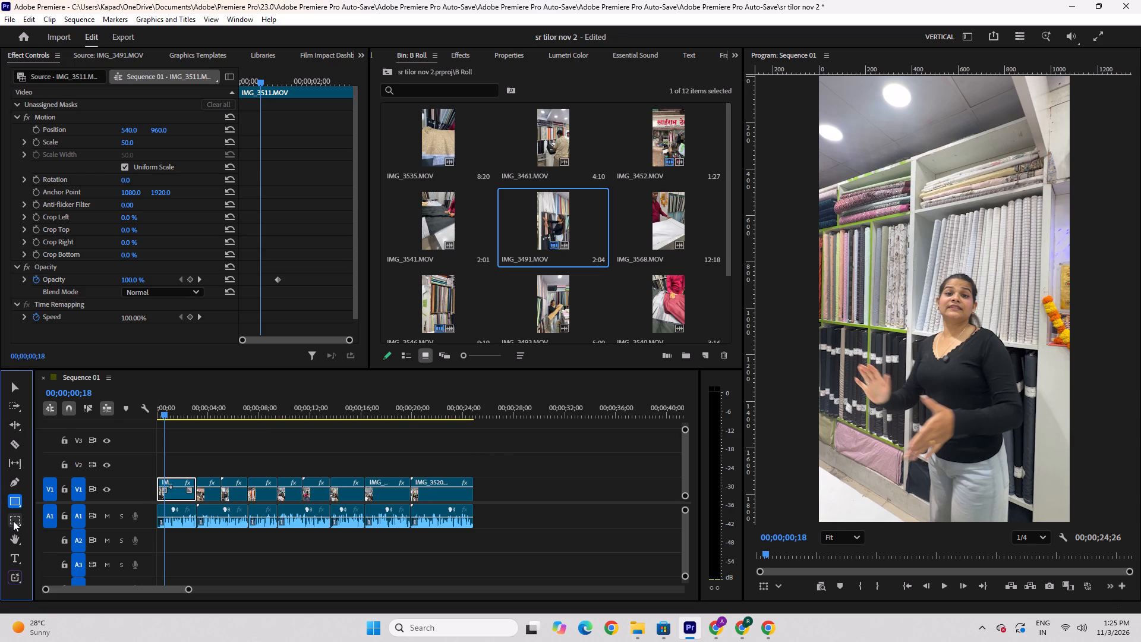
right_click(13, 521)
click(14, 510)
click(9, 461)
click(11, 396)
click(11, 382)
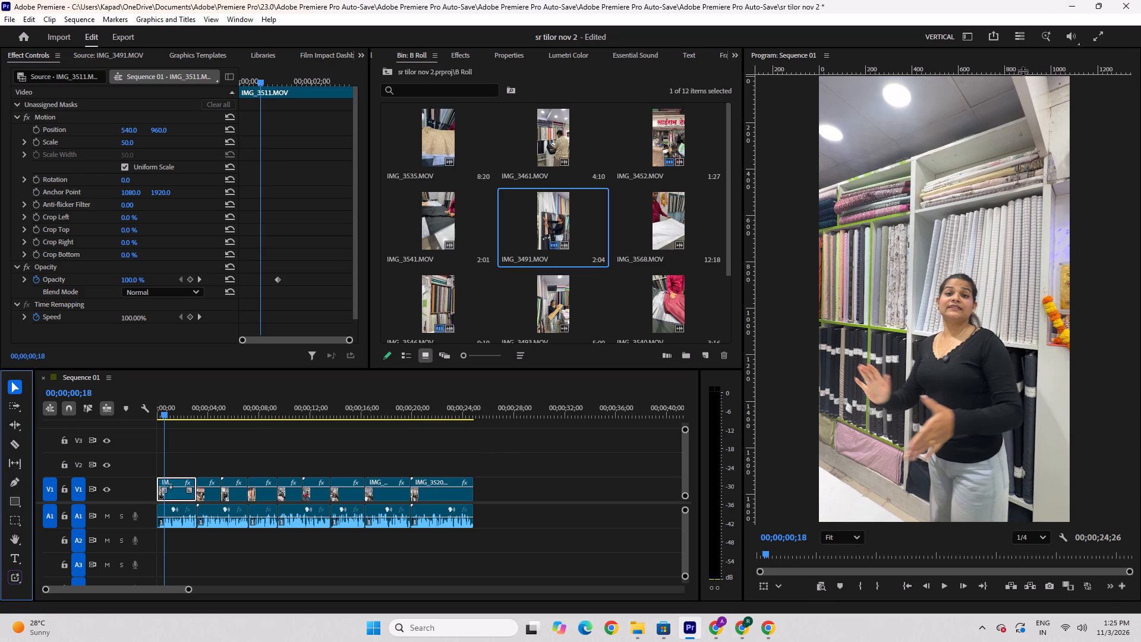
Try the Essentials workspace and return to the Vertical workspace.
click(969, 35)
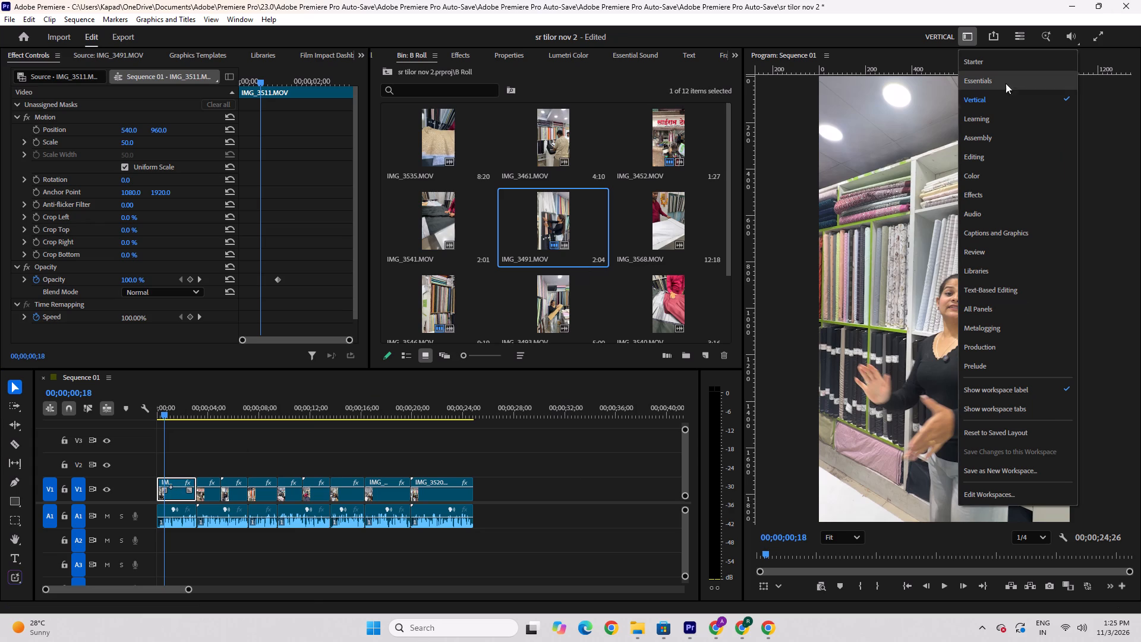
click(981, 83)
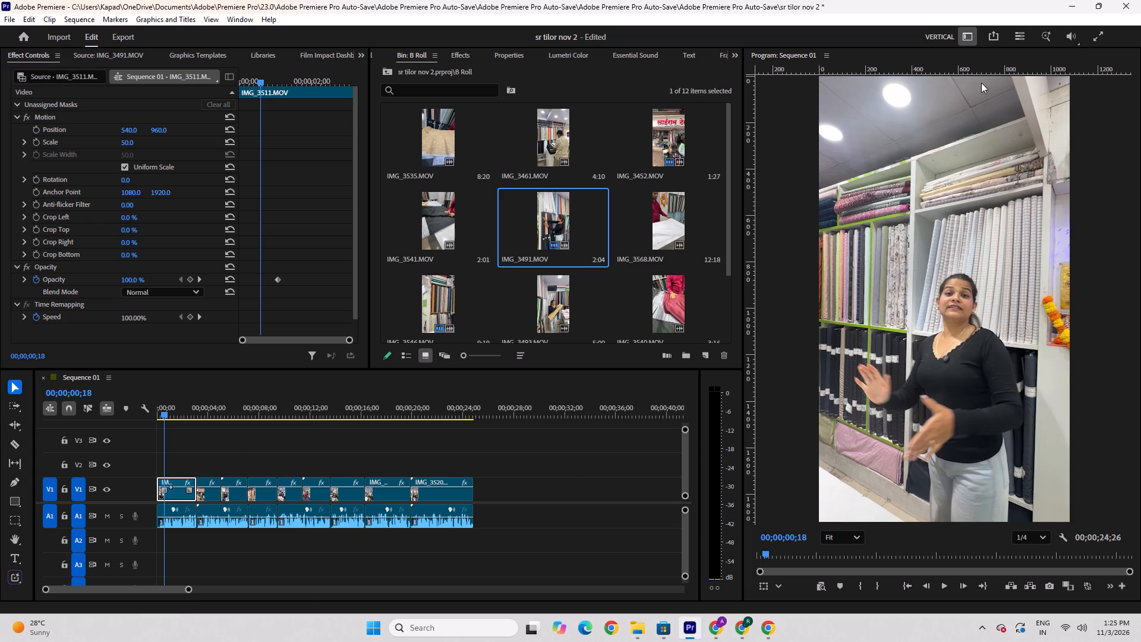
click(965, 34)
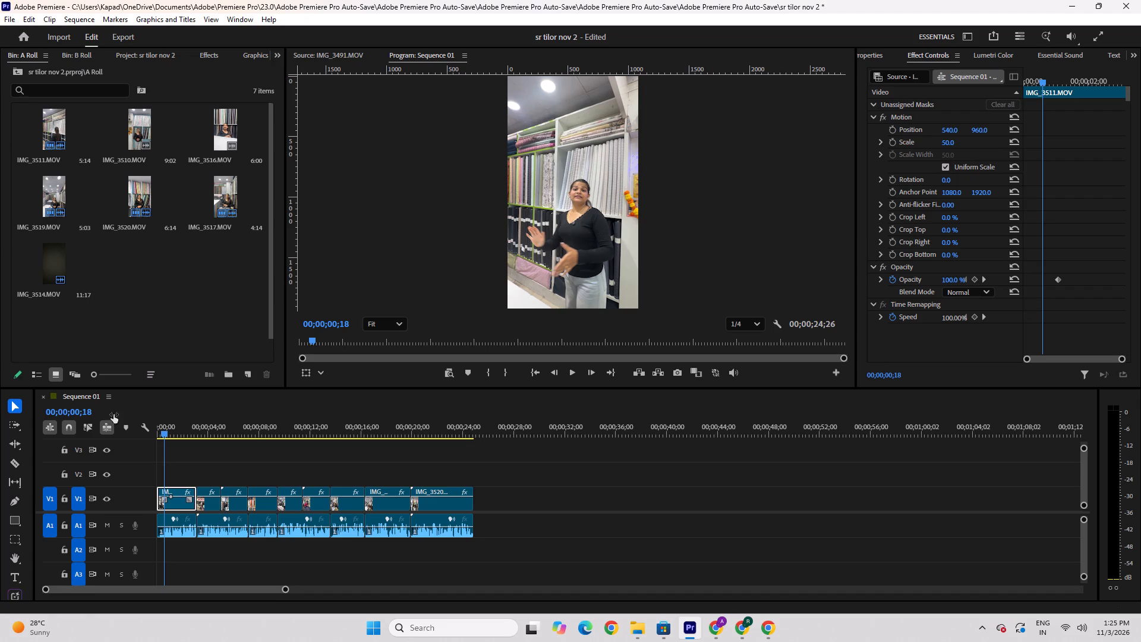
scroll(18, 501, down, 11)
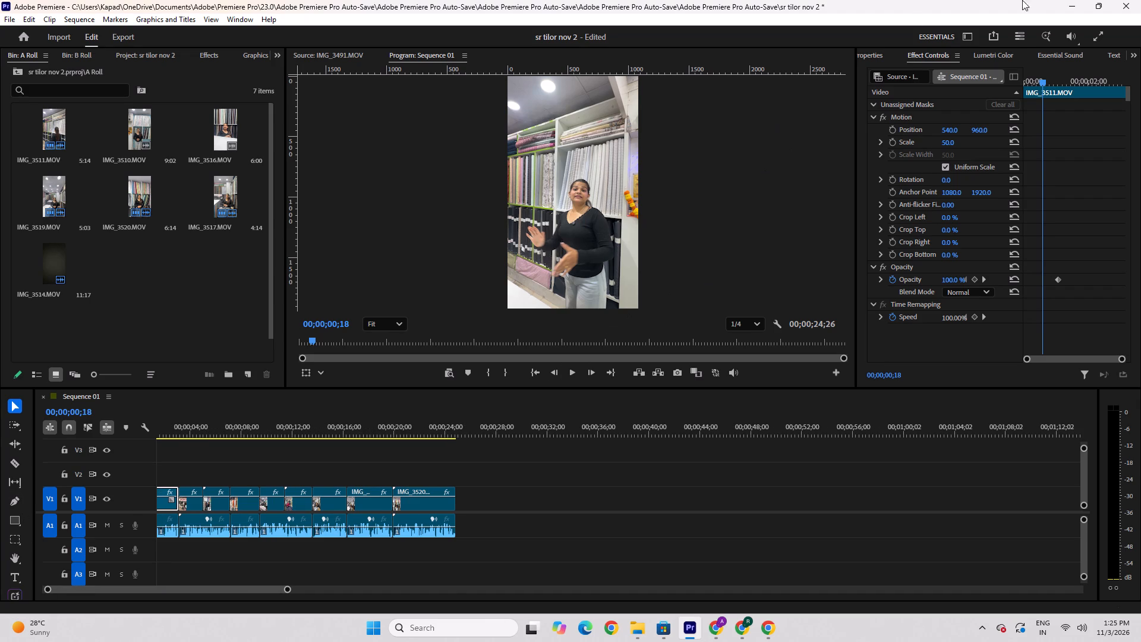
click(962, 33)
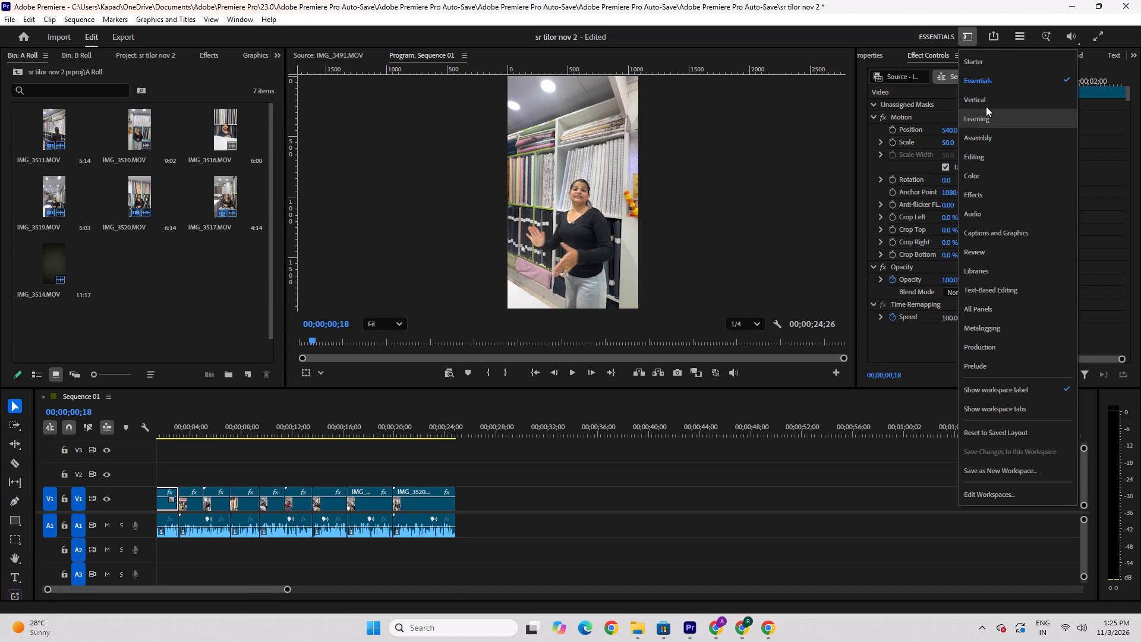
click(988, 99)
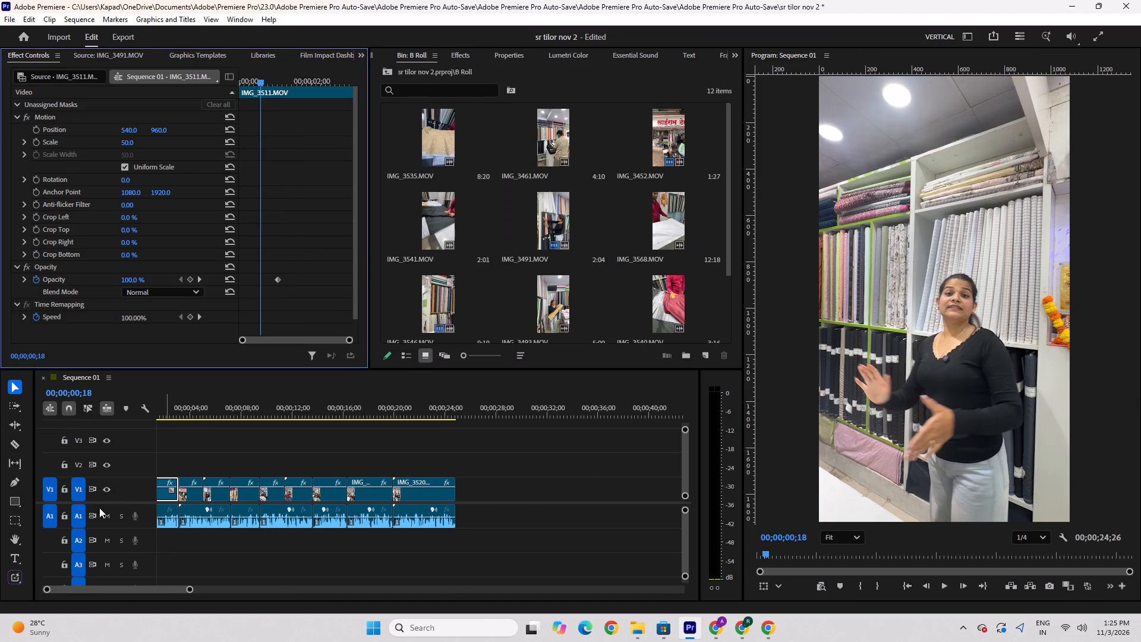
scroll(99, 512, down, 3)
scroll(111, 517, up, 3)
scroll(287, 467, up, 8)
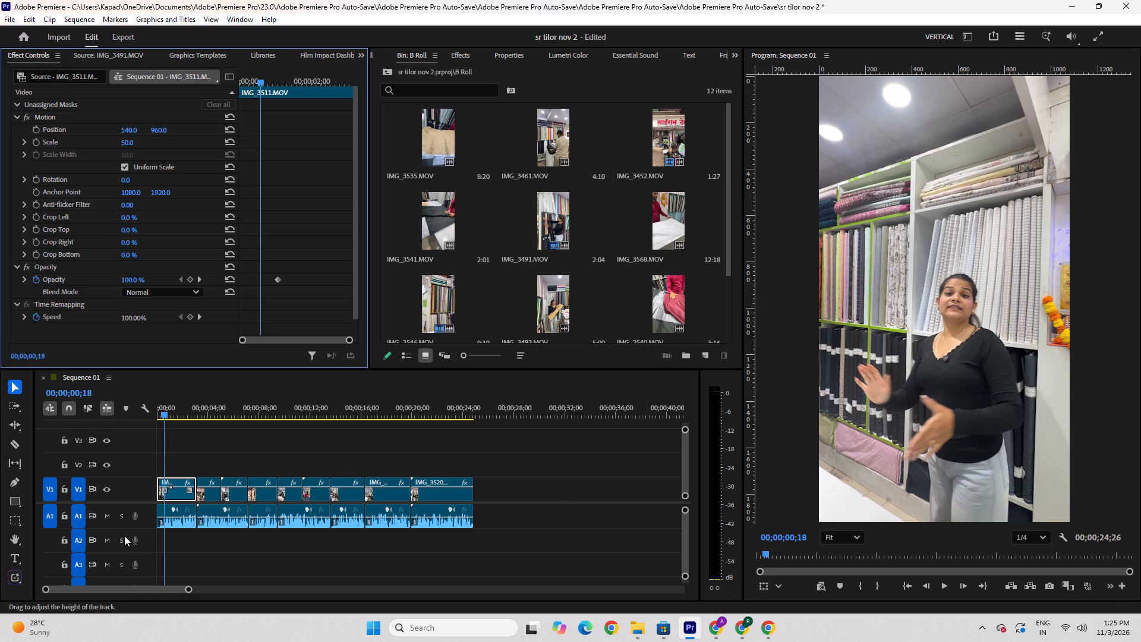
Select the opening IMG_3511.MOV clip on V1 and mask the woman with the Object Mask tool.
click(174, 499)
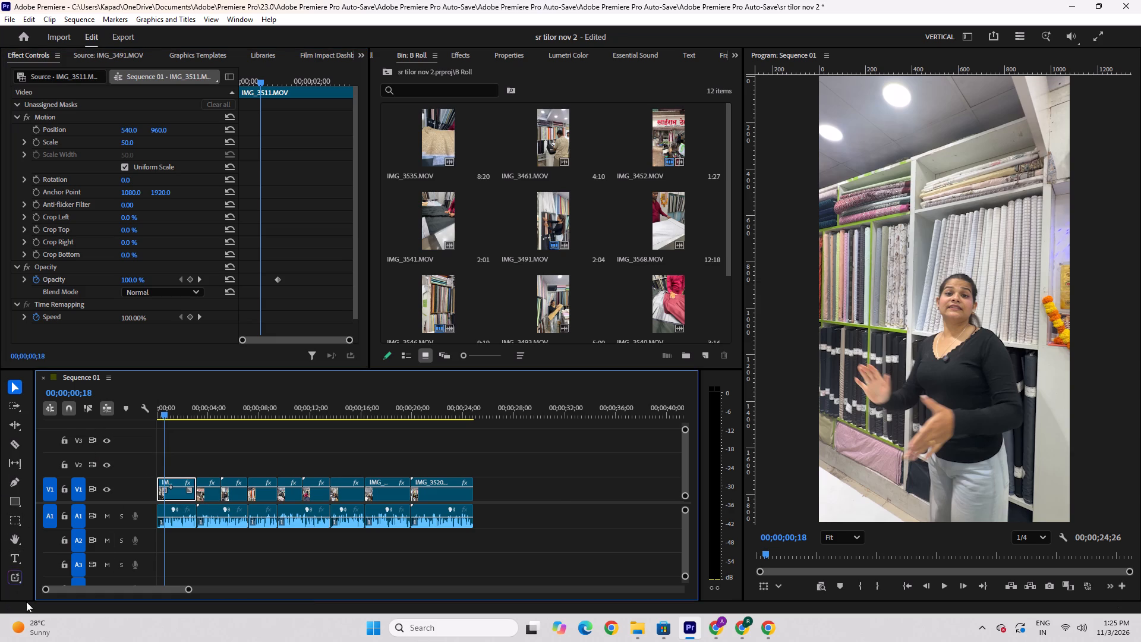
click(12, 518)
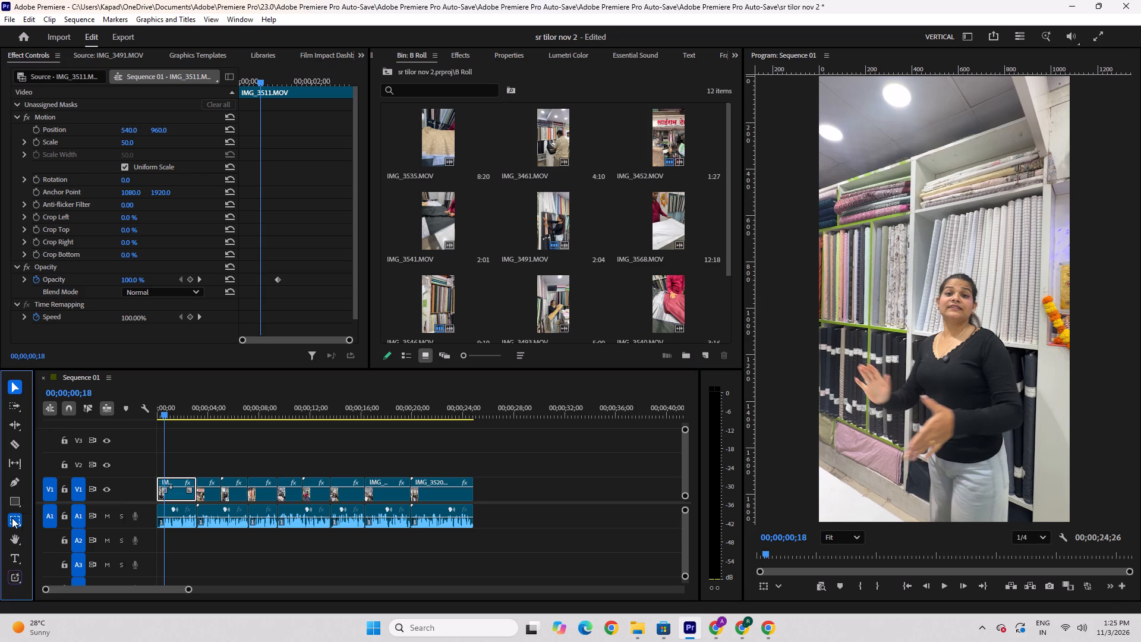
click(51, 522)
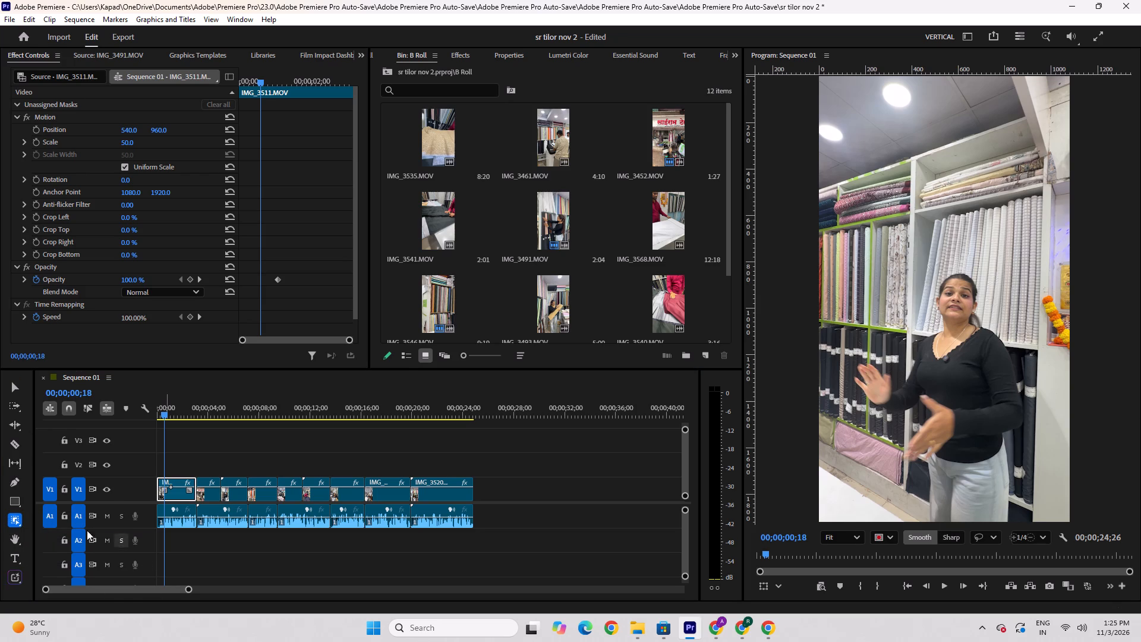
click(13, 523)
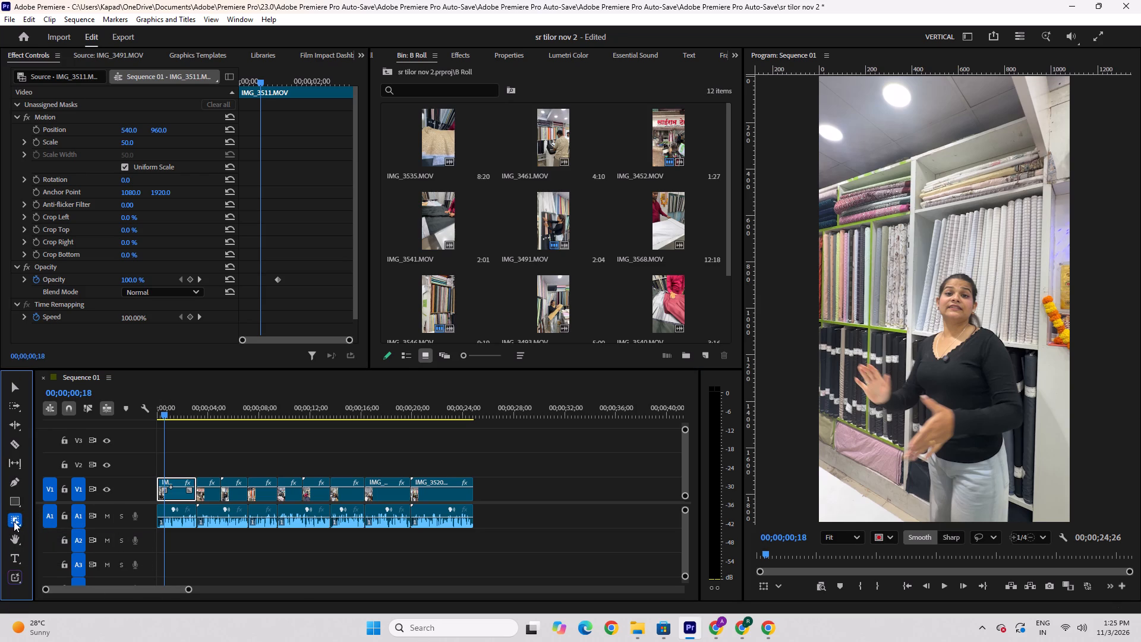
click(14, 521)
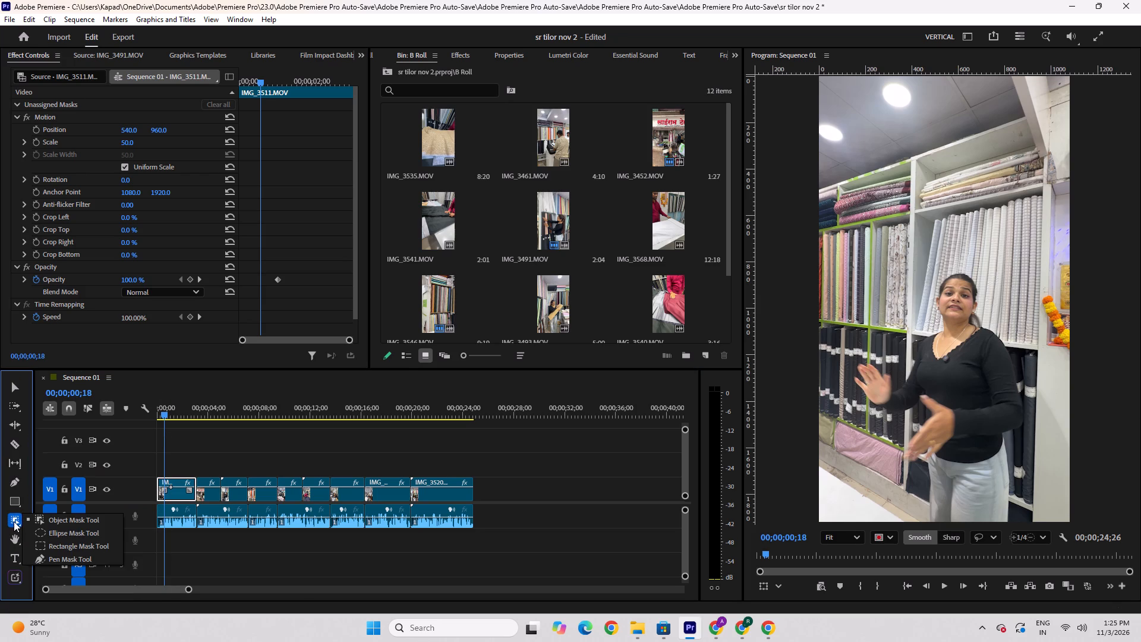
click(58, 520)
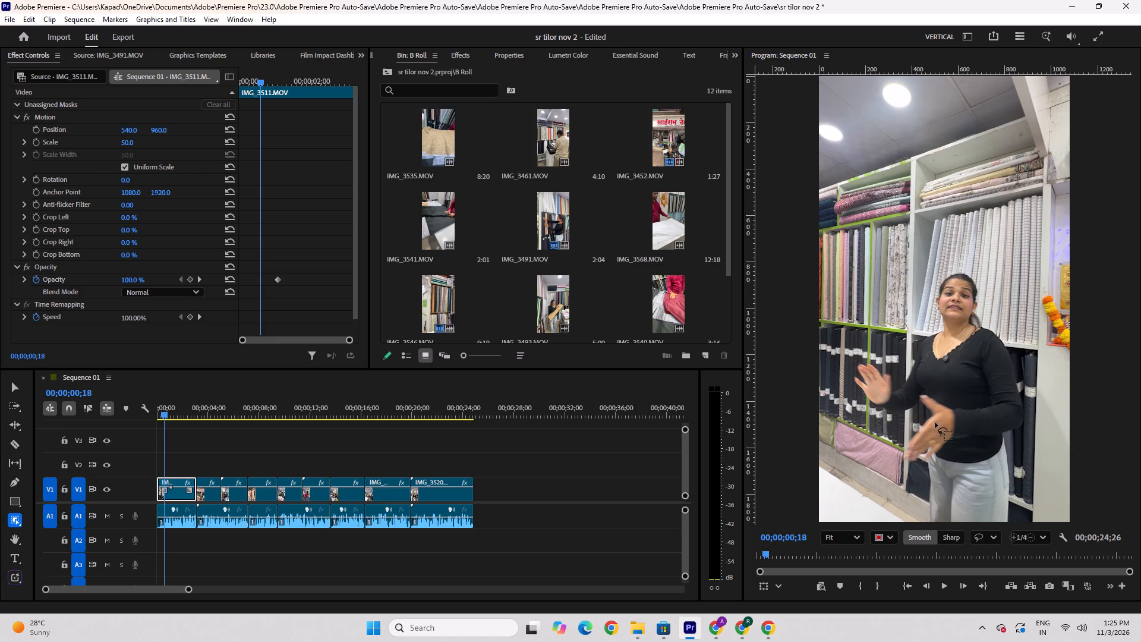
click(966, 388)
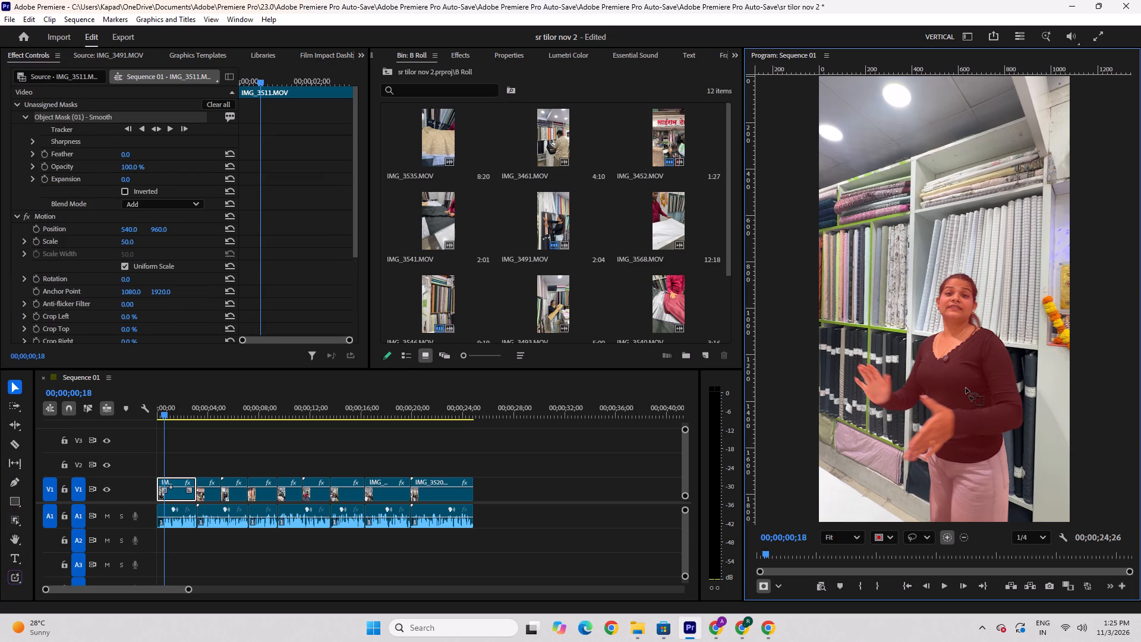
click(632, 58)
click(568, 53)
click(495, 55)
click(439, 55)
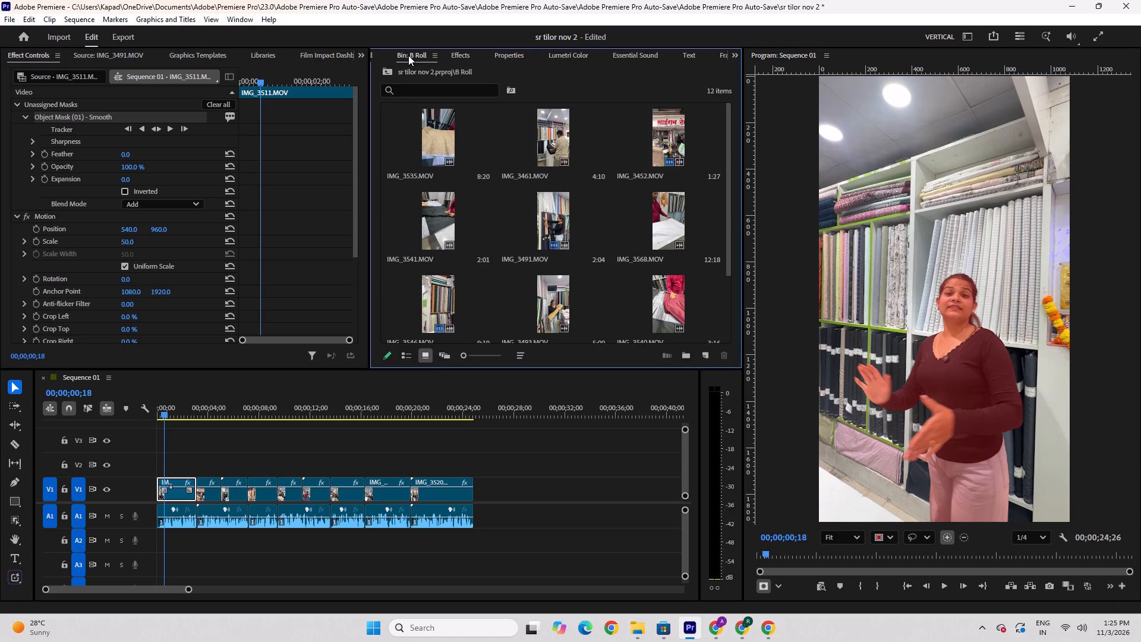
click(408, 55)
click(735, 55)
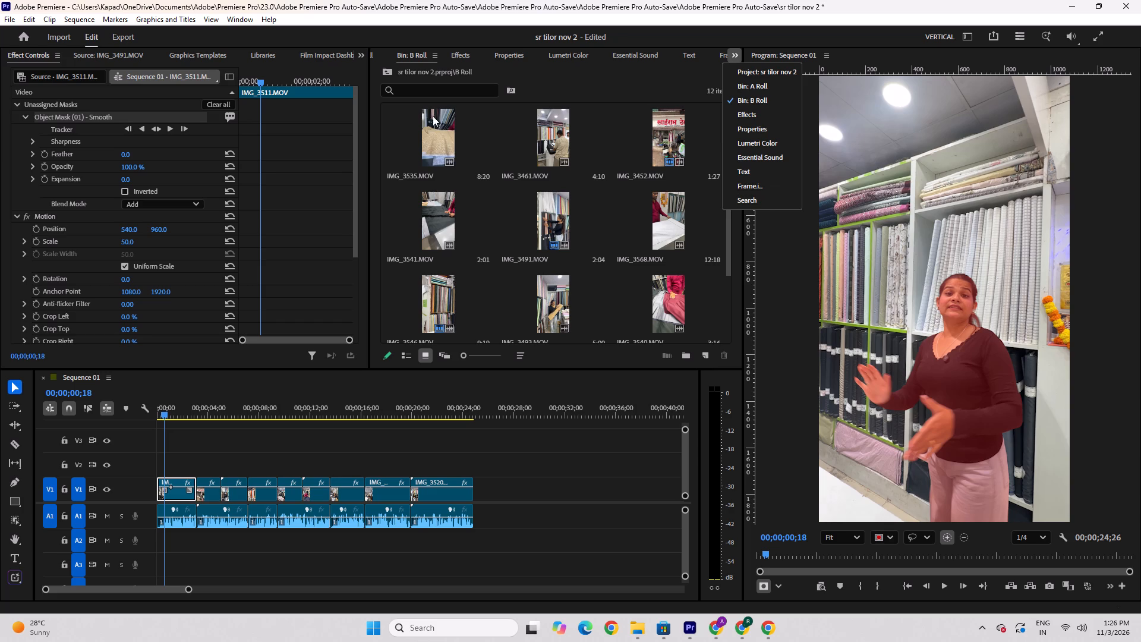
Track the woman's object mask forward and backward through the whole opening clip.
click(152, 129)
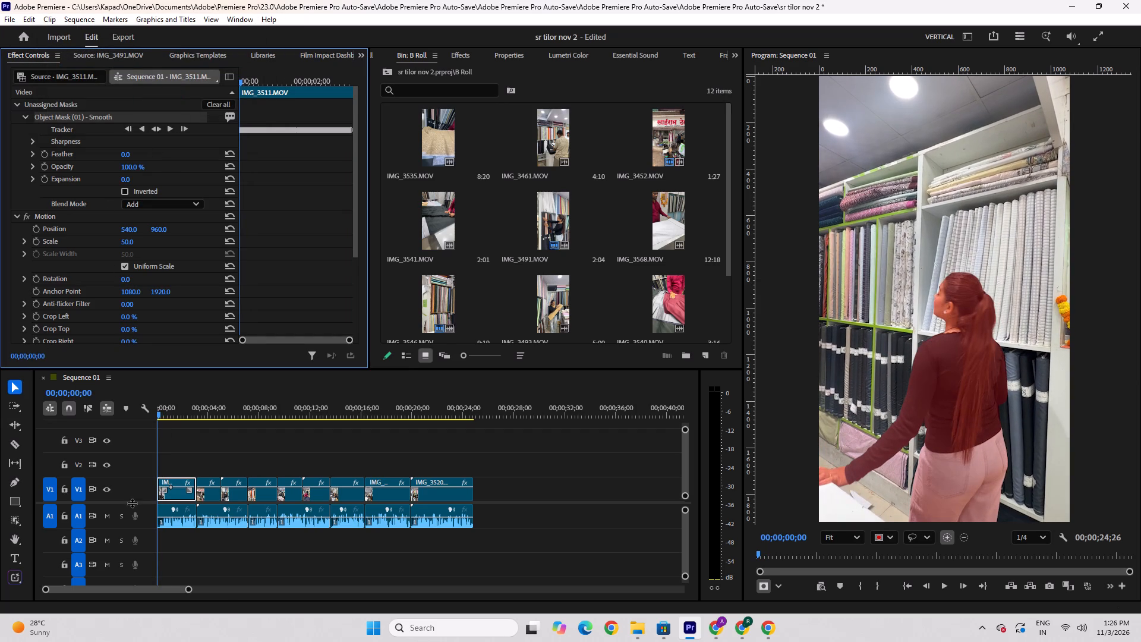
Duplicate the masked opening clip from V1 onto V2 directly above the original and select the copy.
alt+click(177, 495)
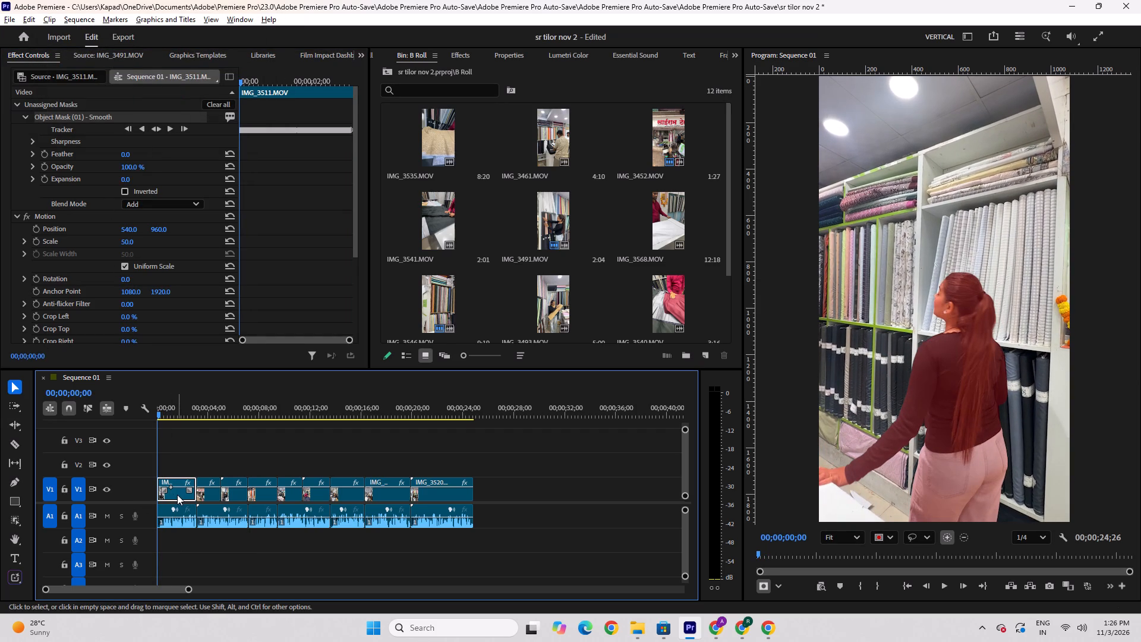
alt+drag(177, 495, 178, 470)
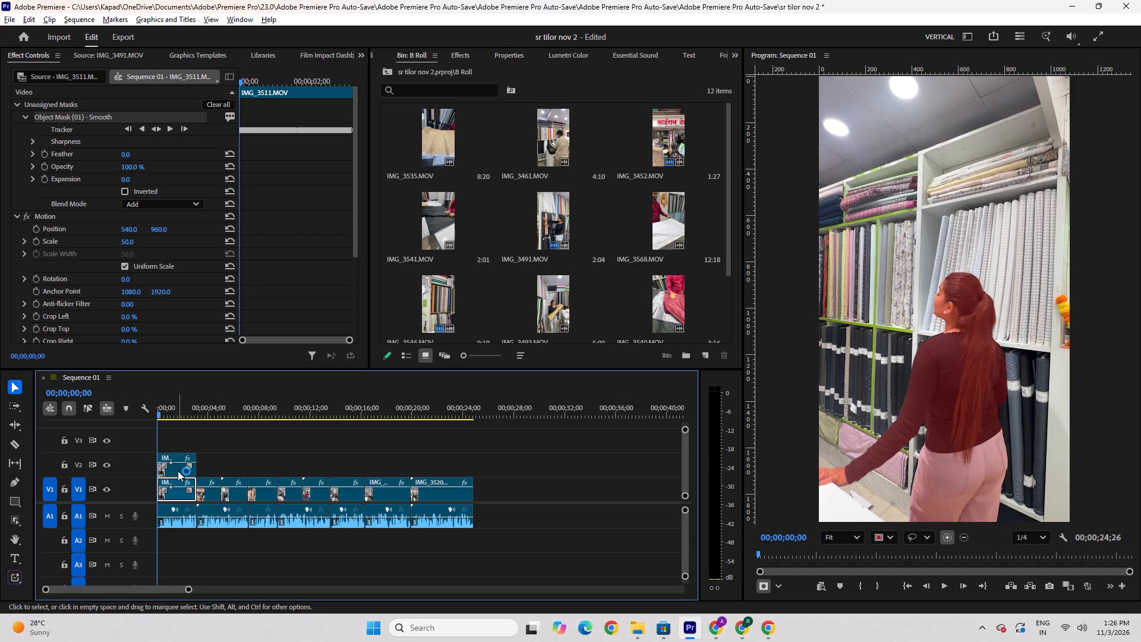
click(214, 462)
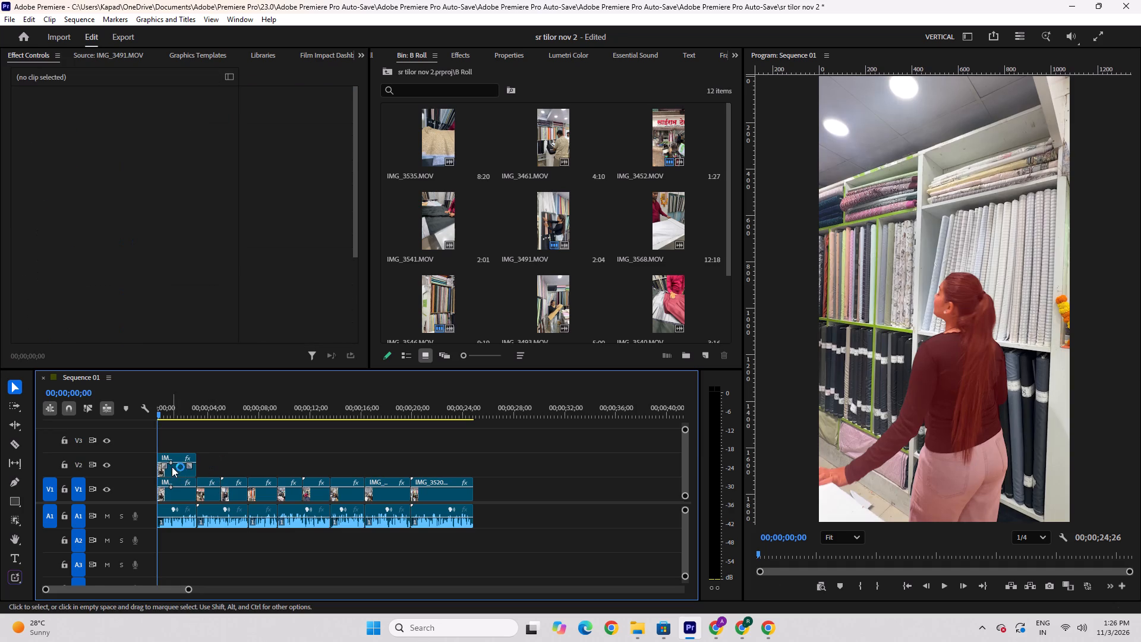
click(176, 472)
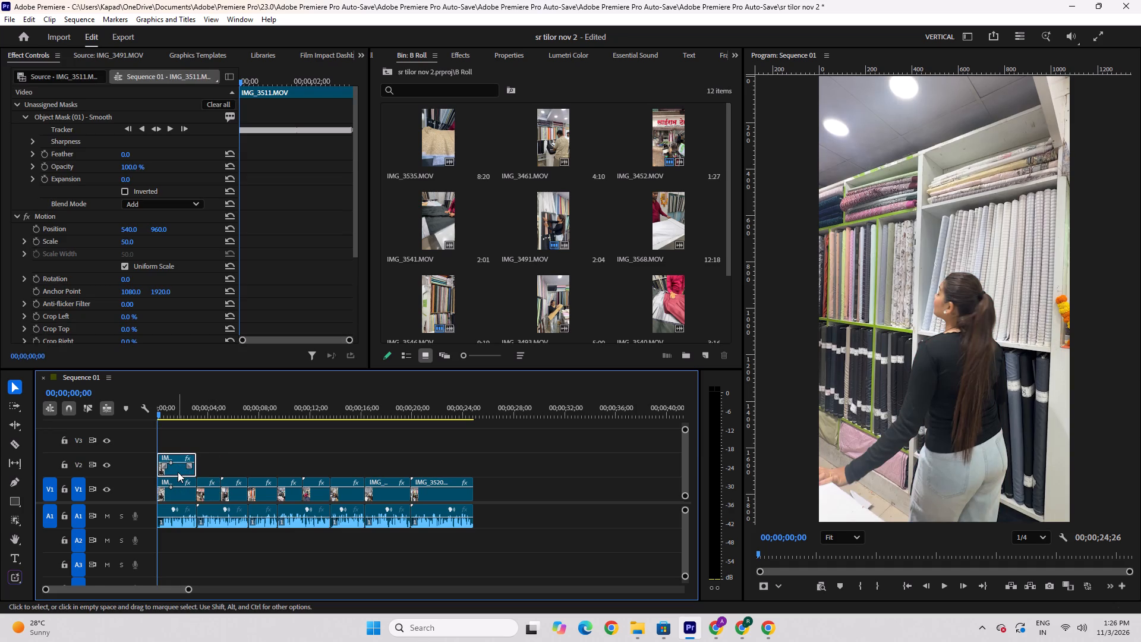
click(178, 472)
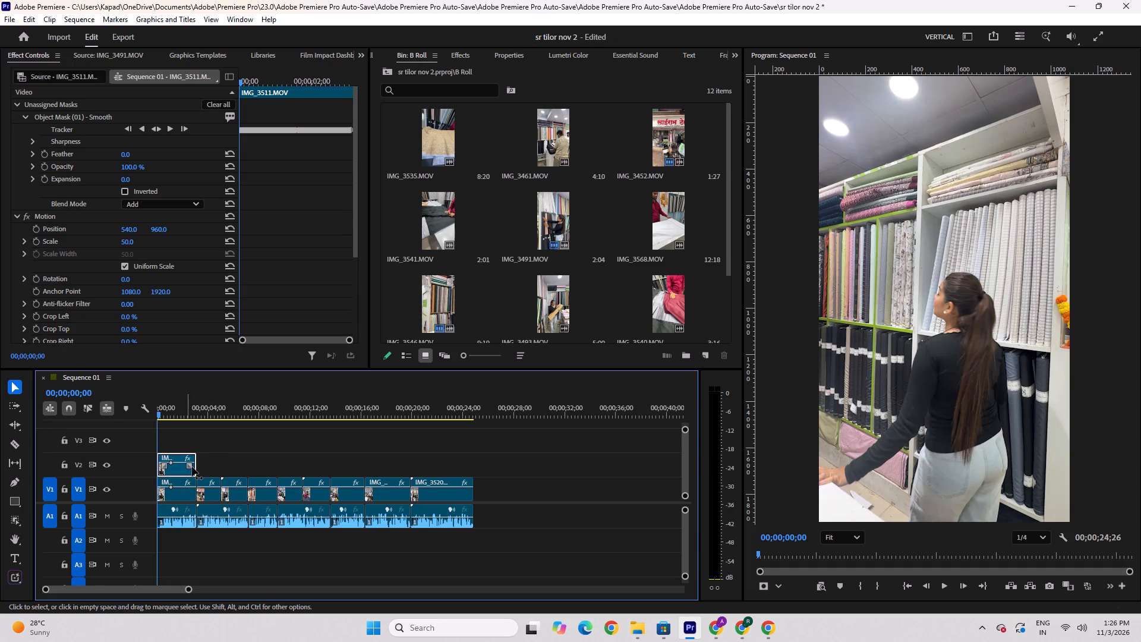